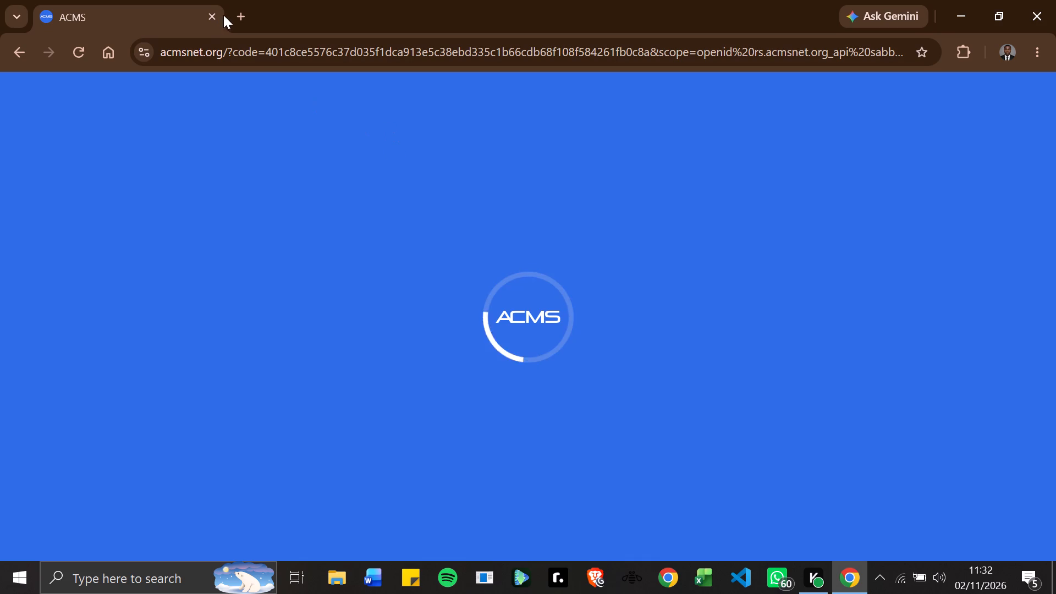
Open a new browser tab alongside the ACMS page.
left_click(238, 16)
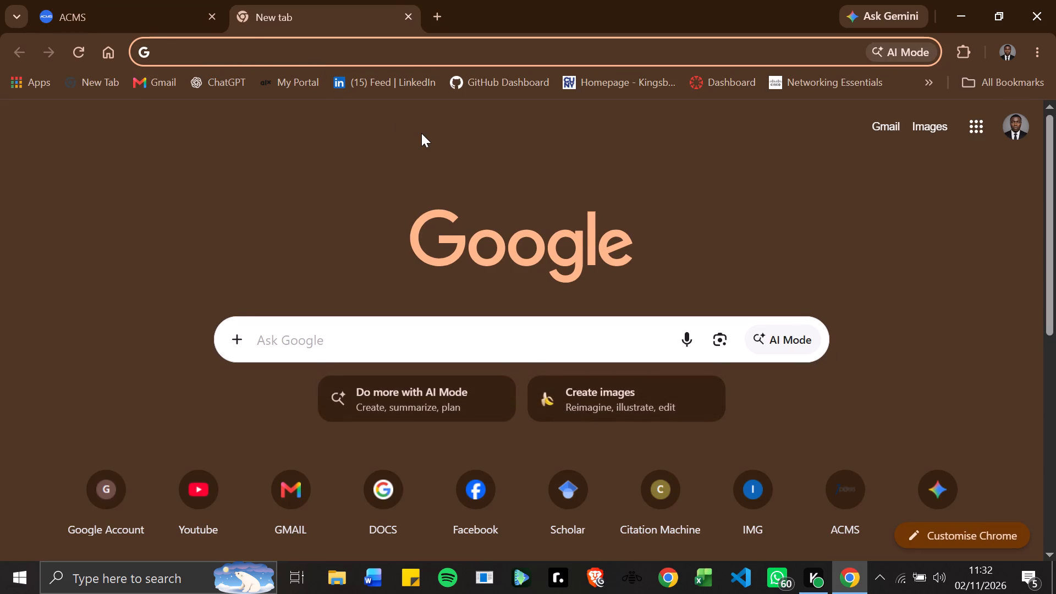
Return to the ACMS page, inspect it with the developer tools, and reload it while recording network activity.
left_click(102, 22)
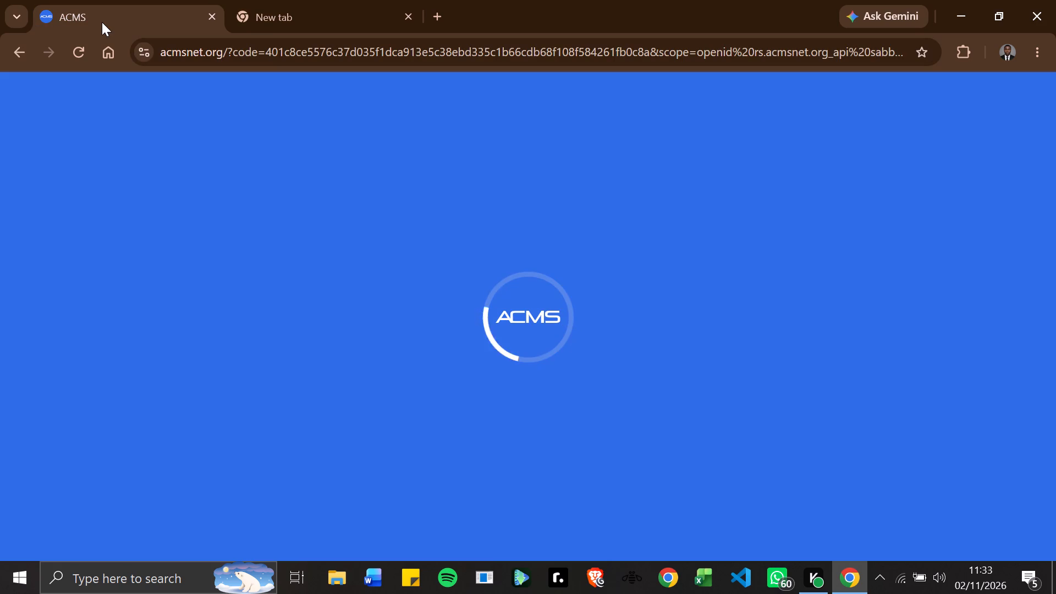
right_click(405, 165)
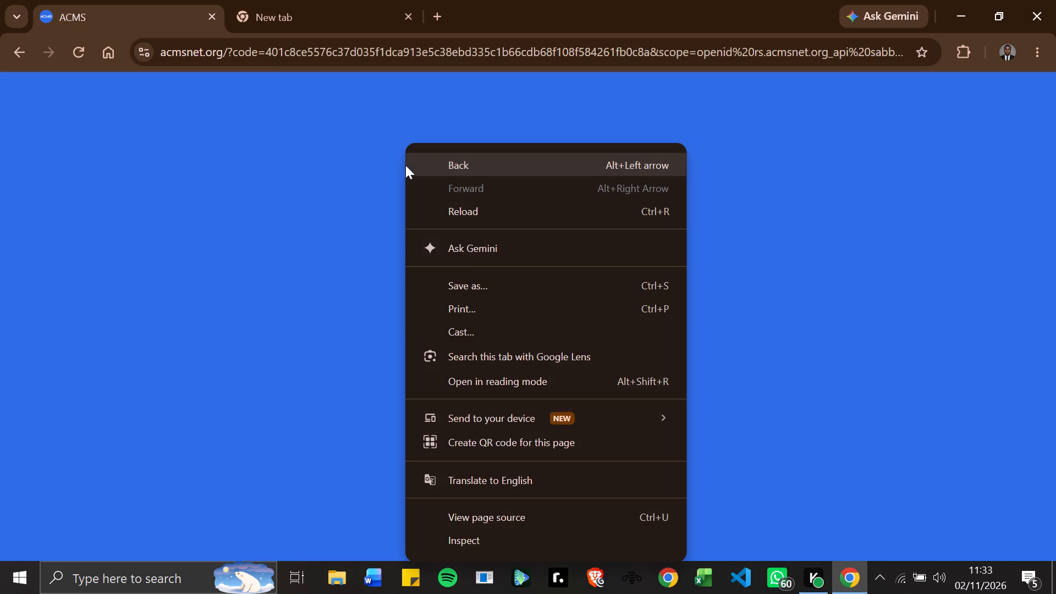
left_click(550, 547)
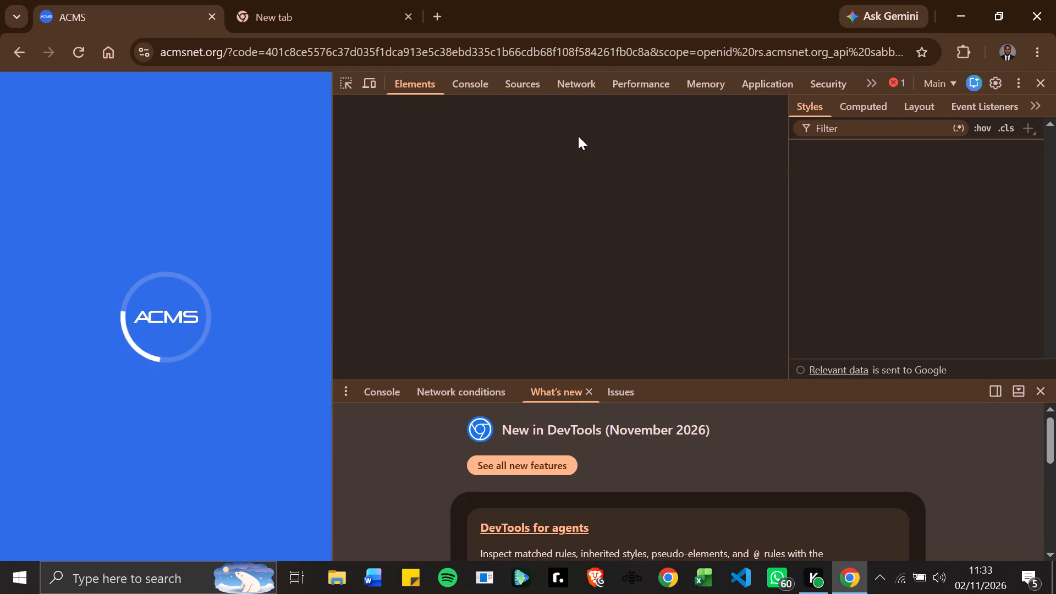
left_click(568, 86)
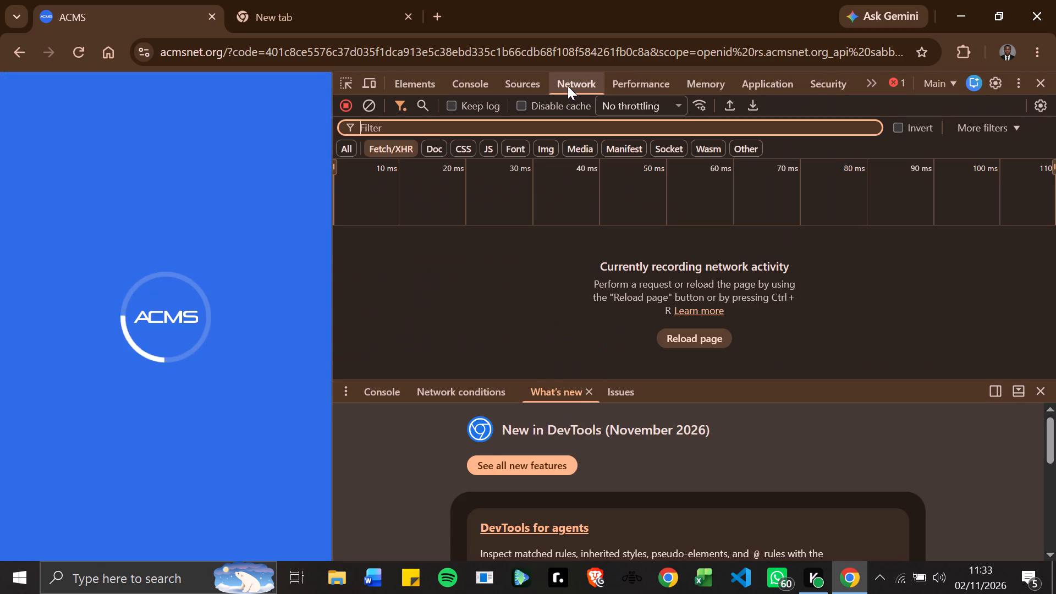
left_click(705, 342)
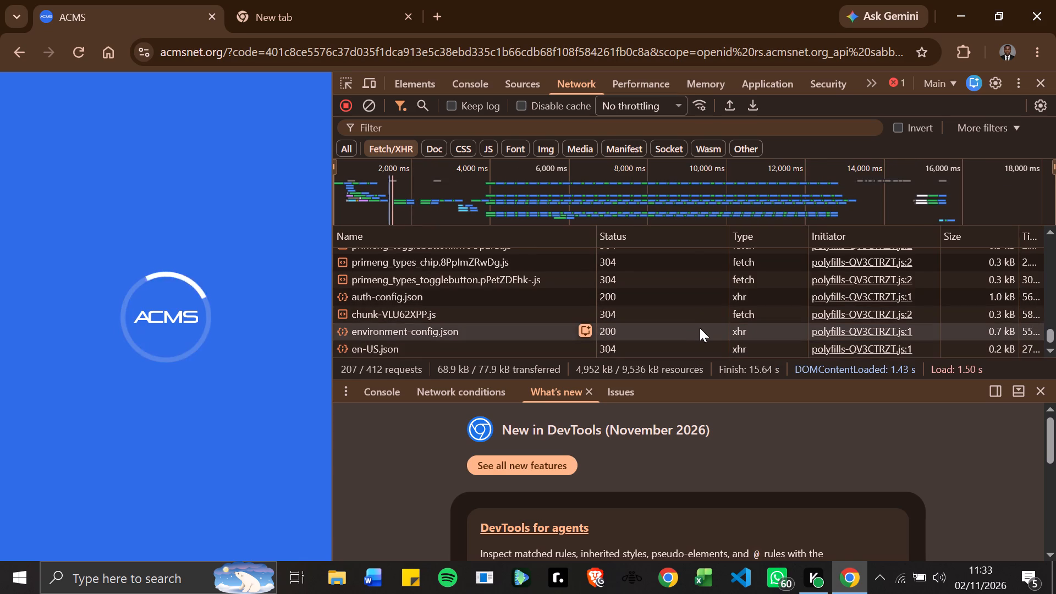
Dismiss the What's new notes and review the caching, throttling and user agent settings under Network conditions.
scroll(700, 328, "down", 20)
scroll(700, 328, "down", 20)
scroll(700, 328, "down", 1)
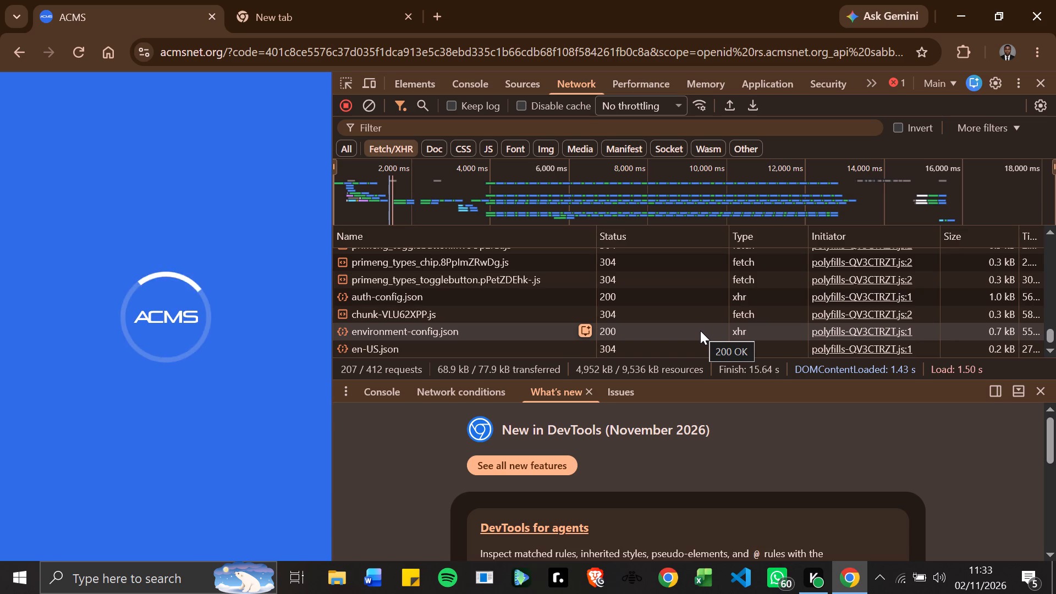
left_click(592, 391)
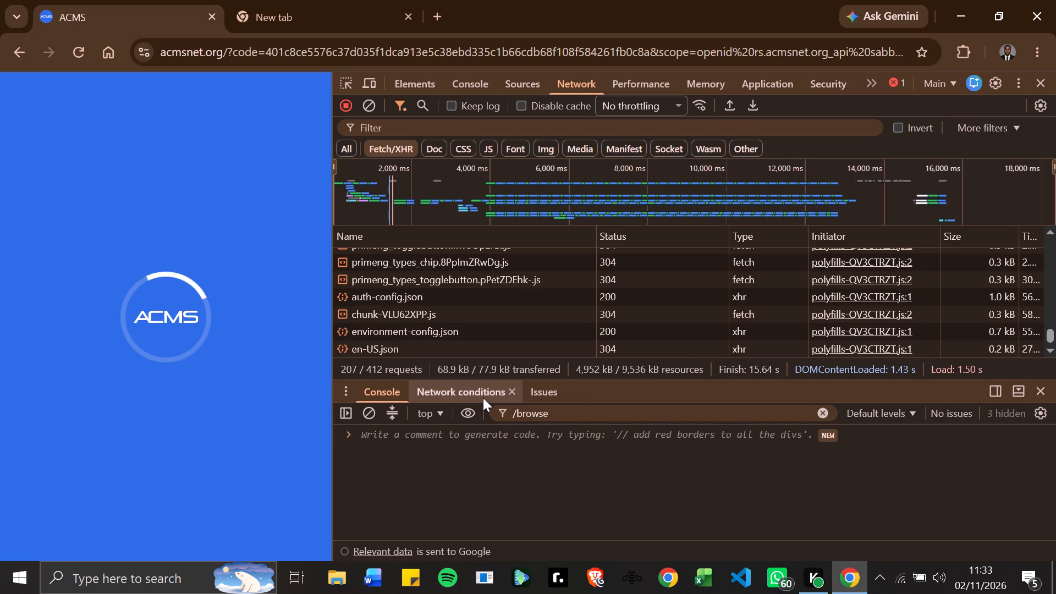
left_click(483, 397)
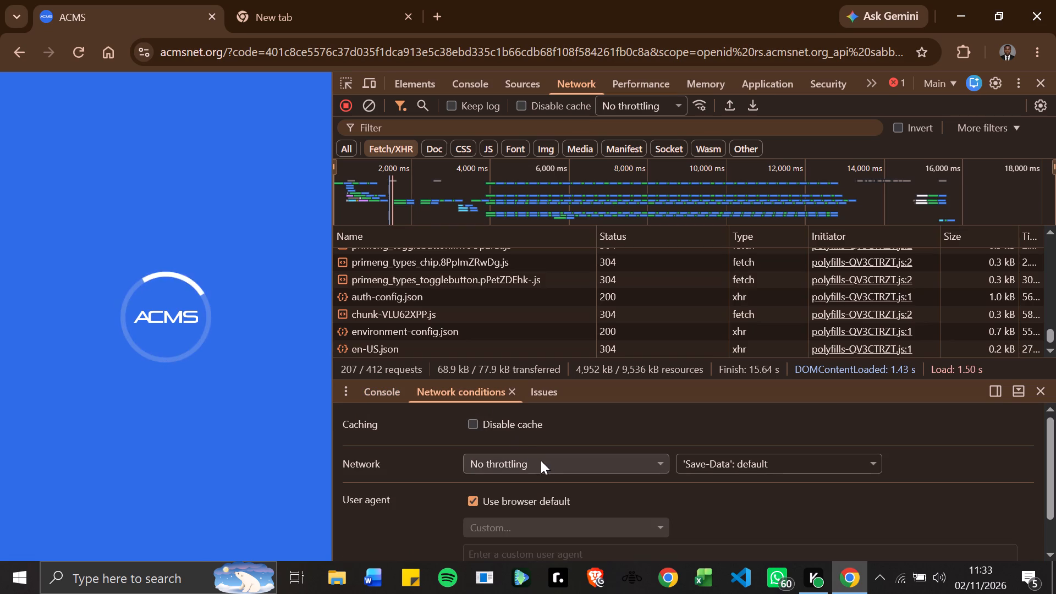
scroll(712, 496, "down", 20)
scroll(712, 496, "down", 20)
scroll(712, 496, "down", 20)
scroll(712, 496, "down", 17)
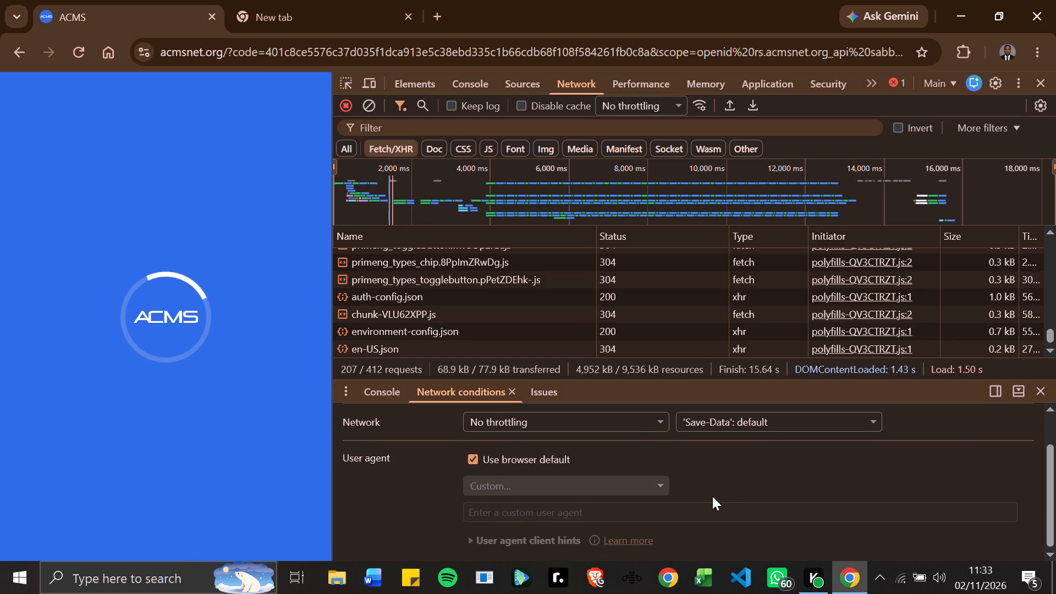
scroll(713, 496, "up", 20)
scroll(713, 496, "up", 20)
scroll(713, 496, "up", 6)
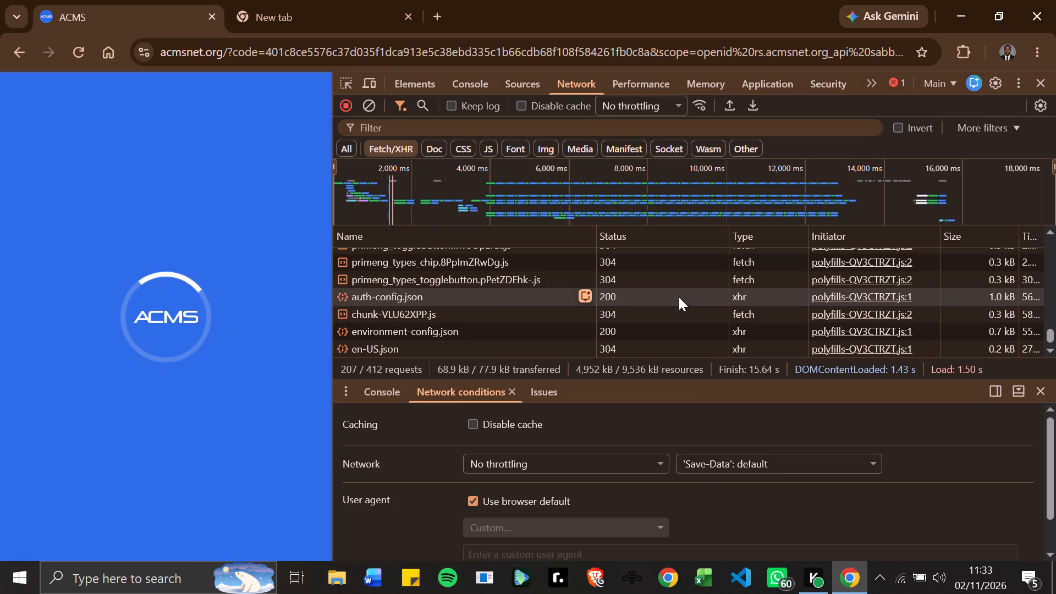
Examine the recorded Fetch/XHR requests of the ACMS page, checking their names, statuses and initiators.
scroll(679, 295, "up", 20)
scroll(679, 295, "up", 20)
scroll(679, 295, "up", 20)
scroll(685, 298, "up", 5)
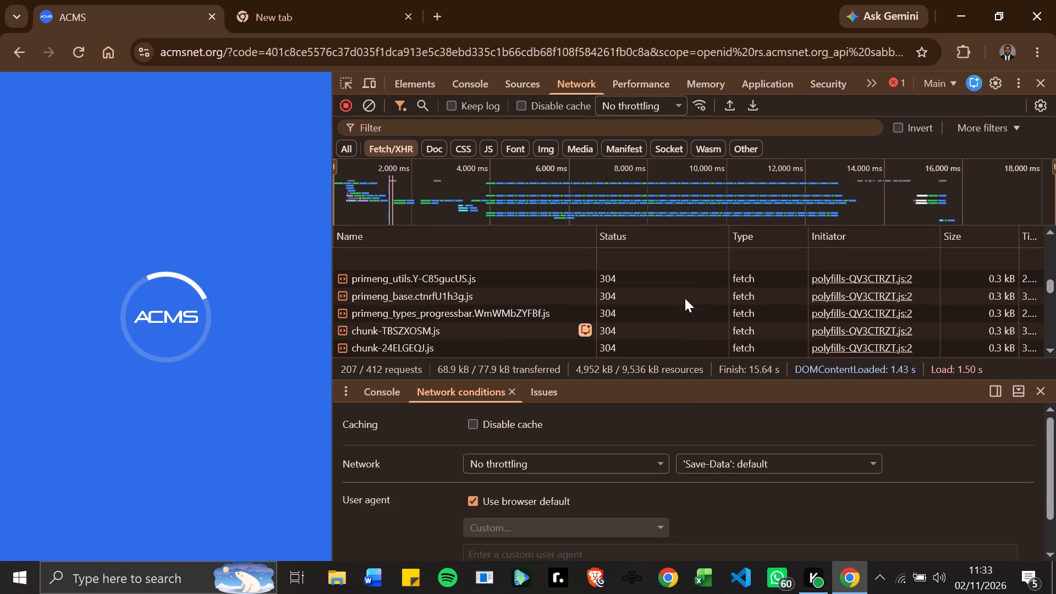
scroll(685, 298, "up", 4)
scroll(686, 299, "up", 20)
scroll(686, 299, "up", 20)
scroll(686, 299, "up", 20)
scroll(687, 304, "up", 13)
scroll(687, 304, "down", 20)
scroll(687, 304, "down", 20)
scroll(687, 304, "down", 11)
scroll(687, 304, "up", 16)
scroll(687, 304, "down", 9)
scroll(687, 304, "up", 14)
scroll(687, 306, "up", 20)
scroll(687, 306, "up", 20)
scroll(687, 306, "up", 20)
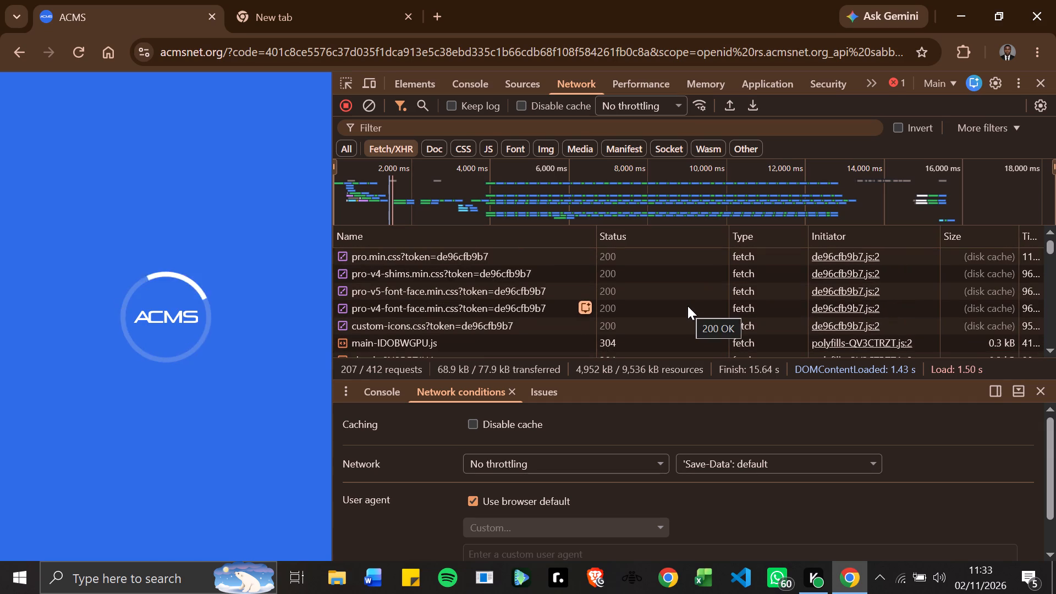
scroll(687, 306, "down", 6)
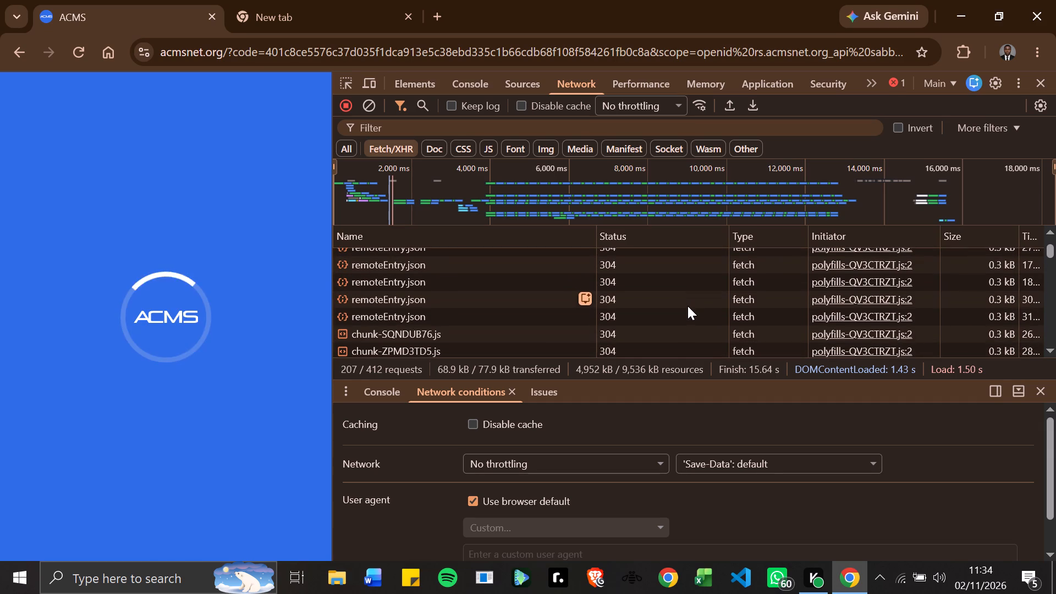
scroll(687, 306, "down", 9)
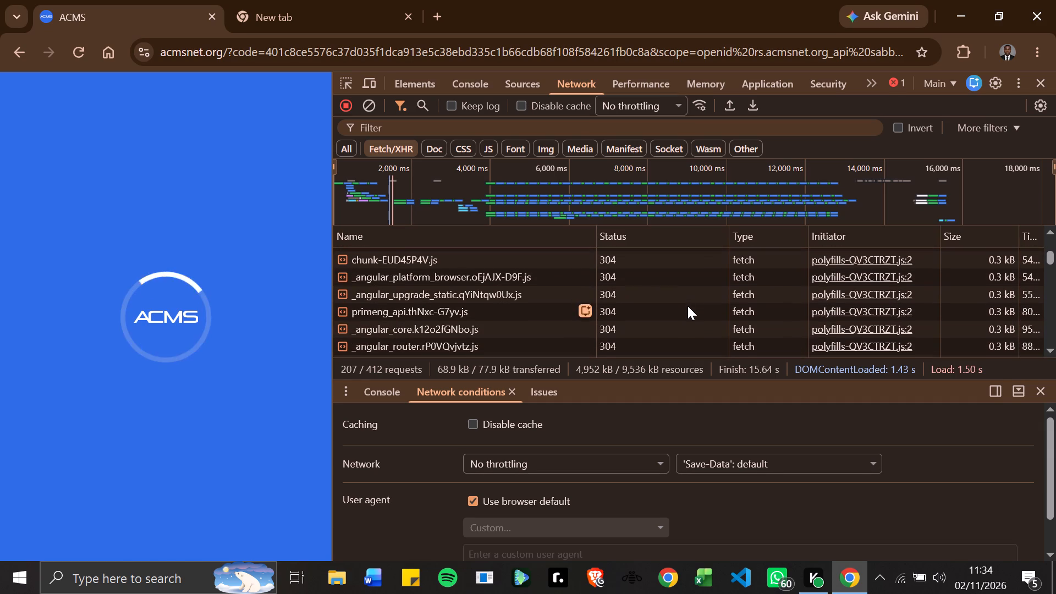
scroll(687, 306, "down", 2)
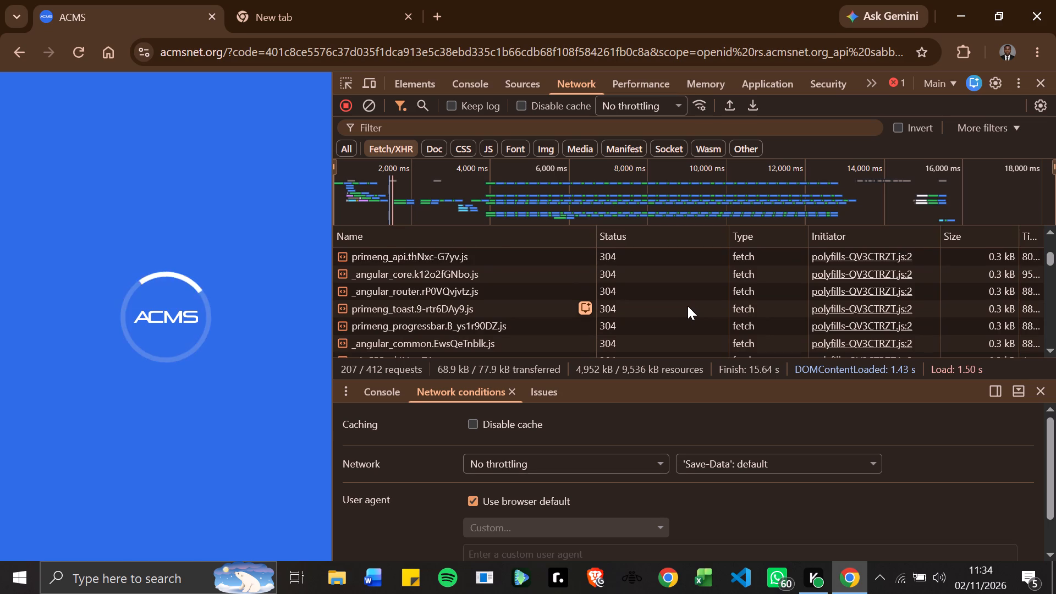
scroll(687, 306, "down", 20)
scroll(687, 306, "down", 9)
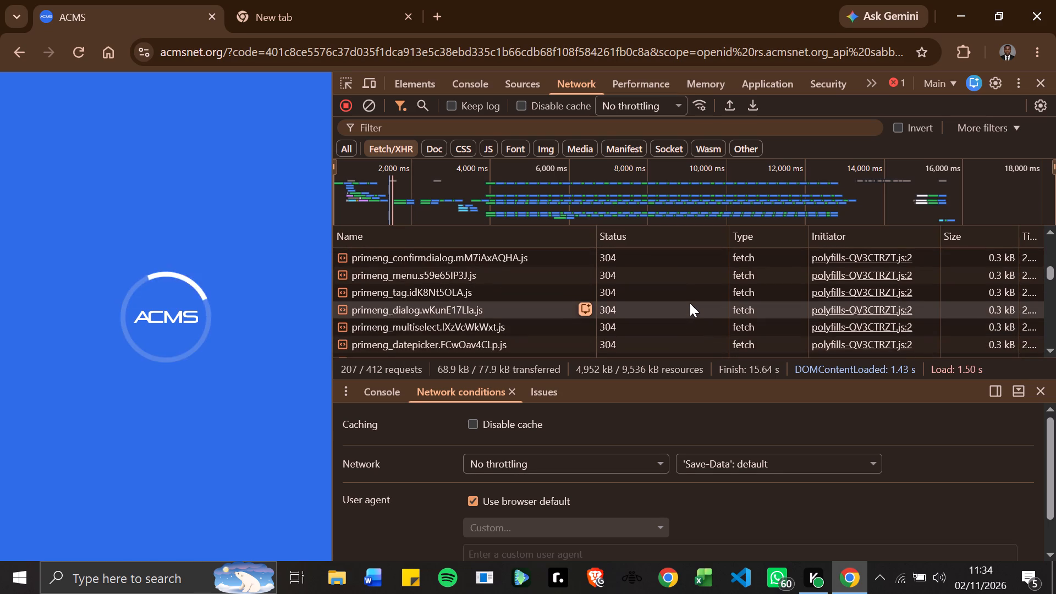
scroll(690, 303, "down", 18)
scroll(690, 305, "down", 20)
scroll(690, 305, "down", 10)
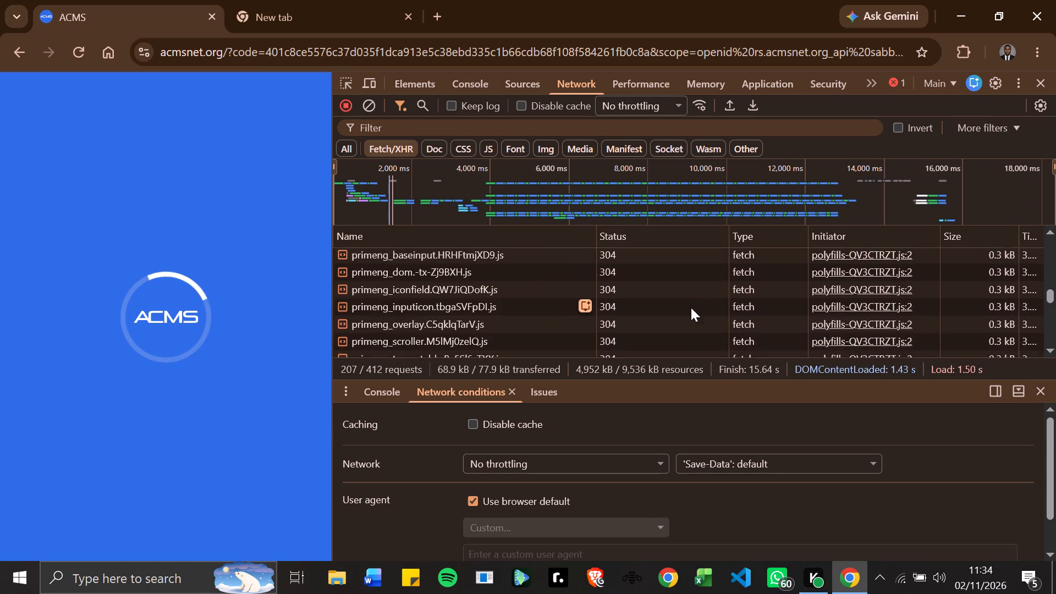
scroll(691, 307, "down", 20)
scroll(691, 307, "down", 20)
scroll(691, 307, "down", 20)
scroll(691, 309, "down", 18)
scroll(691, 309, "up", 20)
scroll(691, 309, "up", 1)
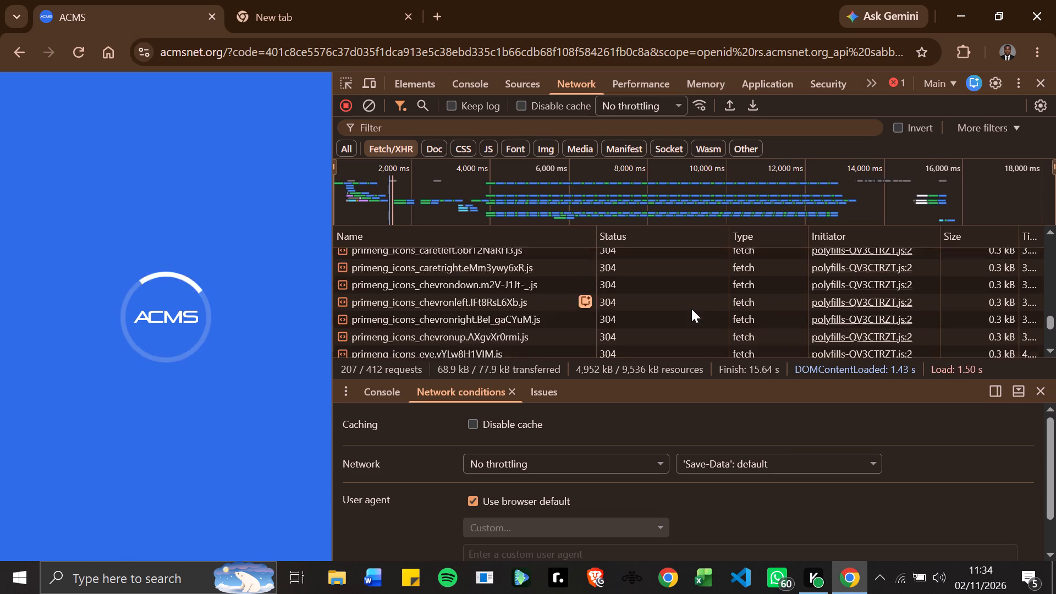
scroll(691, 309, "up", 20)
scroll(691, 309, "up", 14)
scroll(694, 307, "up", 20)
scroll(694, 307, "up", 8)
scroll(694, 307, "down", 20)
scroll(694, 307, "down", 20)
scroll(694, 307, "down", 8)
scroll(694, 307, "up", 9)
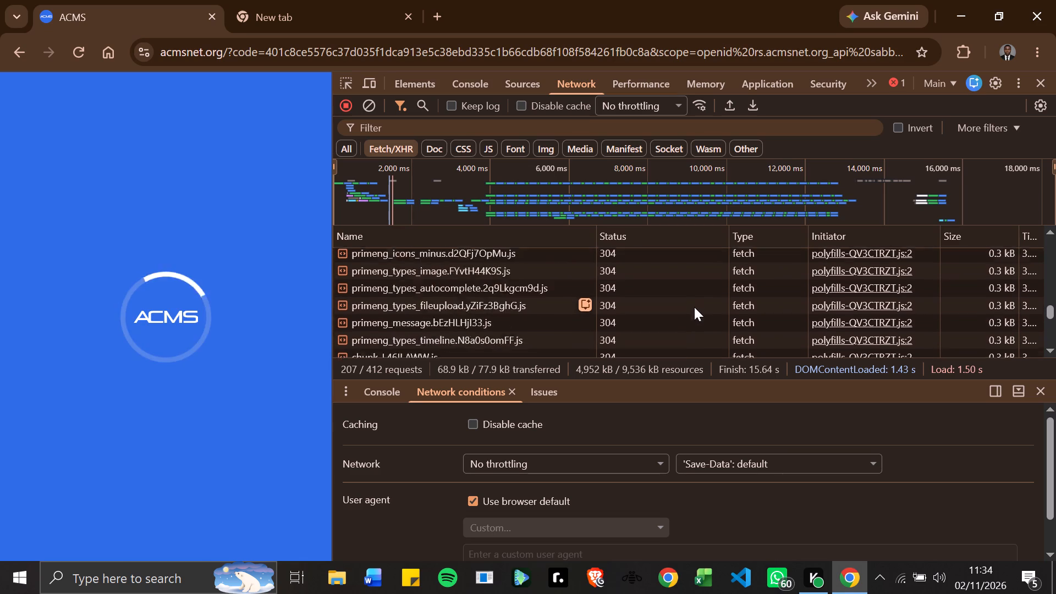
scroll(694, 307, "up", 19)
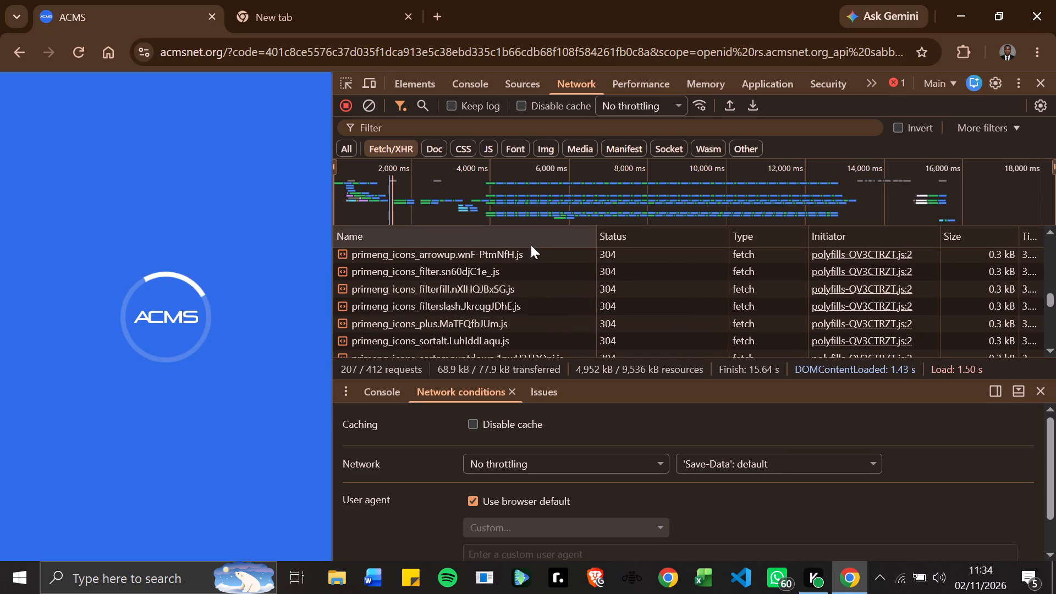
Filter the recorded network requests to JS and examine the status of the loaded scripts.
left_click(489, 152)
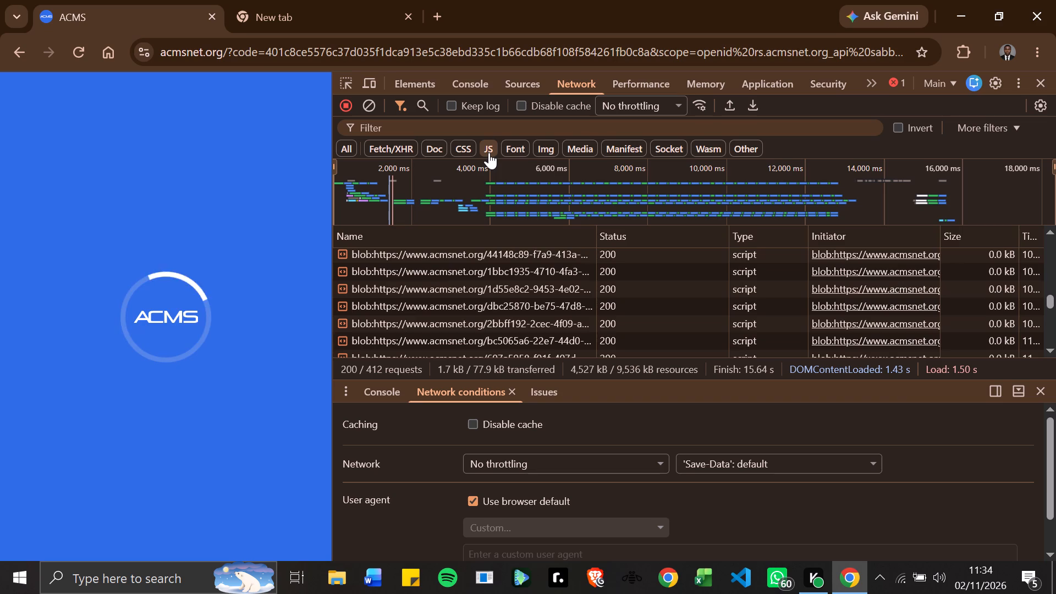
scroll(535, 315, "down", 8)
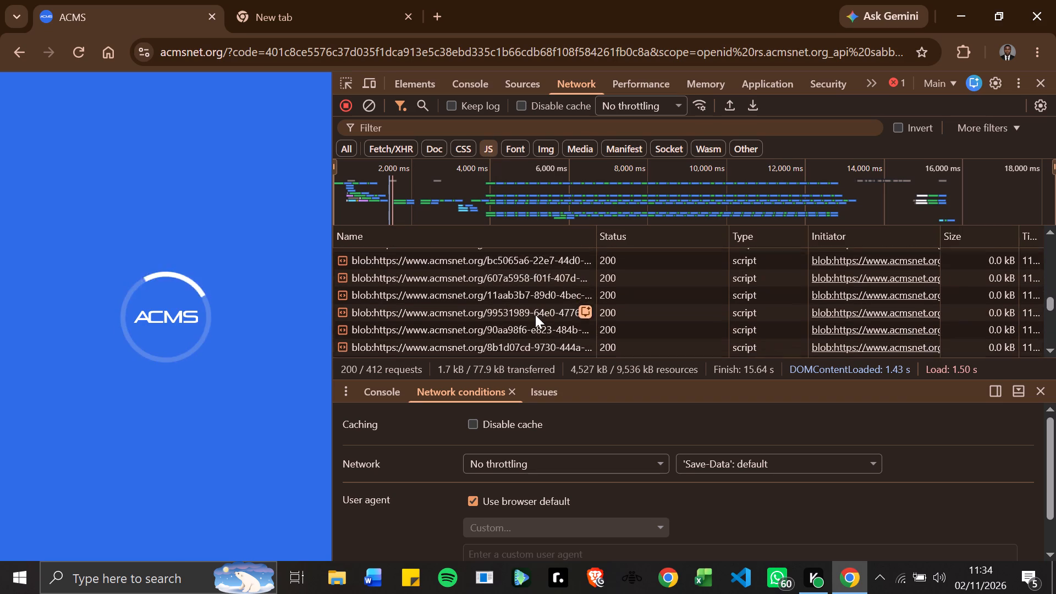
scroll(535, 315, "down", 5)
scroll(535, 315, "down", 20)
scroll(535, 315, "down", 20)
scroll(535, 315, "down", 14)
scroll(535, 315, "down", 17)
scroll(535, 315, "up", 20)
scroll(535, 315, "up", 14)
scroll(535, 315, "down", 20)
scroll(535, 315, "down", 20)
scroll(535, 315, "down", 20)
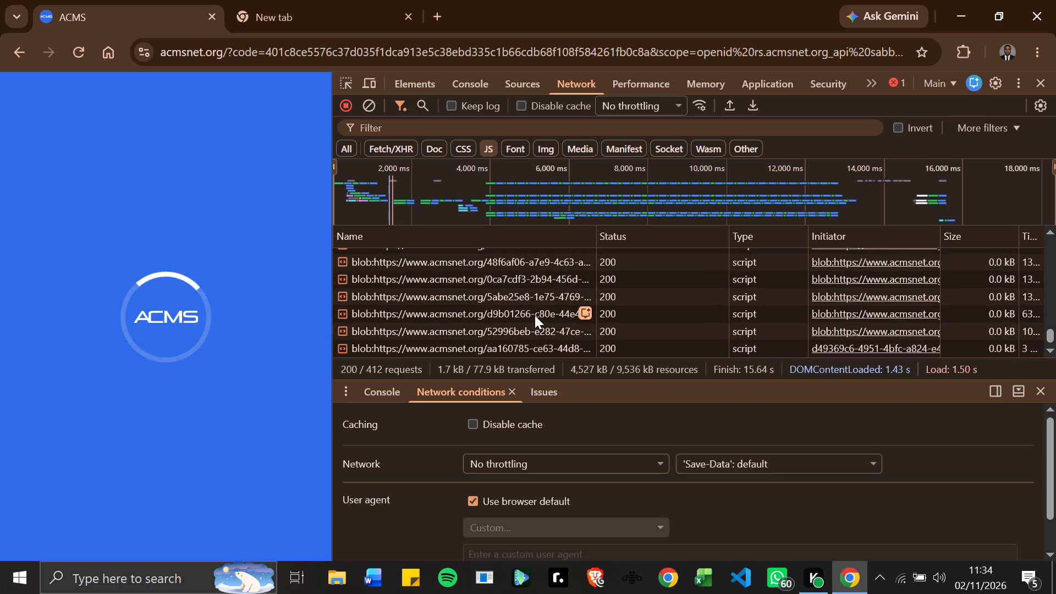
scroll(535, 315, "up", 20)
scroll(535, 315, "up", 20)
scroll(535, 315, "up", 20)
scroll(536, 317, "up", 20)
scroll(536, 317, "up", 9)
scroll(536, 317, "down", 20)
scroll(536, 317, "down", 13)
scroll(536, 317, "up", 16)
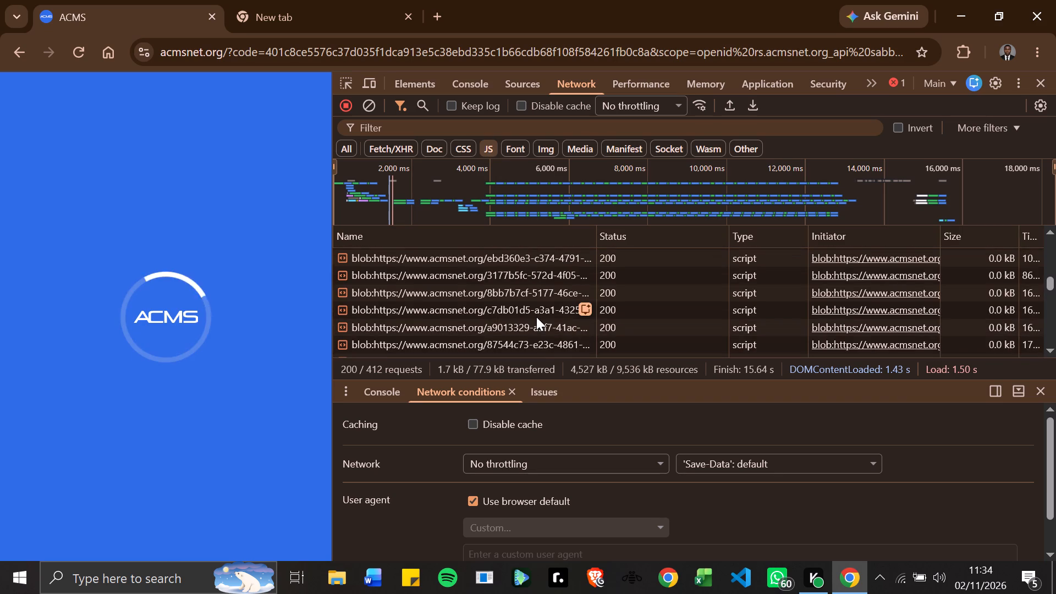
scroll(536, 317, "up", 20)
scroll(536, 317, "up", 6)
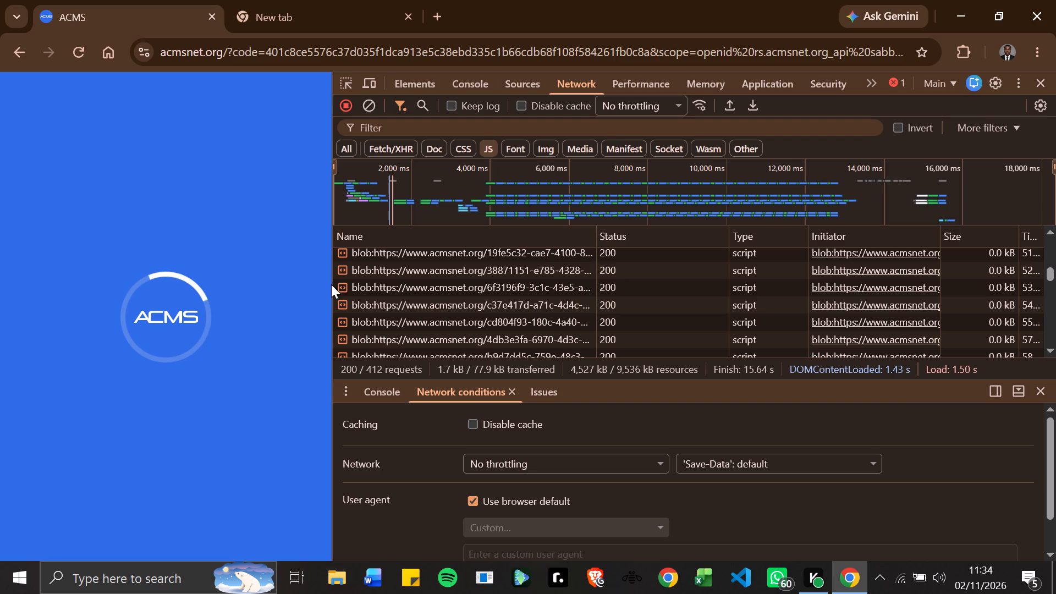
Narrow the developer tools to give the page about half the window, and enable Keep log for network recording.
left_click_drag(333, 284, 575, 272)
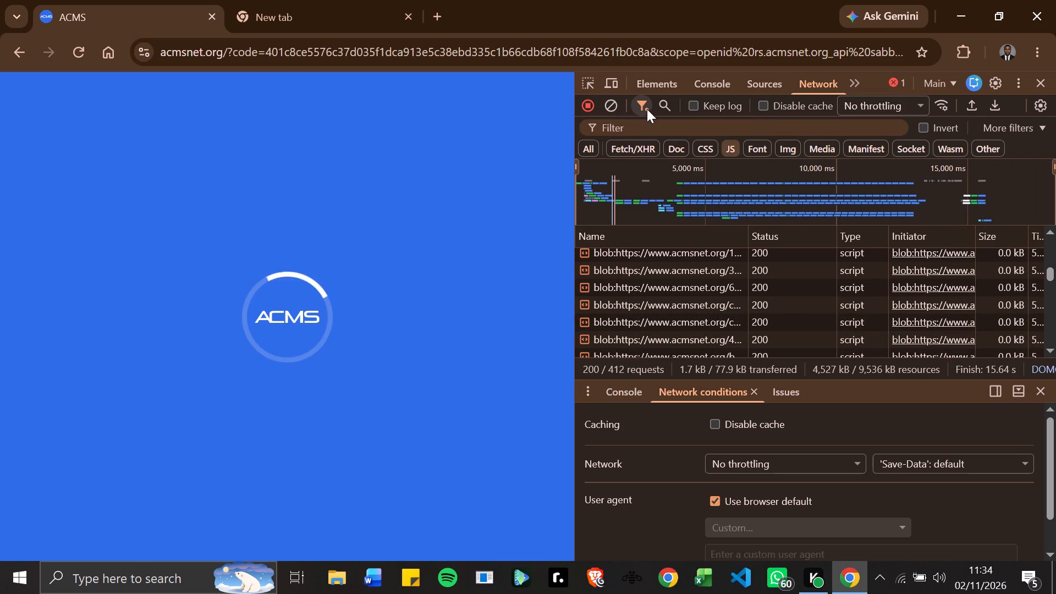
left_click(697, 106)
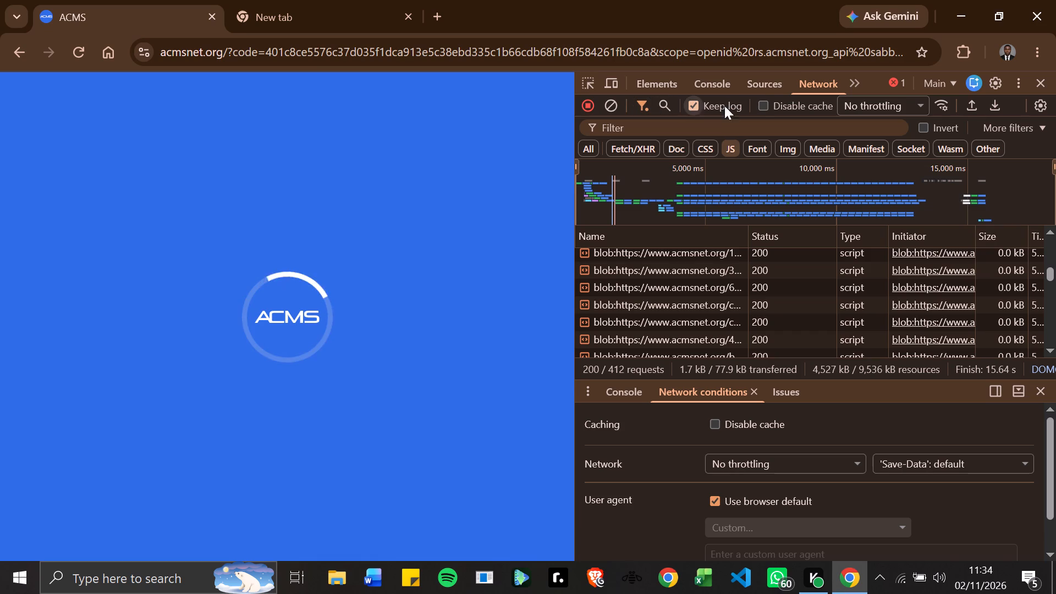
Check the console for the error reported on the ACMS page and close the developer tools.
left_click(891, 87)
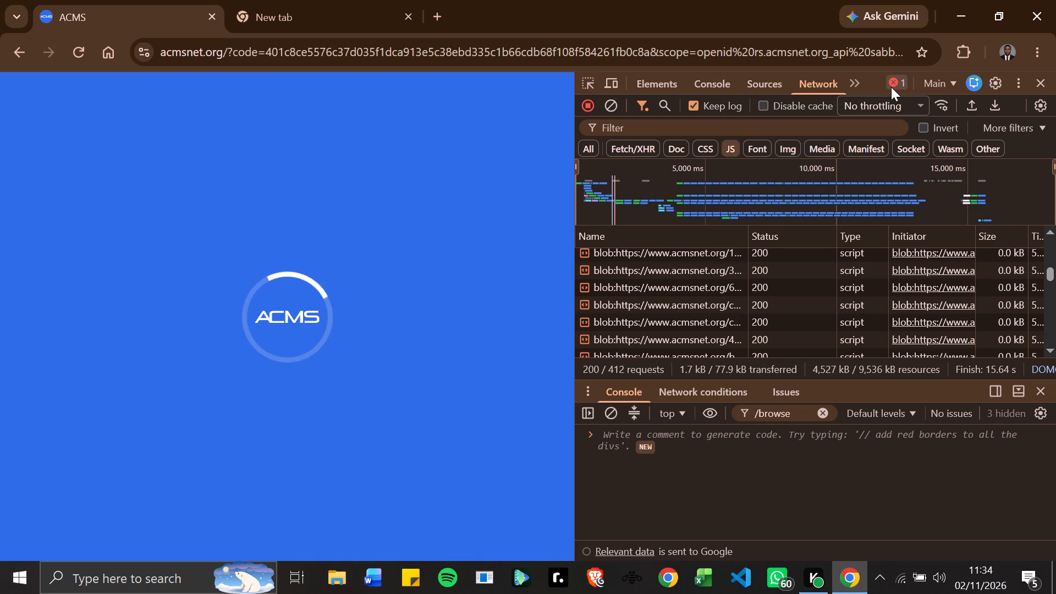
left_click(891, 87)
left_click(1041, 73)
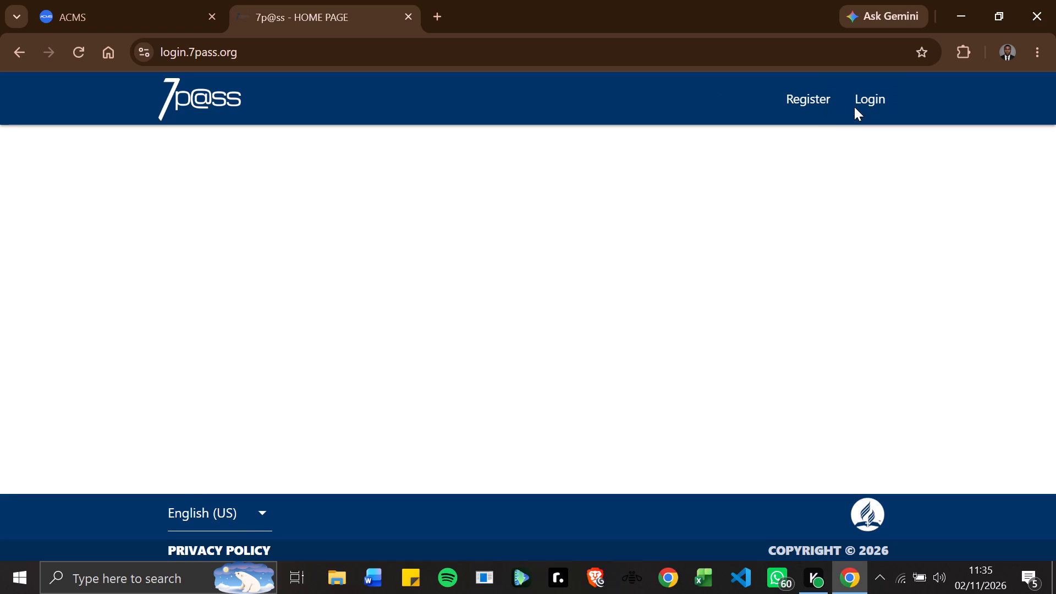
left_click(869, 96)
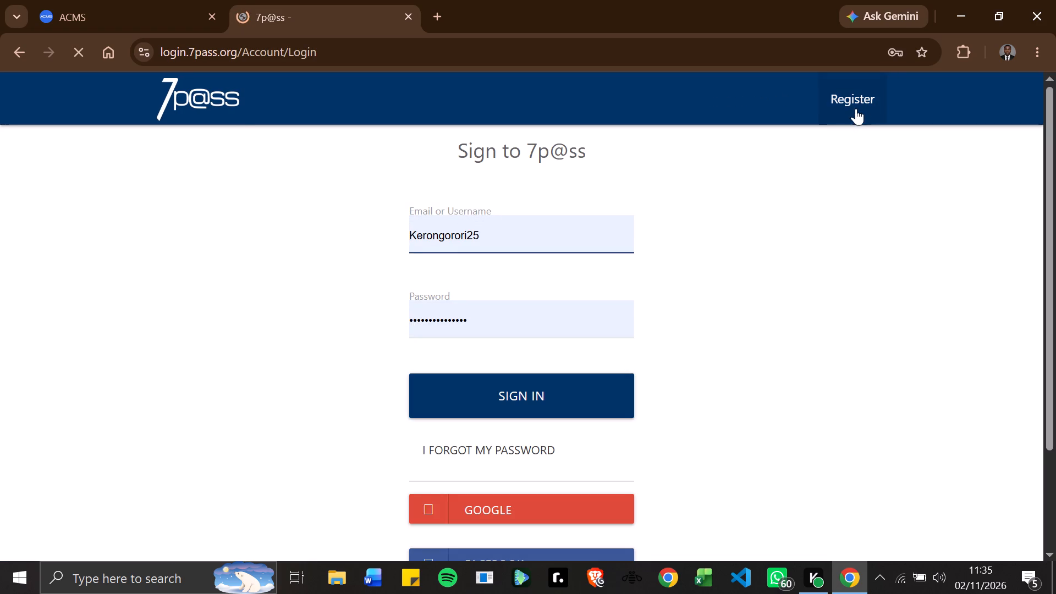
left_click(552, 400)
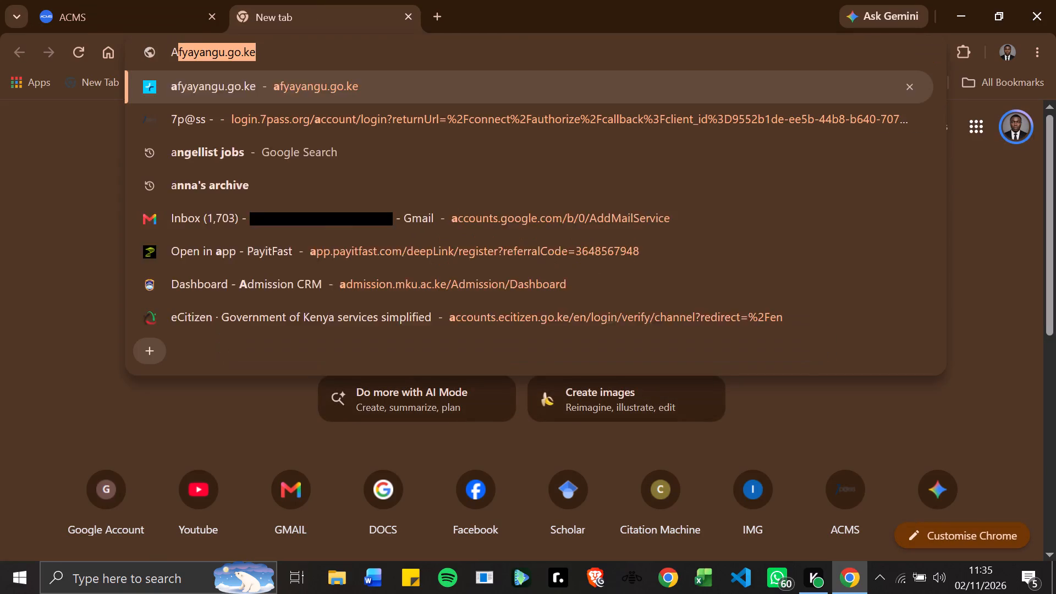
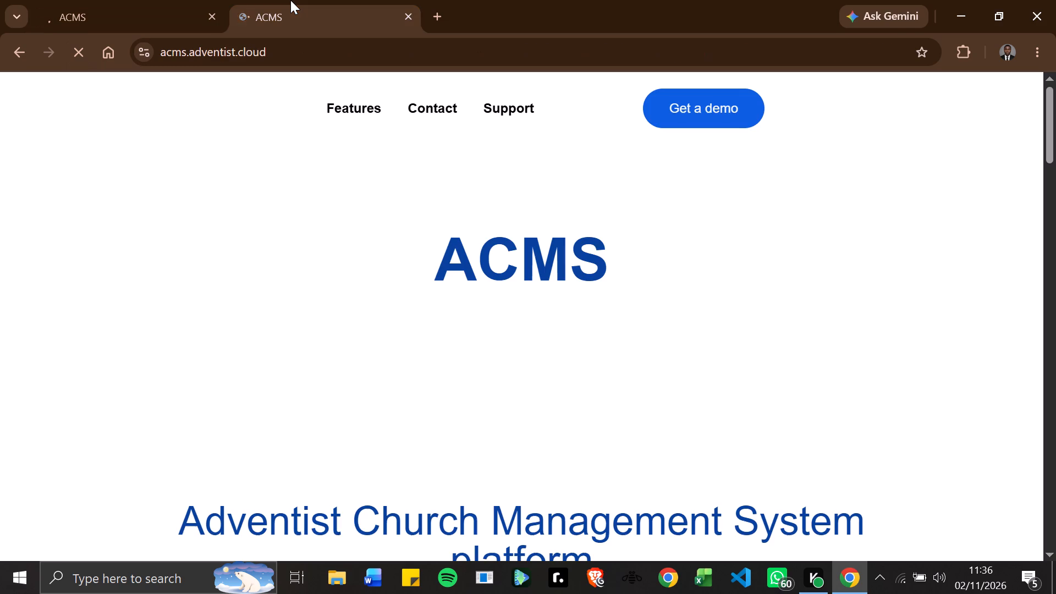
Look through the ACMS landing page, from the platform overview down to the demo request form and footer, for a way in.
scroll(633, 282, "down", 3)
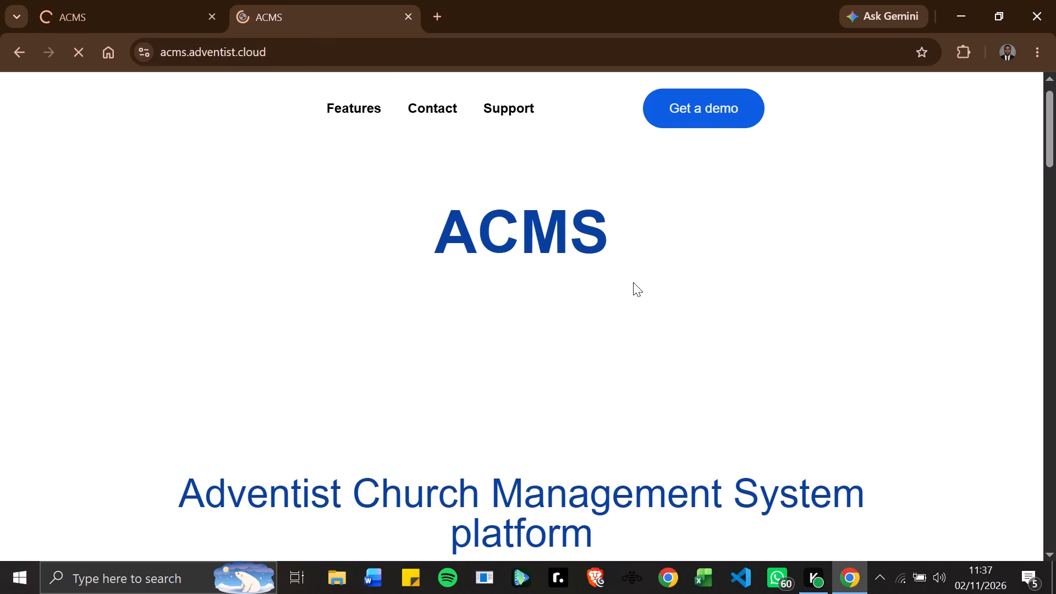
scroll(633, 282, "down", 6)
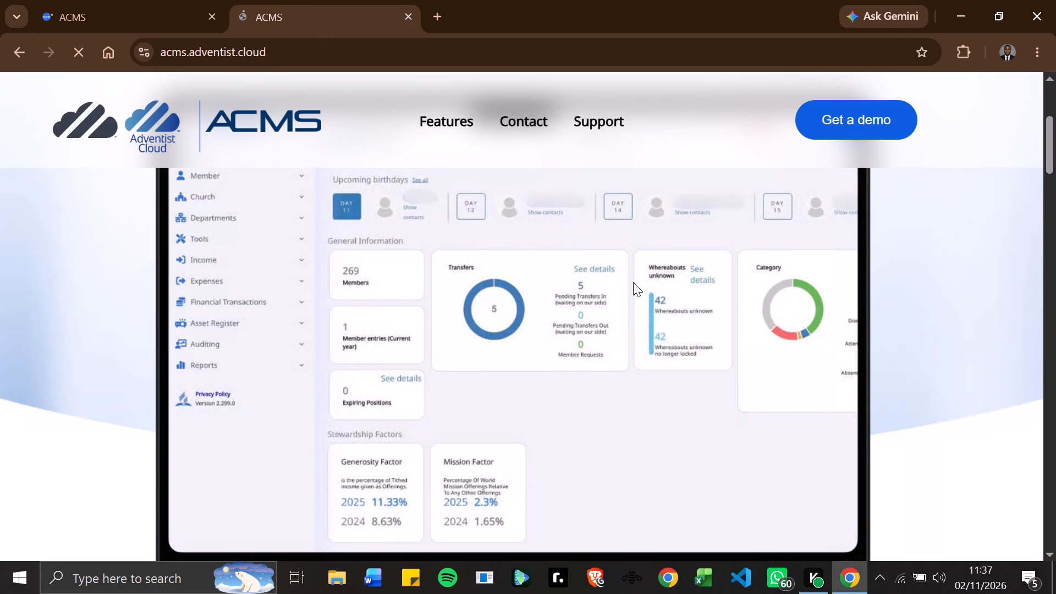
scroll(633, 282, "up", 13)
scroll(635, 279, "down", 12)
scroll(635, 279, "up", 12)
scroll(635, 279, "down", 5)
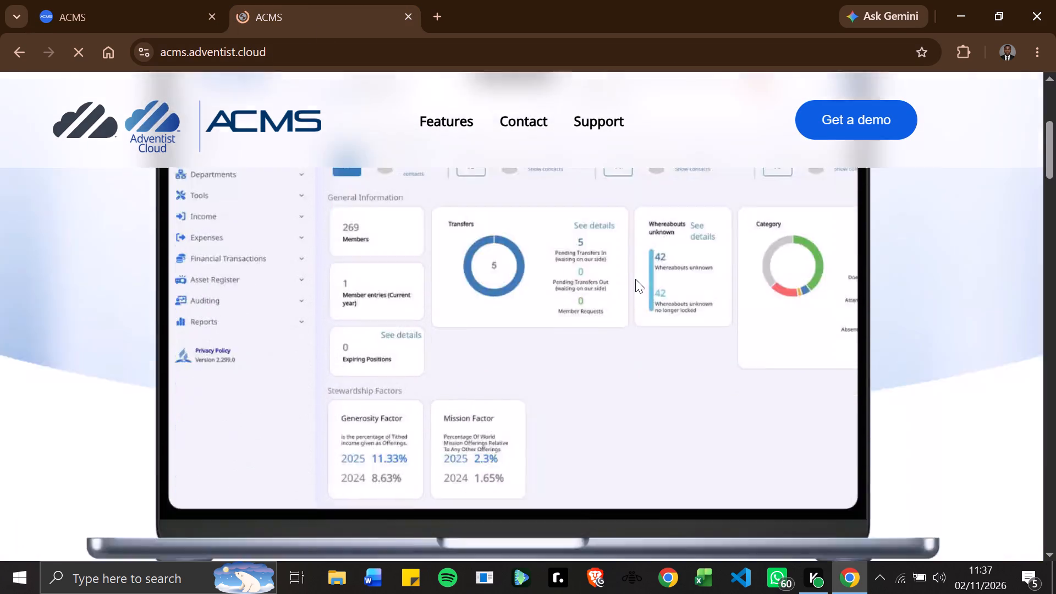
scroll(635, 279, "down", 12)
scroll(635, 279, "down", 20)
scroll(635, 279, "down", 20)
scroll(635, 279, "down", 20)
scroll(635, 279, "down", 20)
scroll(635, 279, "down", 20)
scroll(635, 279, "down", 18)
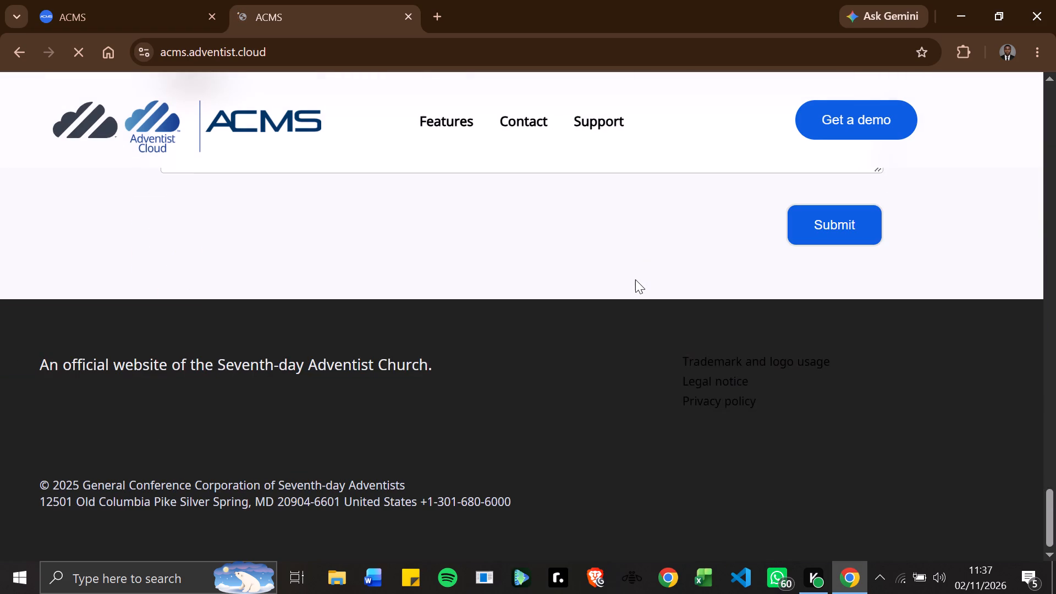
scroll(635, 279, "up", 15)
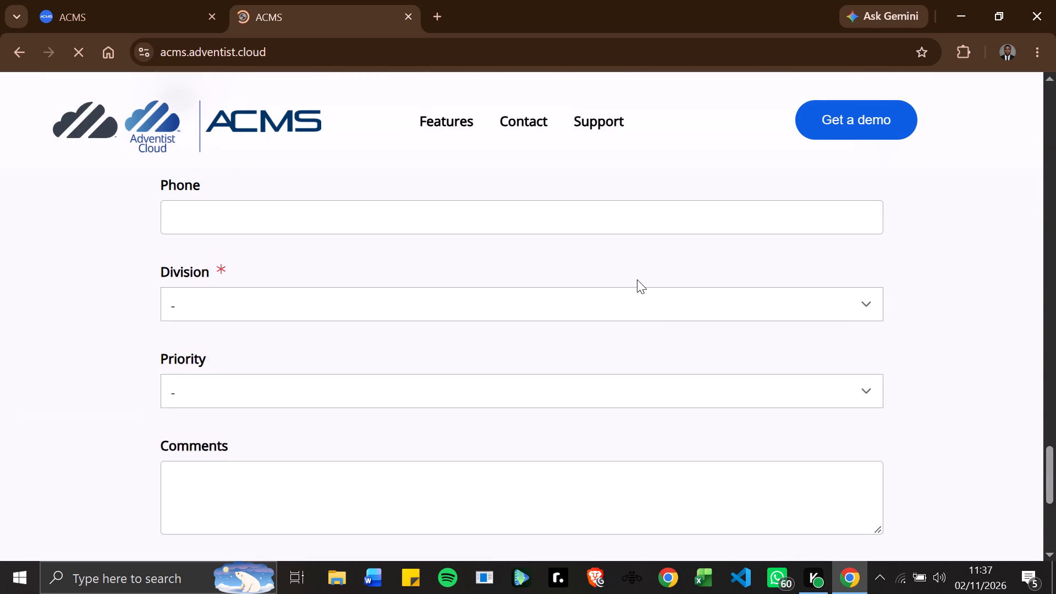
scroll(637, 279, "up", 2)
scroll(637, 279, "up", 20)
scroll(637, 279, "up", 15)
scroll(637, 279, "down", 8)
scroll(637, 279, "down", 20)
scroll(637, 279, "down", 3)
scroll(637, 280, "up", 20)
scroll(637, 280, "up", 8)
scroll(637, 280, "down", 20)
scroll(637, 280, "down", 20)
scroll(637, 280, "down", 20)
scroll(637, 280, "up", 20)
scroll(637, 280, "up", 1)
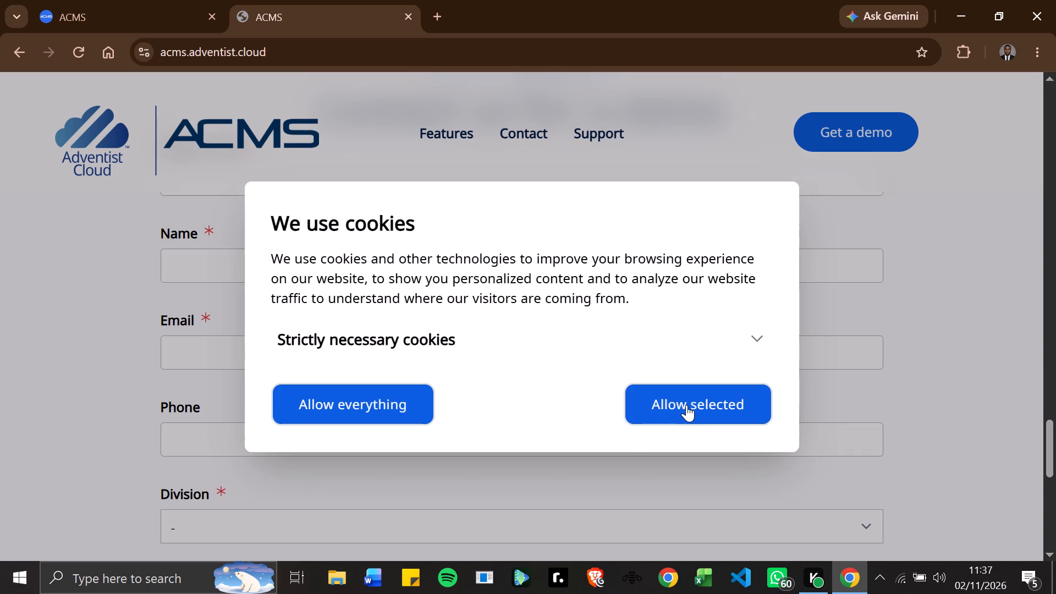
Allow only the selected cookies on the ACMS landing page.
left_click(686, 404)
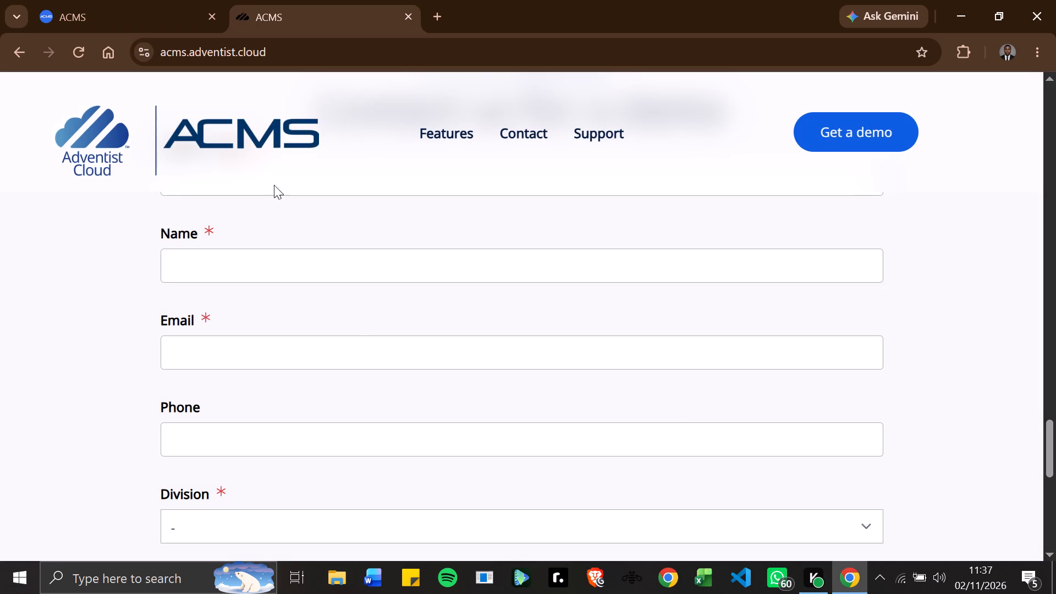
left_click(287, 133)
Open the ACMS Support site from the landing page.
left_click(594, 135)
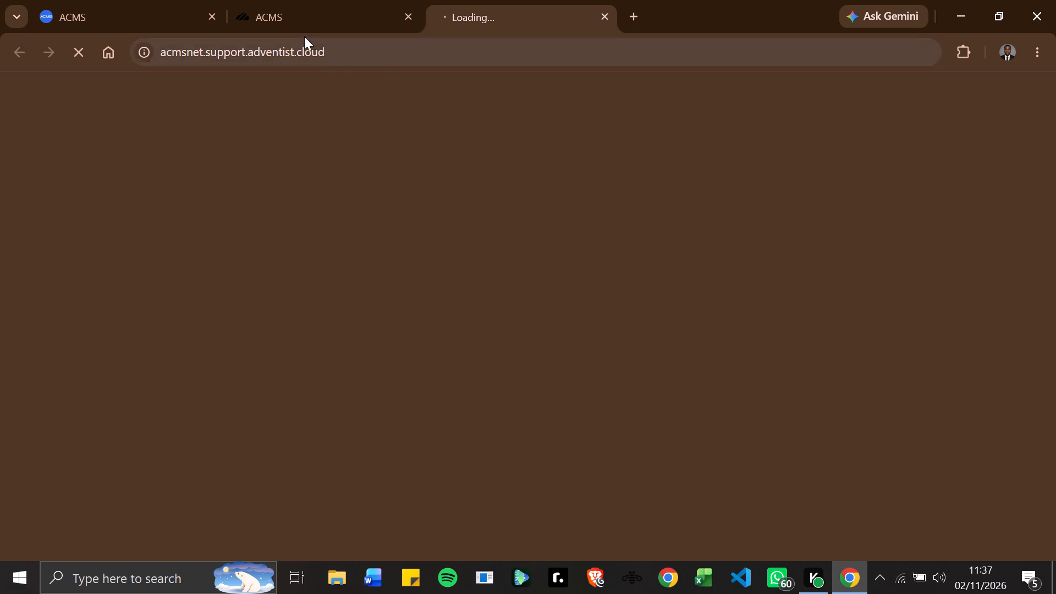
Return to the ACMS landing page for another look at its features and close it.
left_click(303, 22)
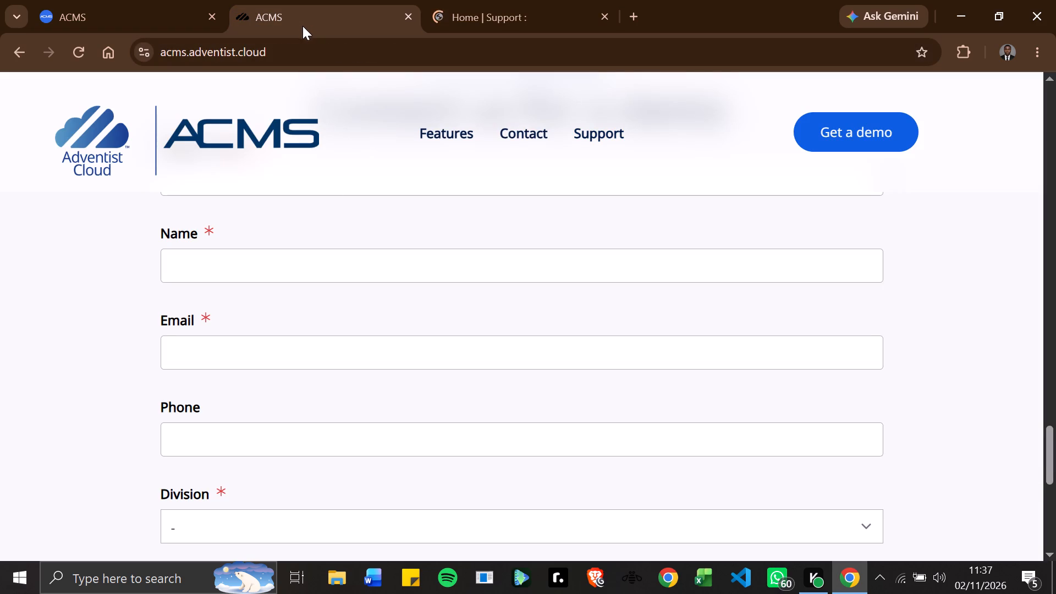
scroll(353, 212, "up", 20)
scroll(353, 212, "up", 8)
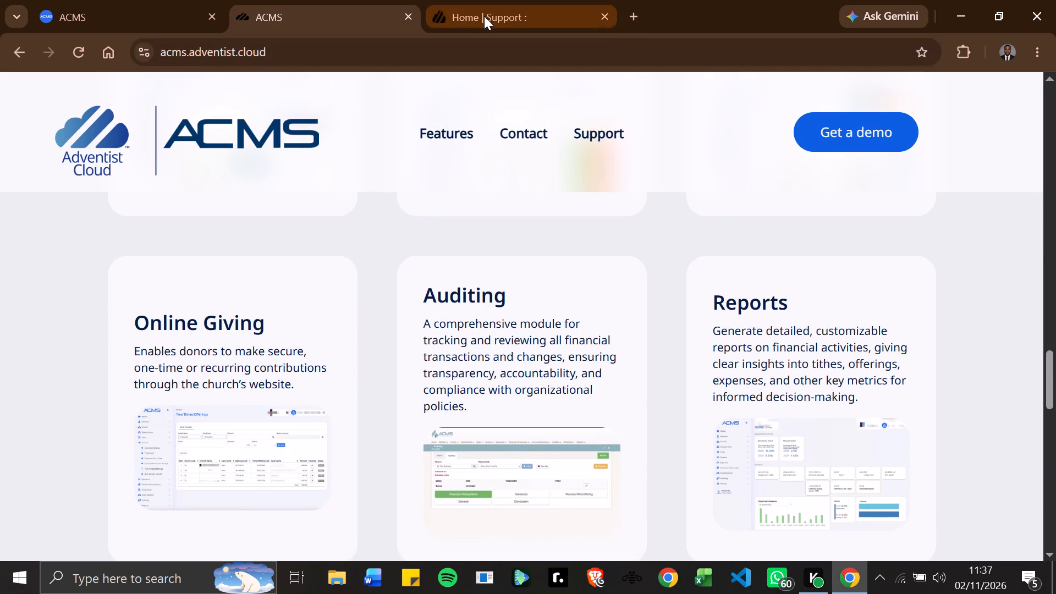
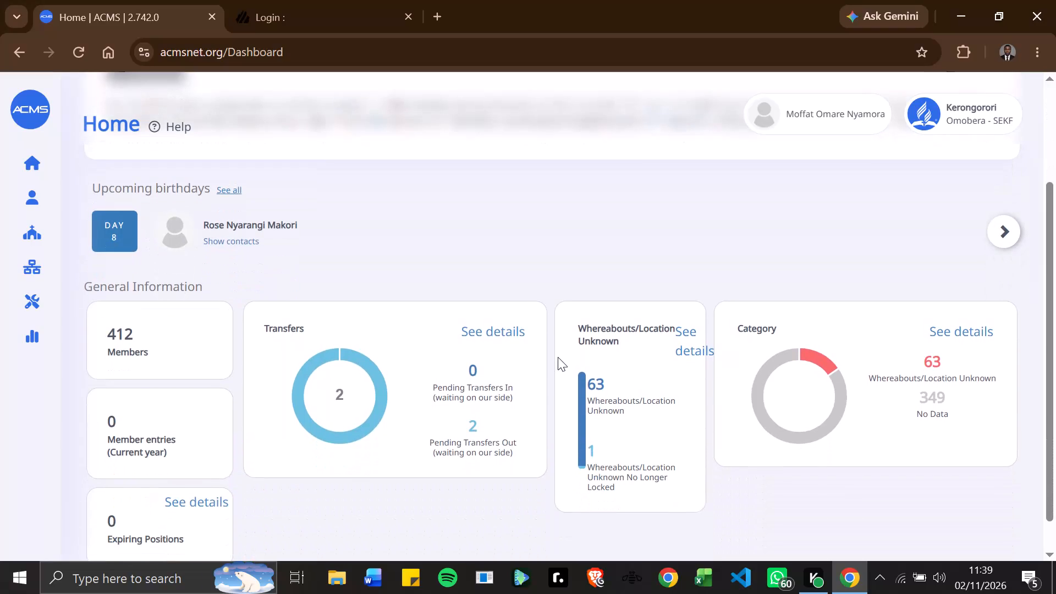
left_click(503, 329)
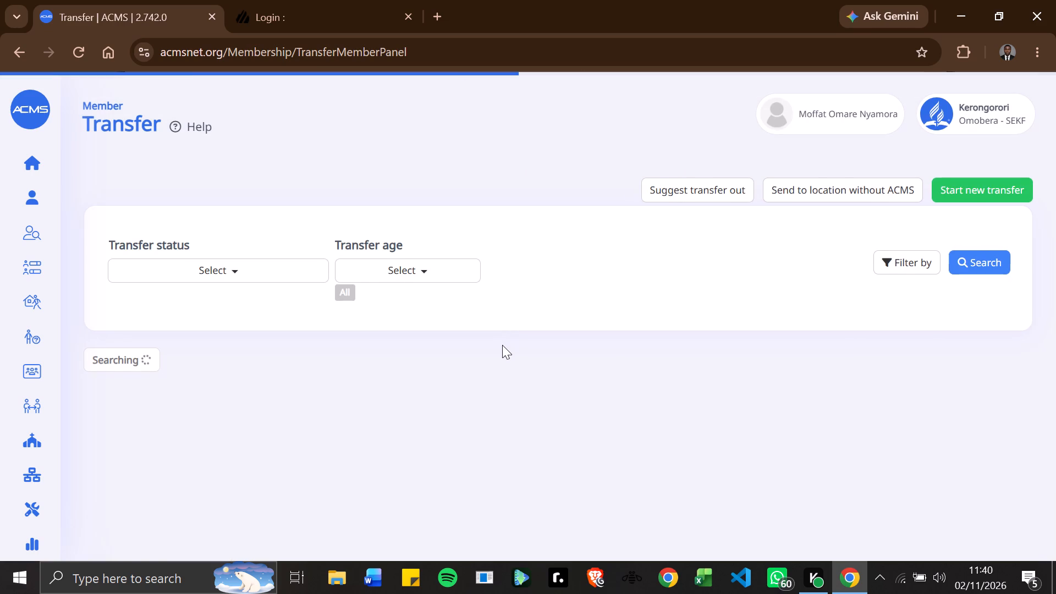
Capture a rectangular screen snip of the whole transfer records table, from the header row through the last requested transfer.
scroll(502, 345, "down", 3)
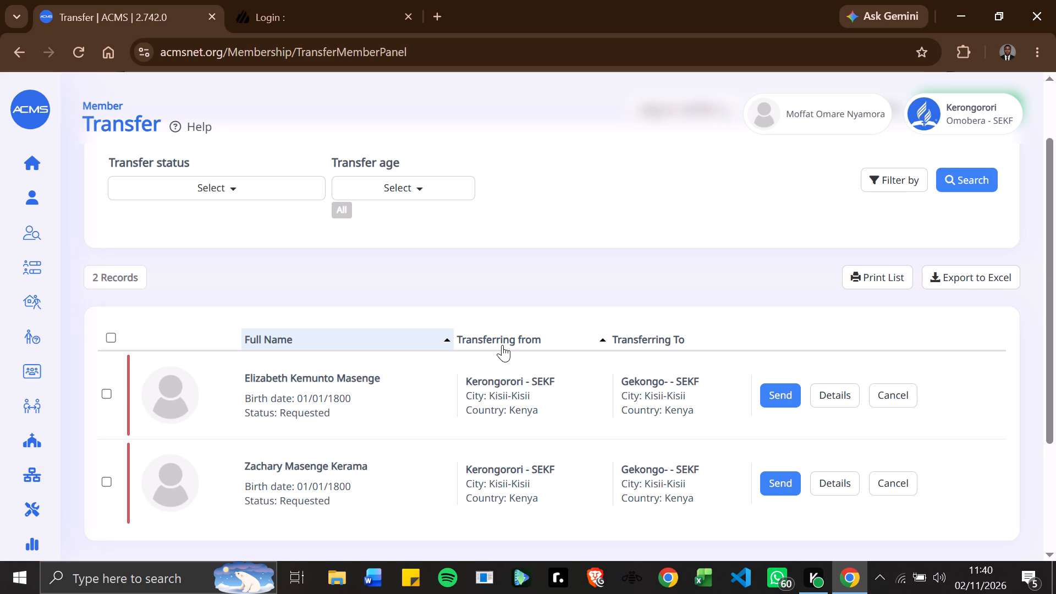
scroll(502, 345, "down", 4)
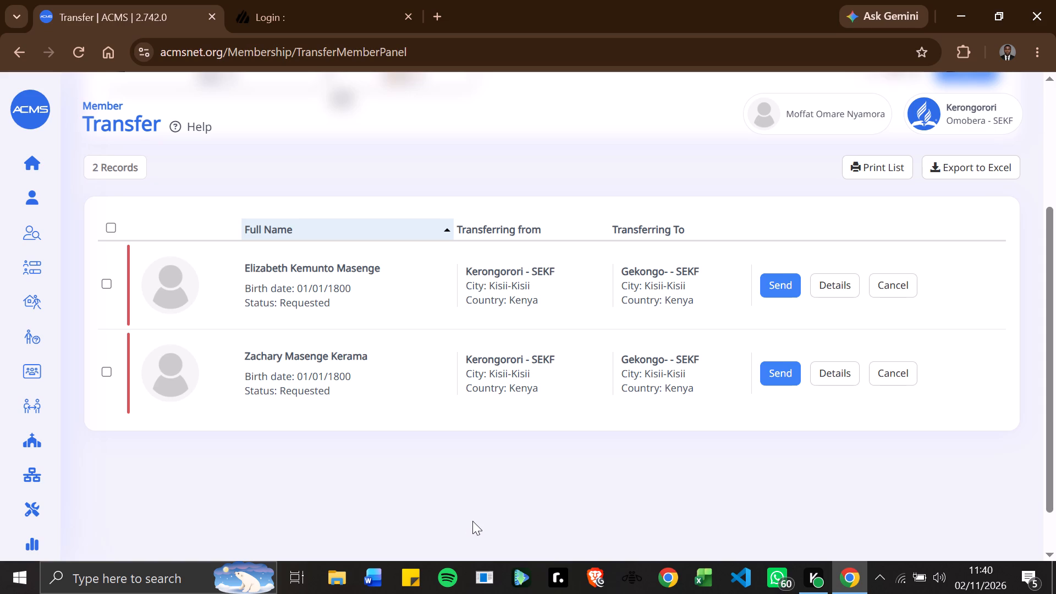
key("shift+super+s")
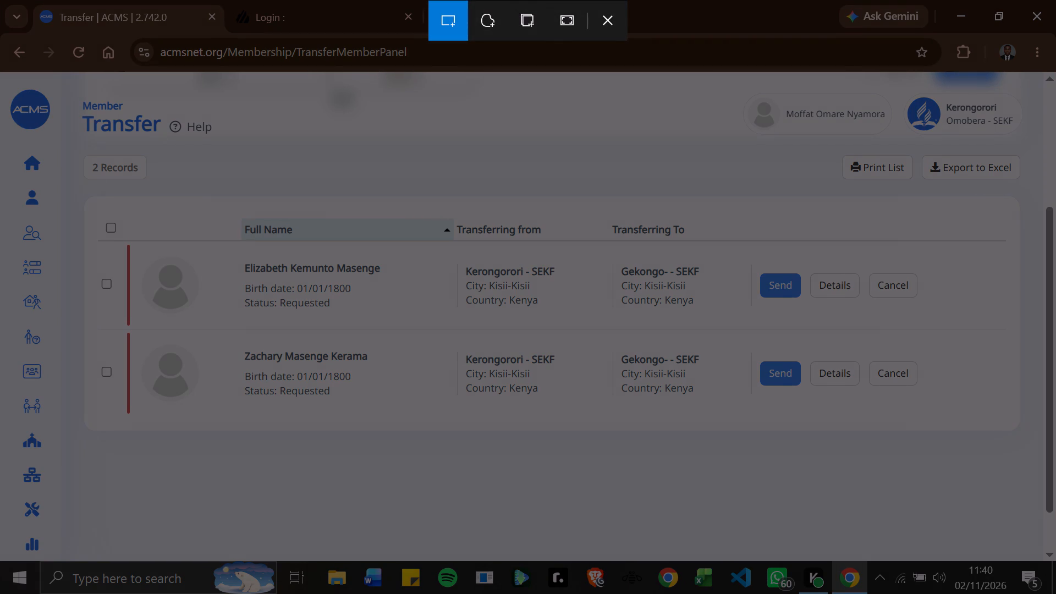
left_click_drag(87, 194, 299, 337)
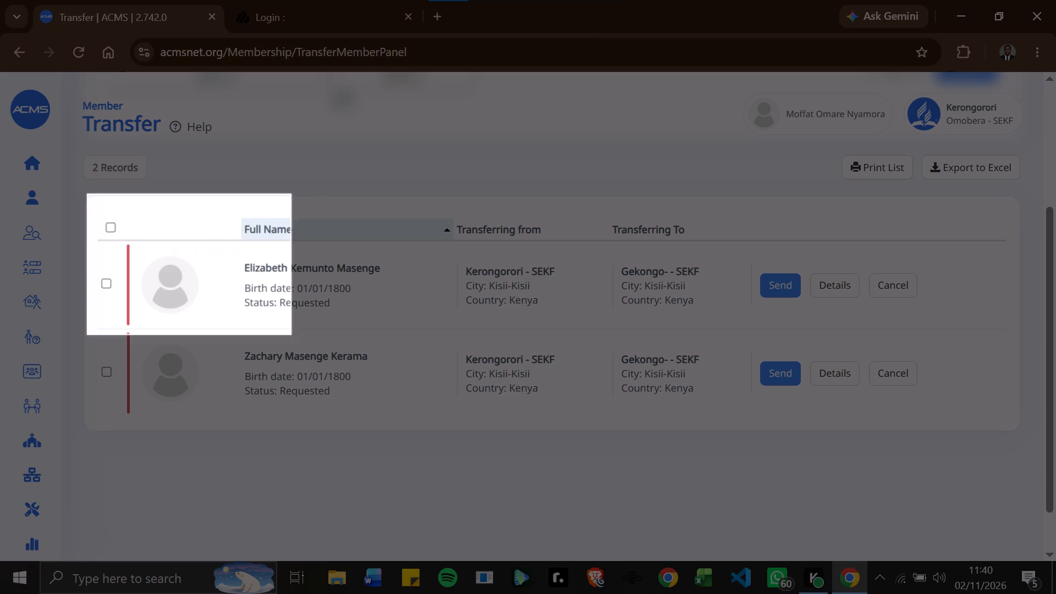
left_click_drag(299, 337, 1018, 435)
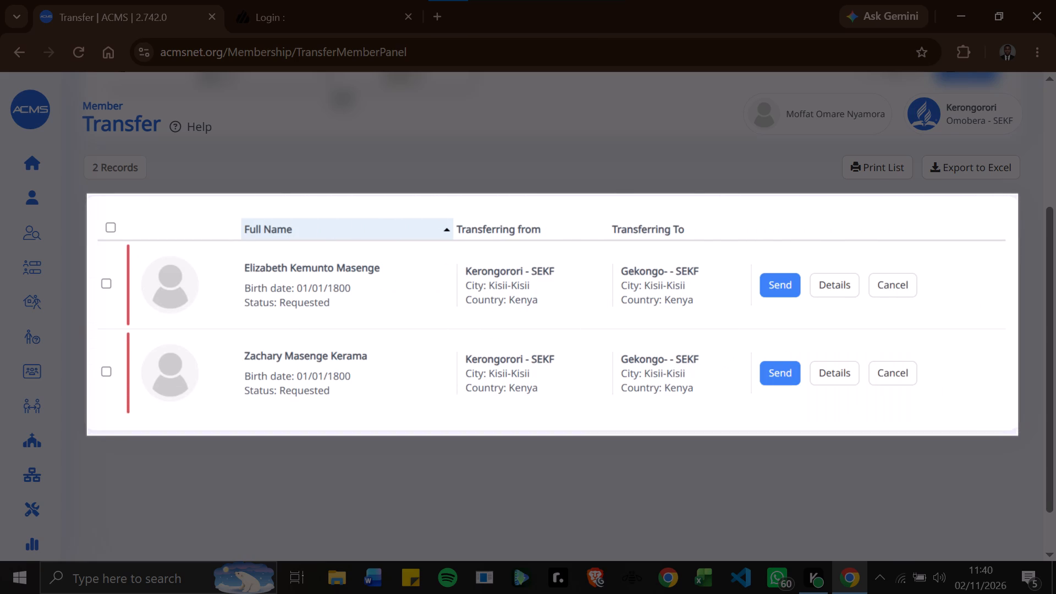
left_click_drag(1018, 435, 1028, 435)
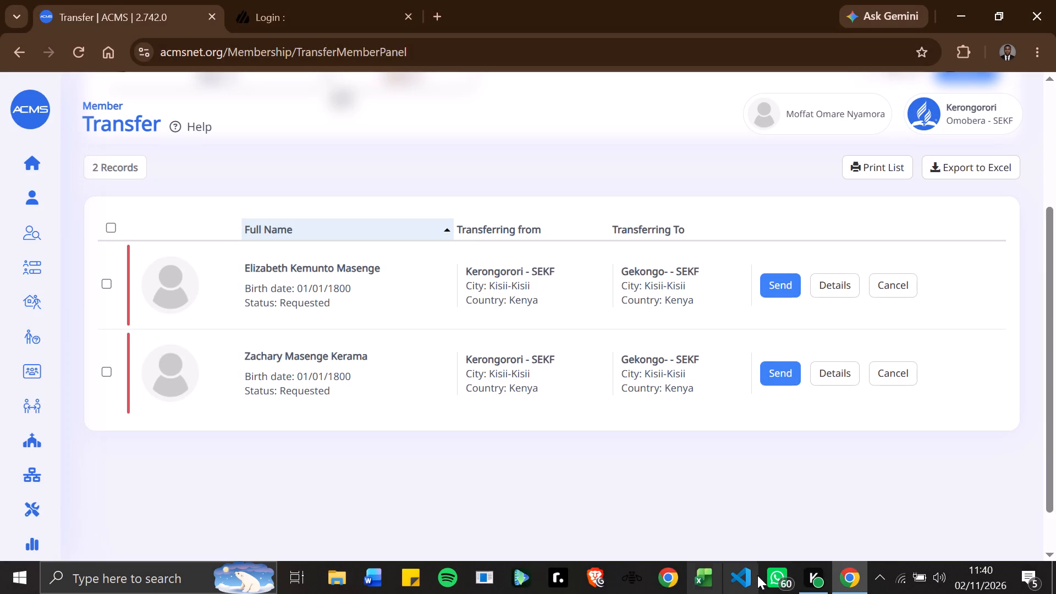
Switch to WhatsApp.
left_click(779, 575)
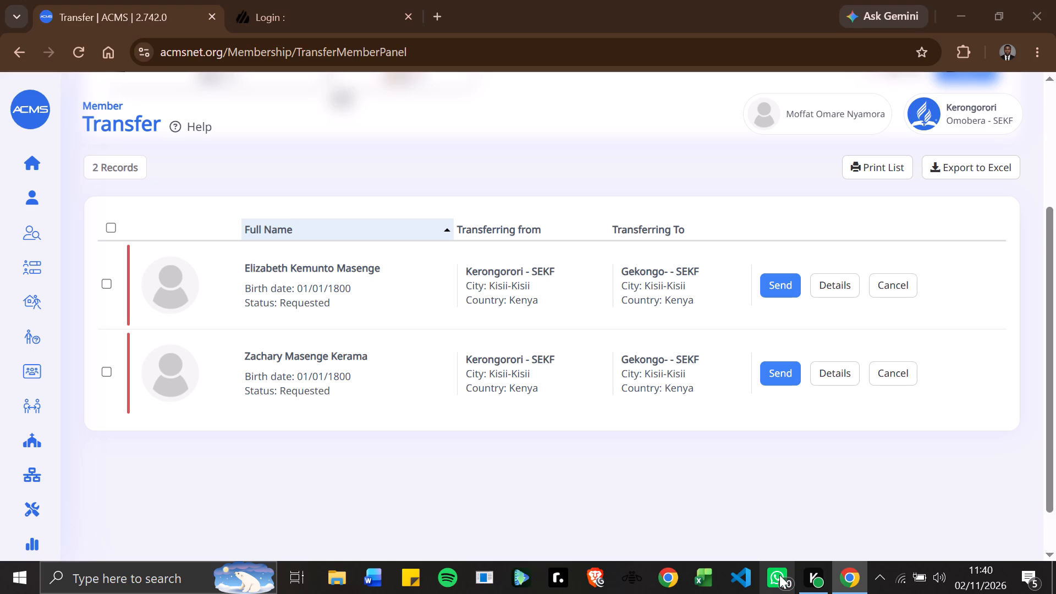
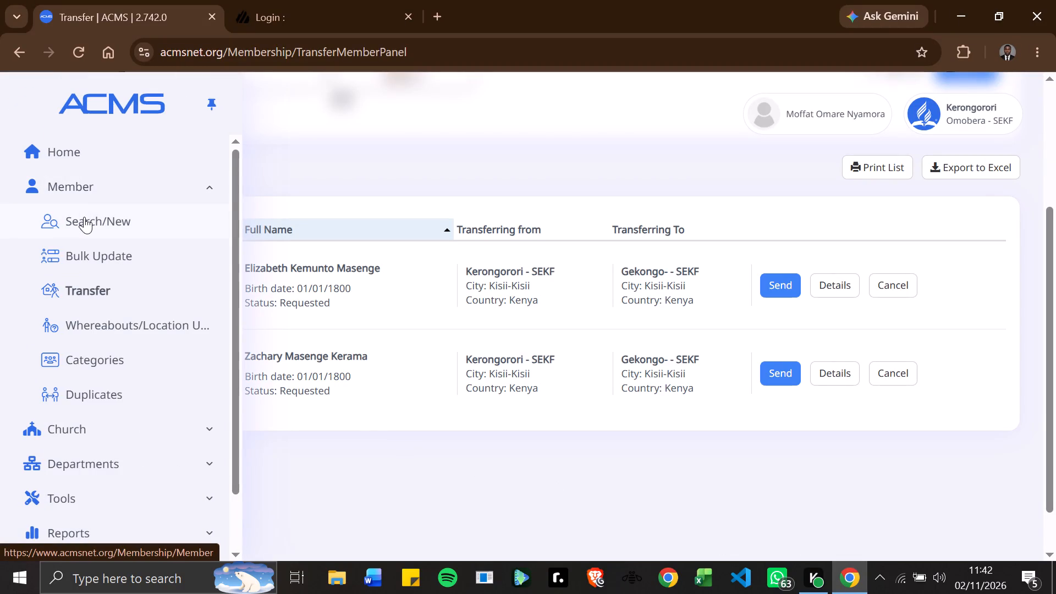
Open the details of the Category card from the Home dashboard and examine the members' current categories.
left_click(74, 159)
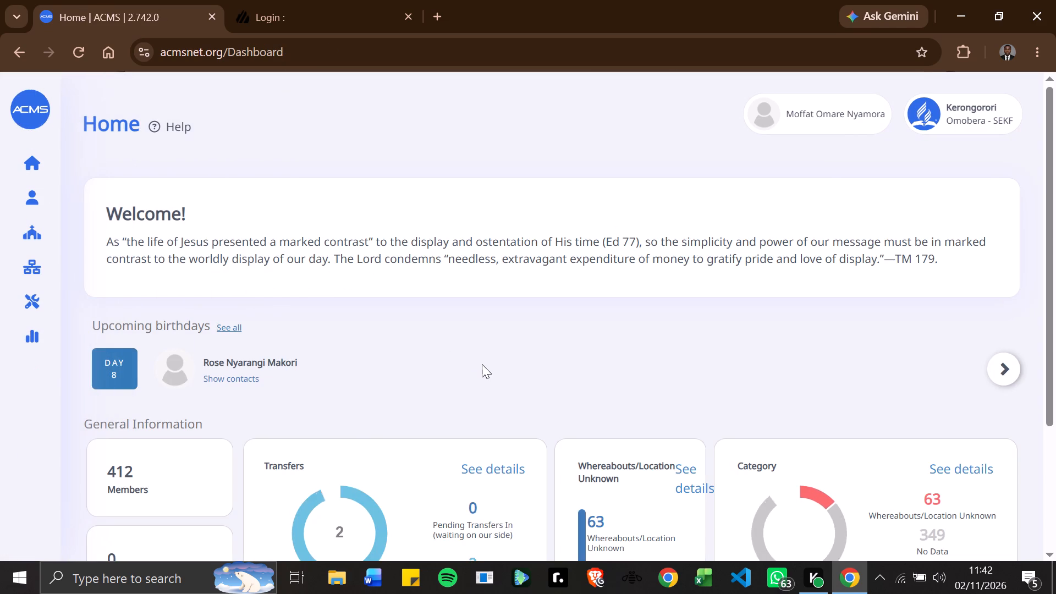
scroll(589, 348, "down", 1)
scroll(663, 361, "down", 1)
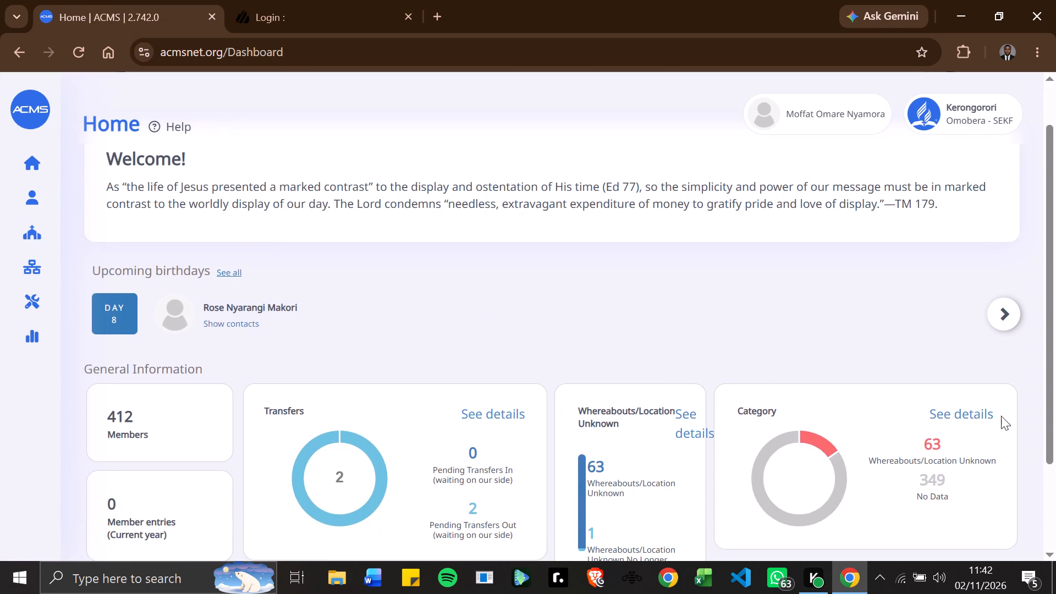
left_click(980, 414)
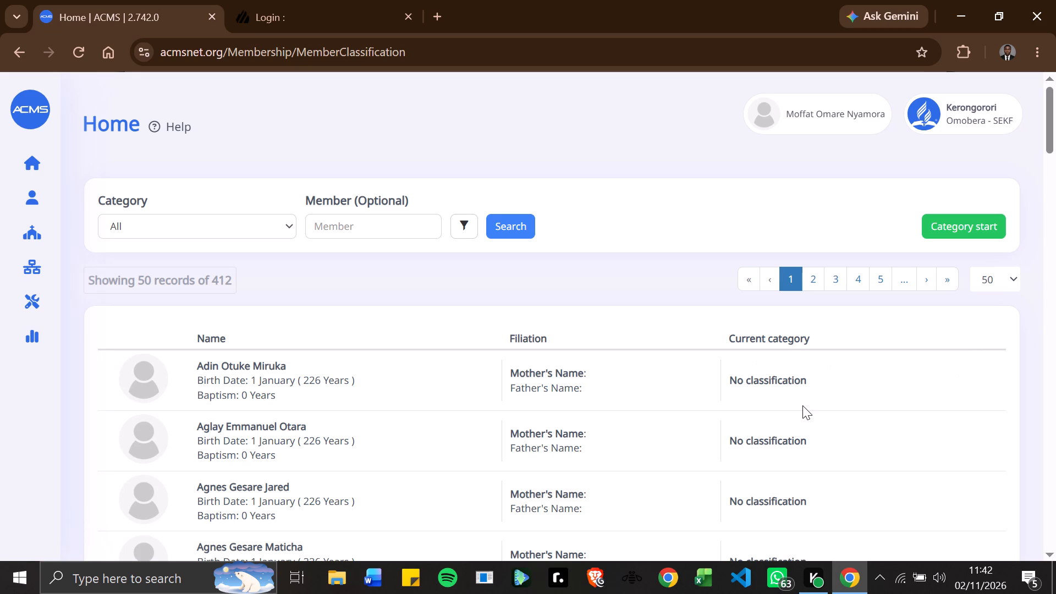
scroll(802, 405, "down", 8)
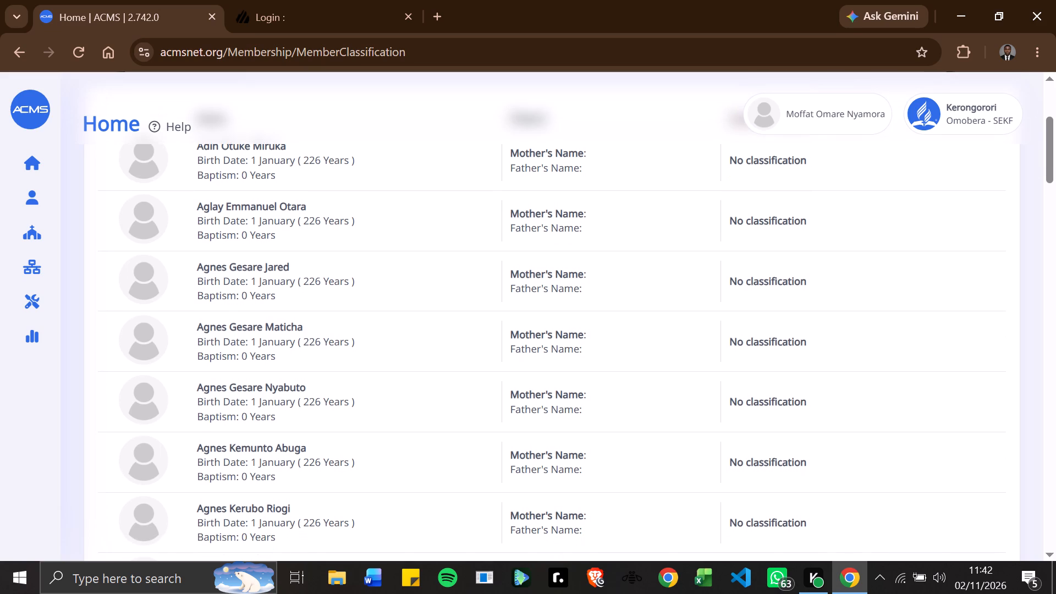
scroll(802, 405, "down", 20)
scroll(802, 405, "down", 20)
scroll(802, 405, "down", 20)
scroll(802, 405, "up", 20)
scroll(802, 405, "up", 20)
scroll(802, 405, "up", 20)
scroll(802, 405, "down", 20)
scroll(802, 405, "down", 1)
scroll(802, 405, "up", 20)
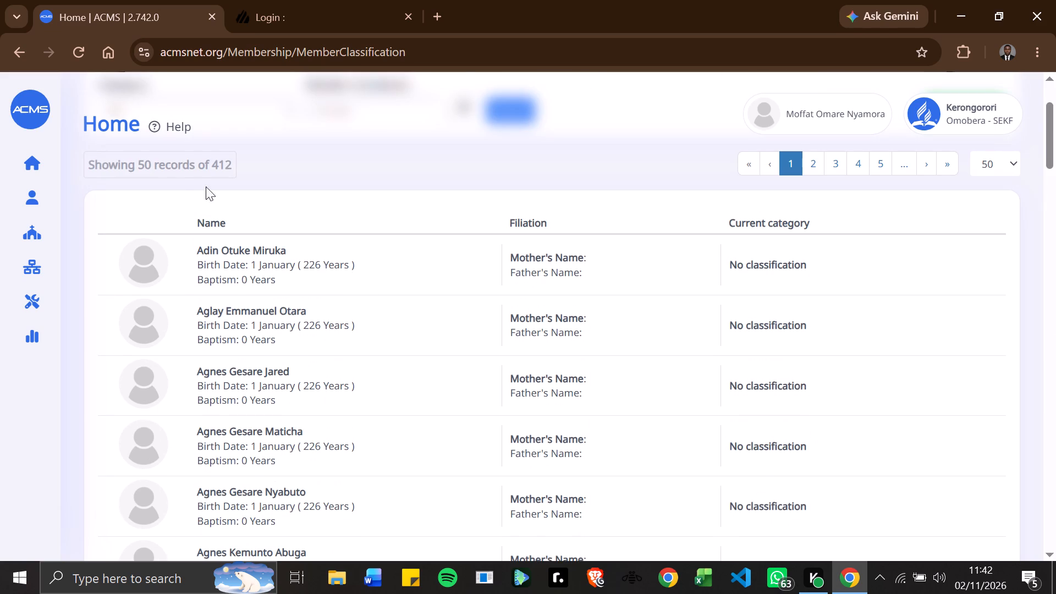
Return to the Home dashboard and open the details of the Whereabouts/Location Unknown card.
left_click(33, 163)
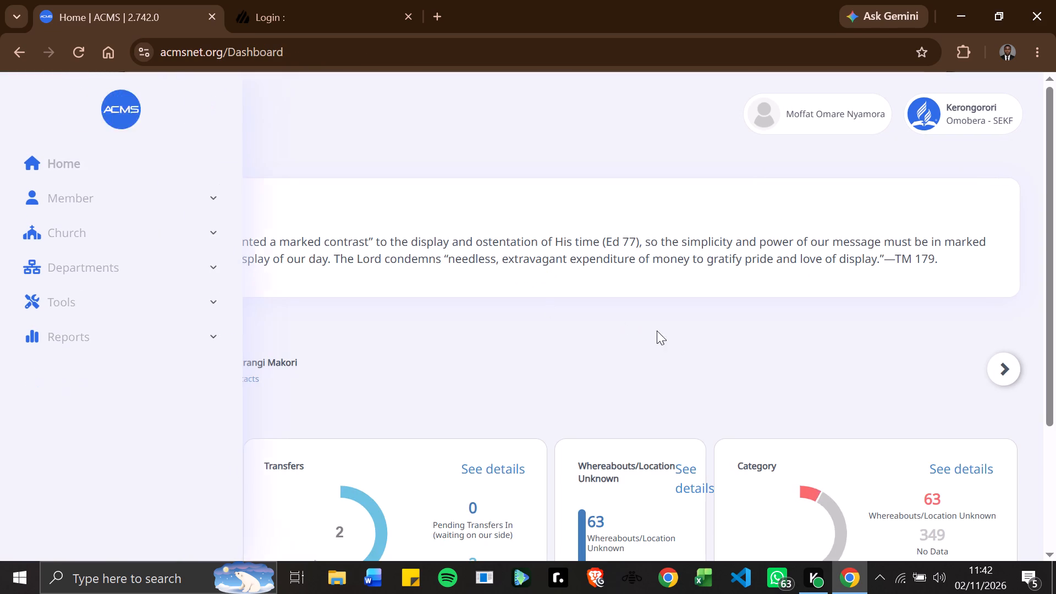
scroll(884, 436, "down", 2)
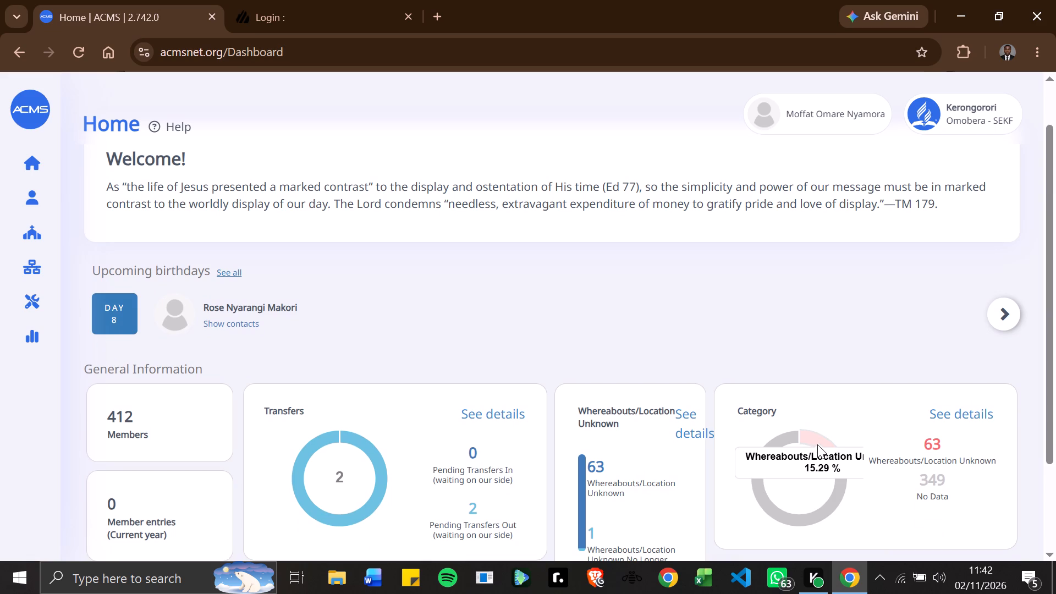
left_click(692, 428)
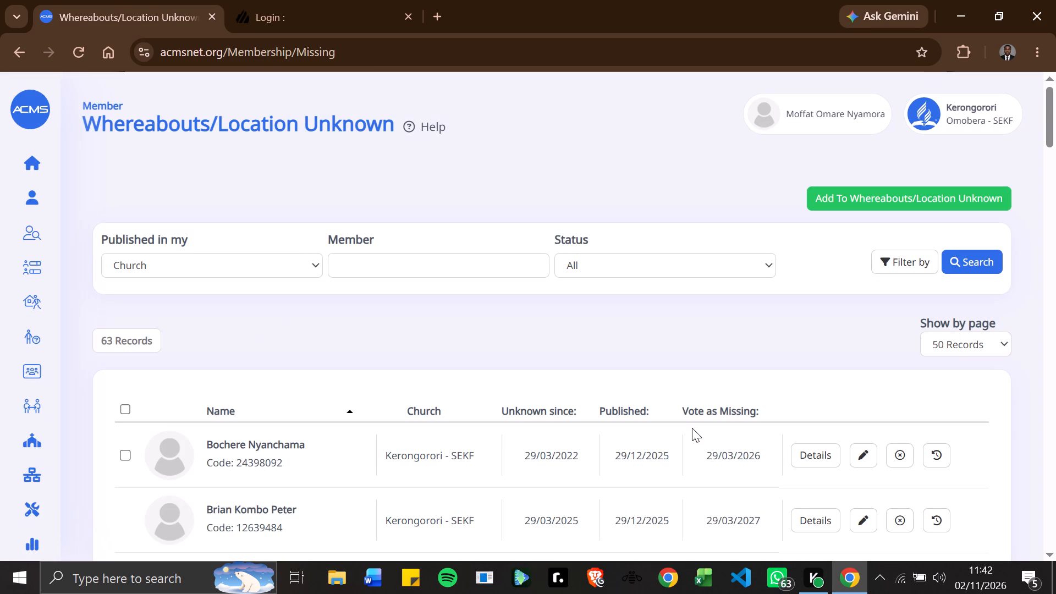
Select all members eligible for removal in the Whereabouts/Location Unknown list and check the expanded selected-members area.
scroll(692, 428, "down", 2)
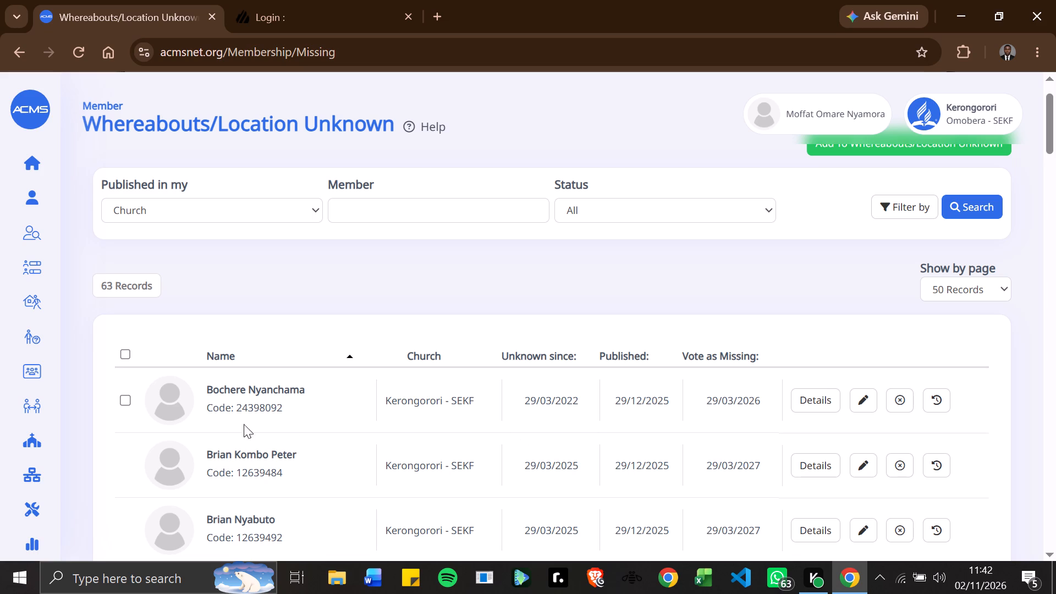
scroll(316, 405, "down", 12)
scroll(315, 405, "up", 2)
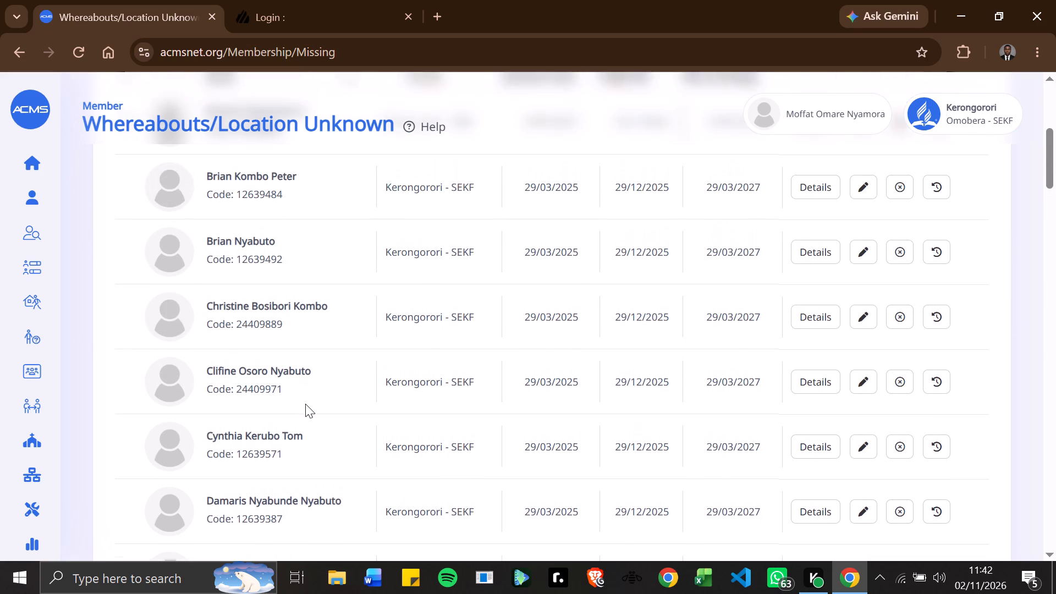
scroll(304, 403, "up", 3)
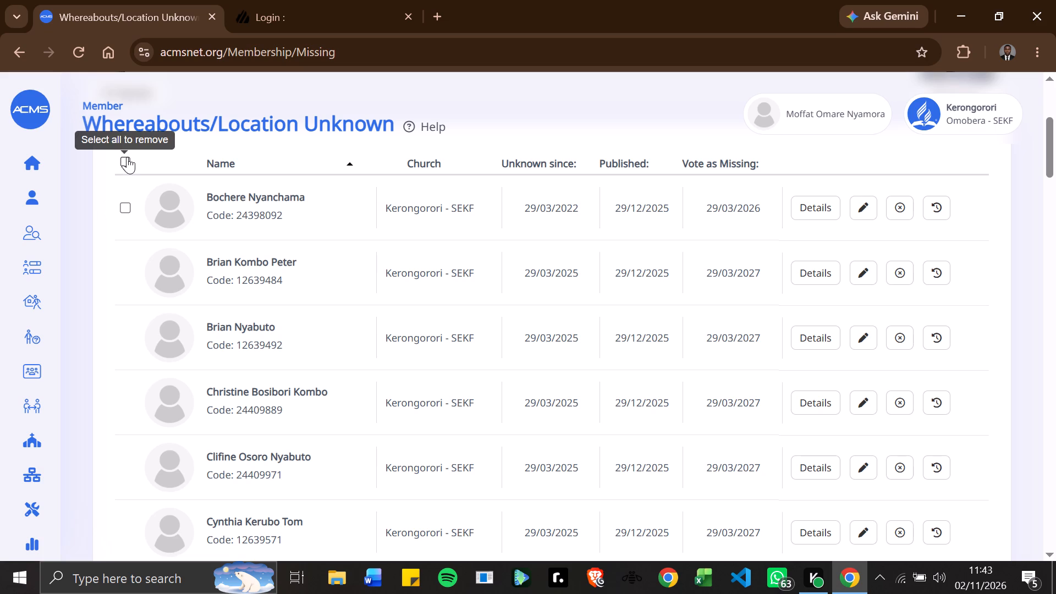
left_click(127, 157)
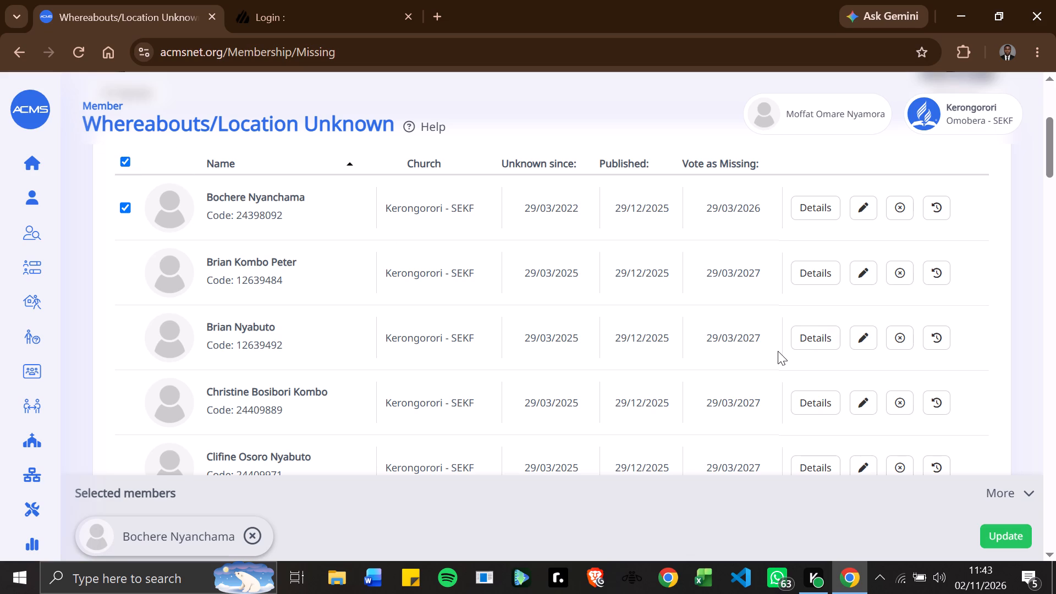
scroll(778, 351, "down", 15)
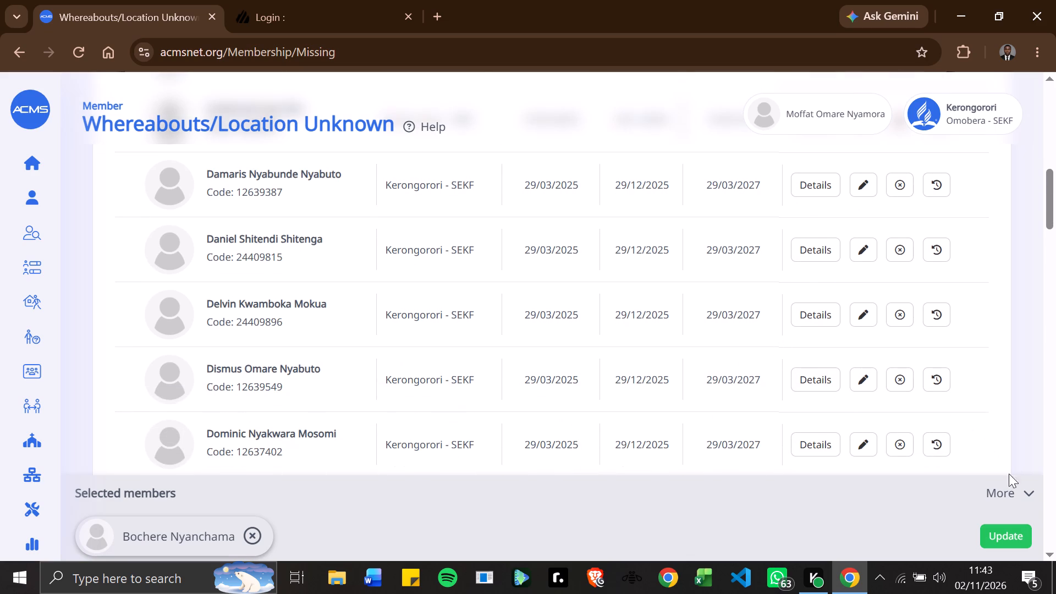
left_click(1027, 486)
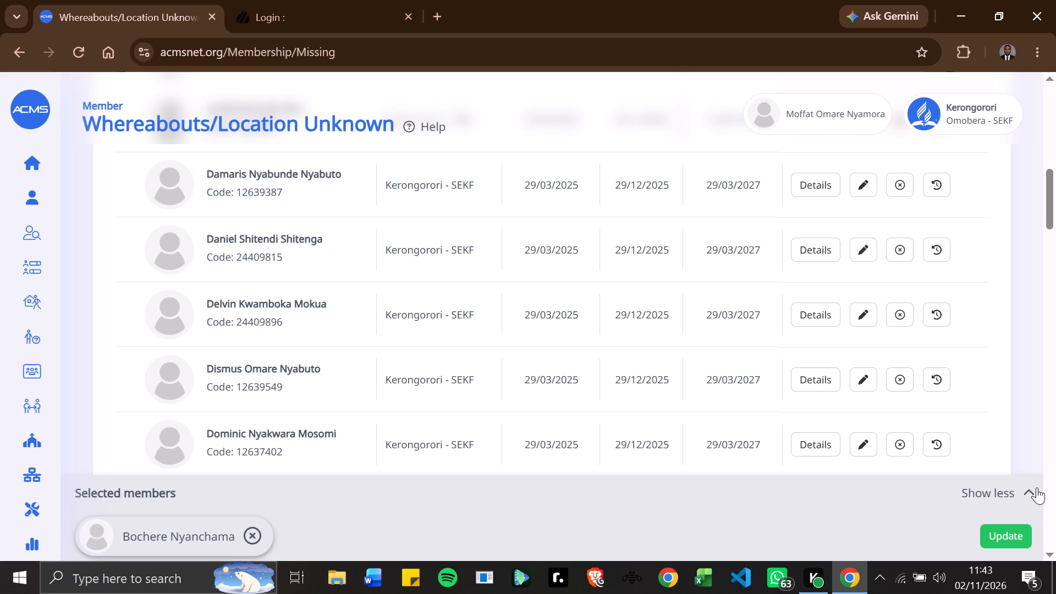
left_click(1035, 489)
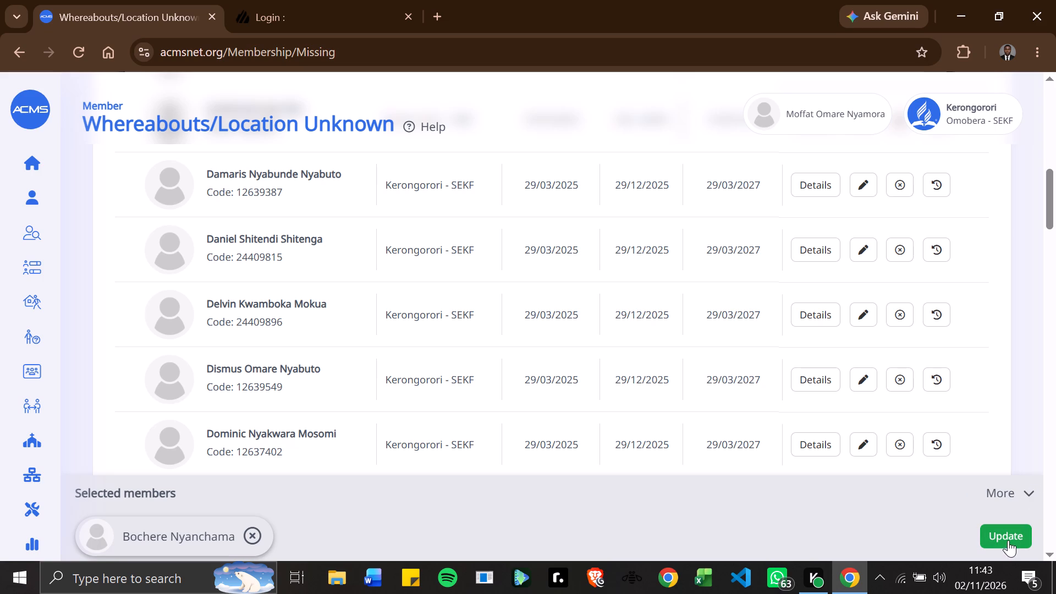
Examine the full Whereabouts/Location Unknown list, from the first record to the last one on the page, for selected members.
scroll(630, 249, "up", 2)
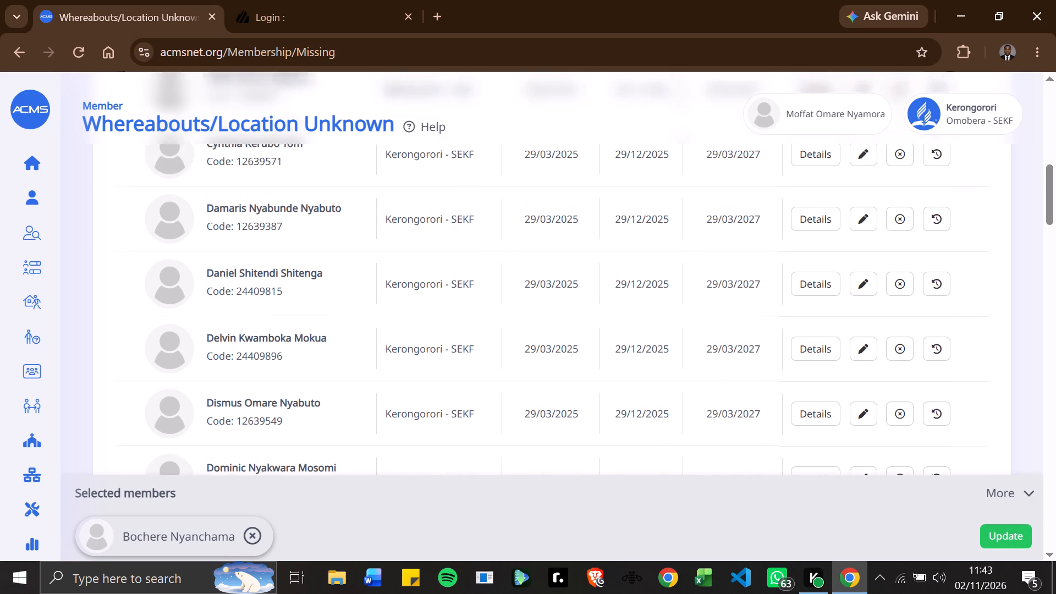
scroll(630, 249, "up", 20)
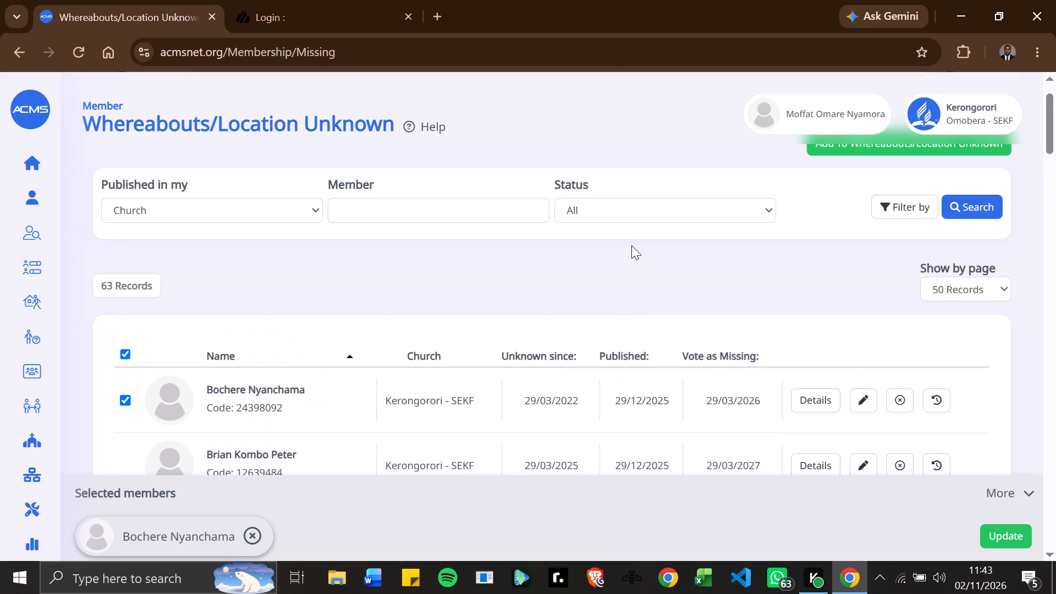
scroll(631, 245, "down", 5)
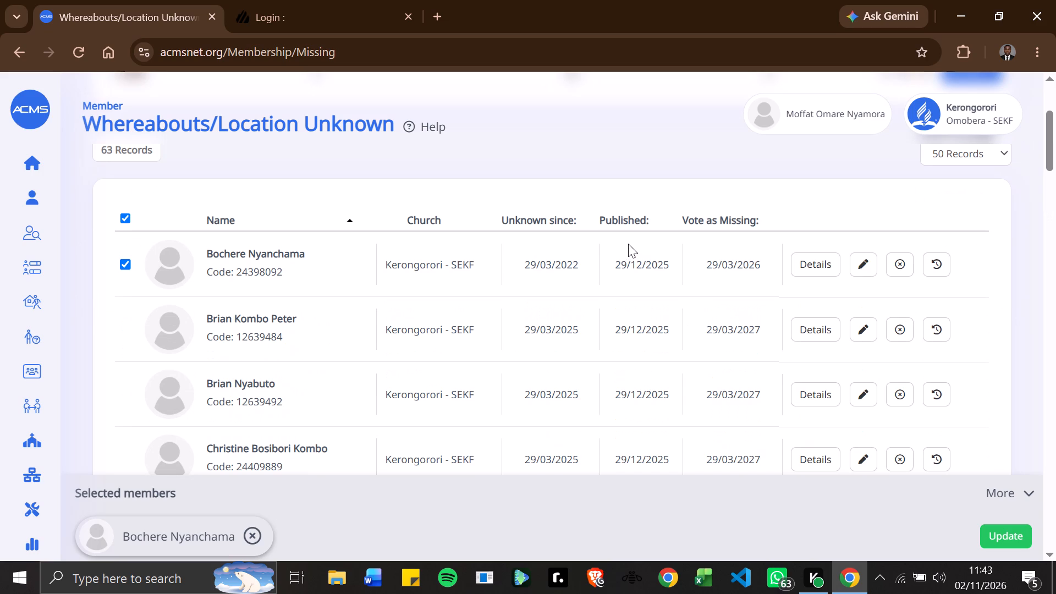
scroll(628, 244, "down", 18)
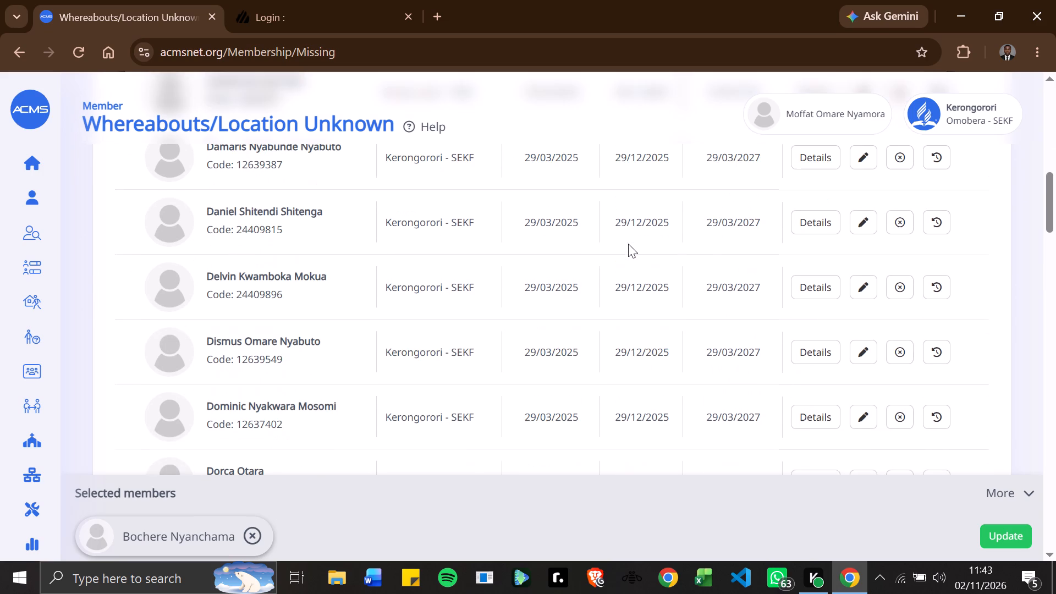
scroll(631, 239, "down", 20)
scroll(631, 239, "down", 20)
scroll(631, 239, "down", 10)
scroll(632, 241, "down", 20)
scroll(632, 241, "down", 5)
scroll(632, 243, "up", 20)
scroll(632, 243, "up", 20)
scroll(632, 243, "up", 20)
scroll(632, 244, "down", 20)
scroll(632, 244, "down", 4)
scroll(632, 244, "down", 20)
scroll(632, 244, "down", 20)
scroll(632, 244, "down", 11)
scroll(632, 244, "down", 20)
scroll(632, 244, "down", 20)
scroll(632, 244, "down", 20)
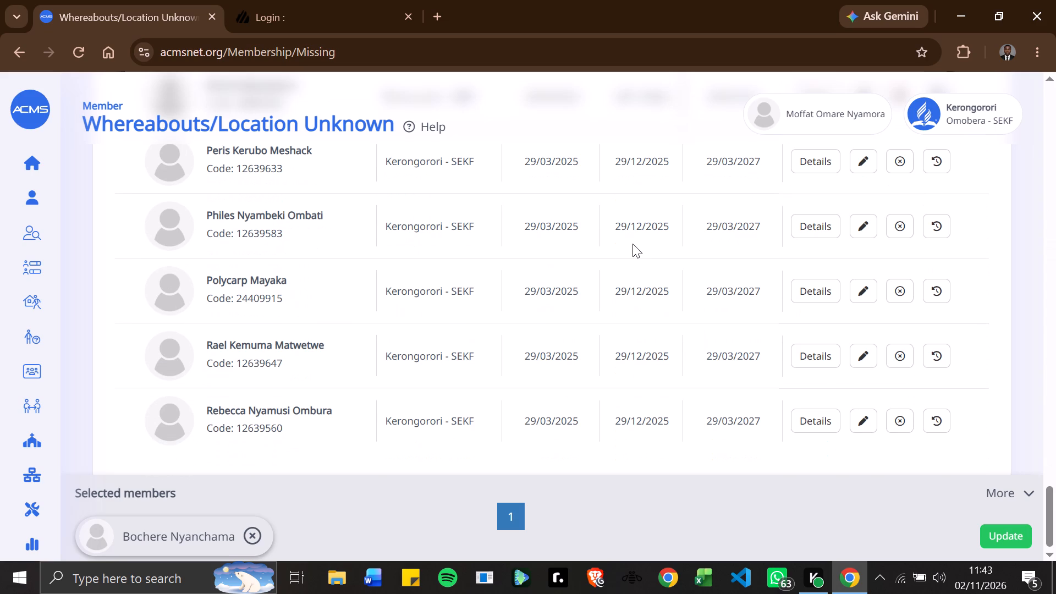
scroll(632, 244, "down", 11)
scroll(633, 246, "down", 20)
scroll(633, 246, "down", 20)
scroll(633, 246, "down", 3)
scroll(637, 261, "up", 20)
scroll(637, 261, "up", 20)
scroll(637, 261, "up", 20)
scroll(637, 261, "up", 20)
scroll(637, 261, "up", 20)
scroll(637, 261, "up", 20)
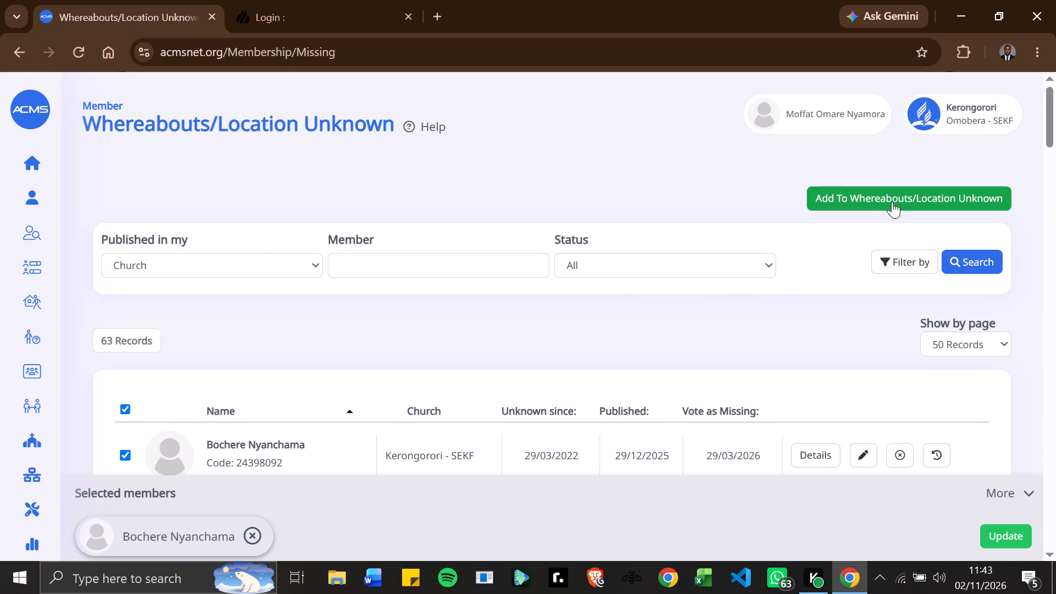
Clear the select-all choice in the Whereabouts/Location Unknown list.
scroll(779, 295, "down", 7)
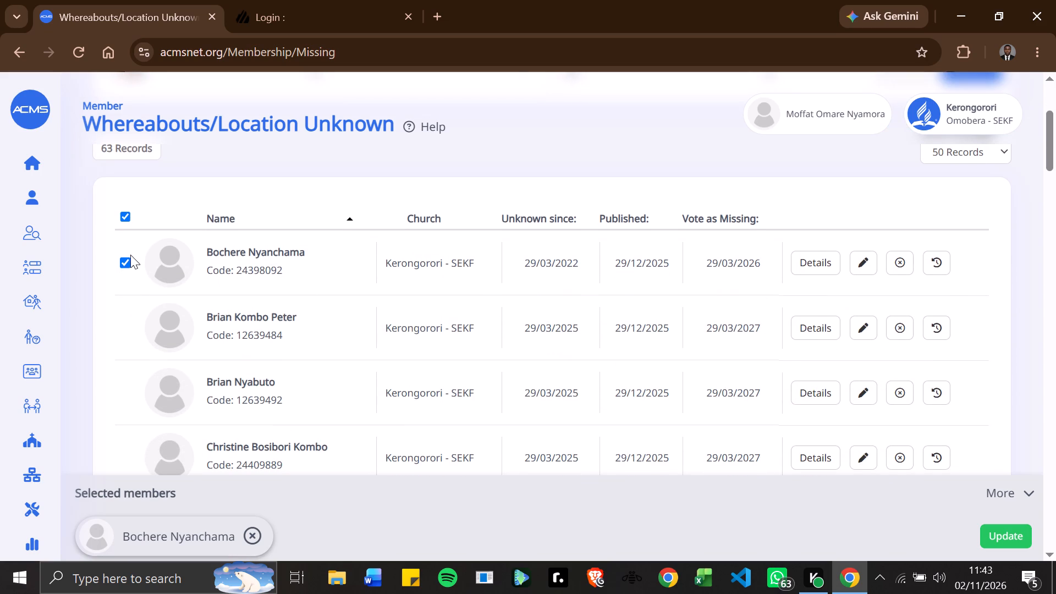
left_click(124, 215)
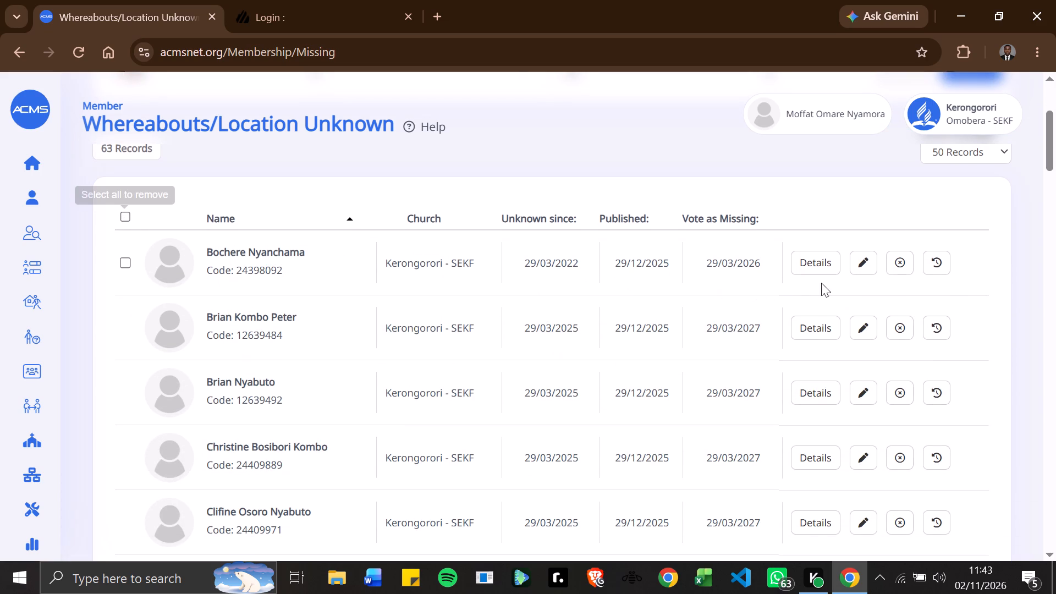
View the first listed member's details, open a blank Whereabouts/Location Unknown note, and close it all without saving.
left_click(820, 264)
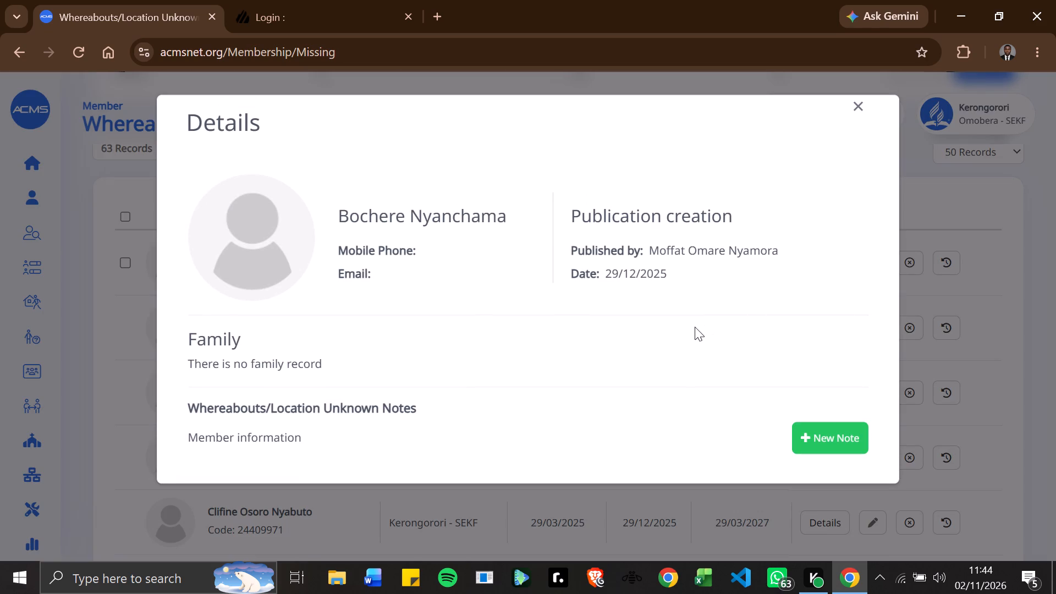
scroll(695, 327, "down", 13)
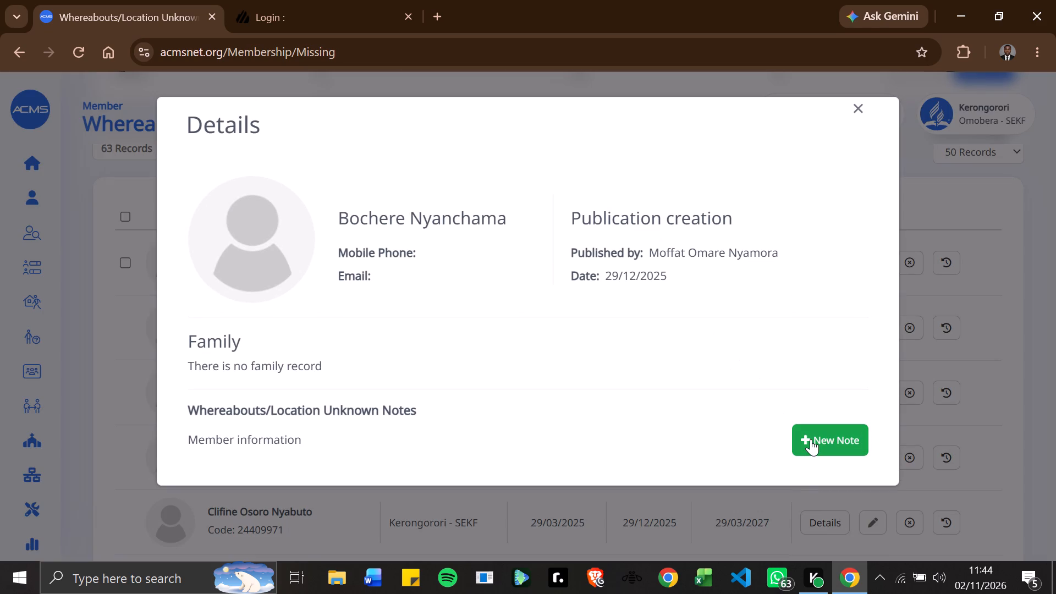
left_click(811, 439)
scroll(567, 376, "down", 20)
scroll(567, 376, "down", 7)
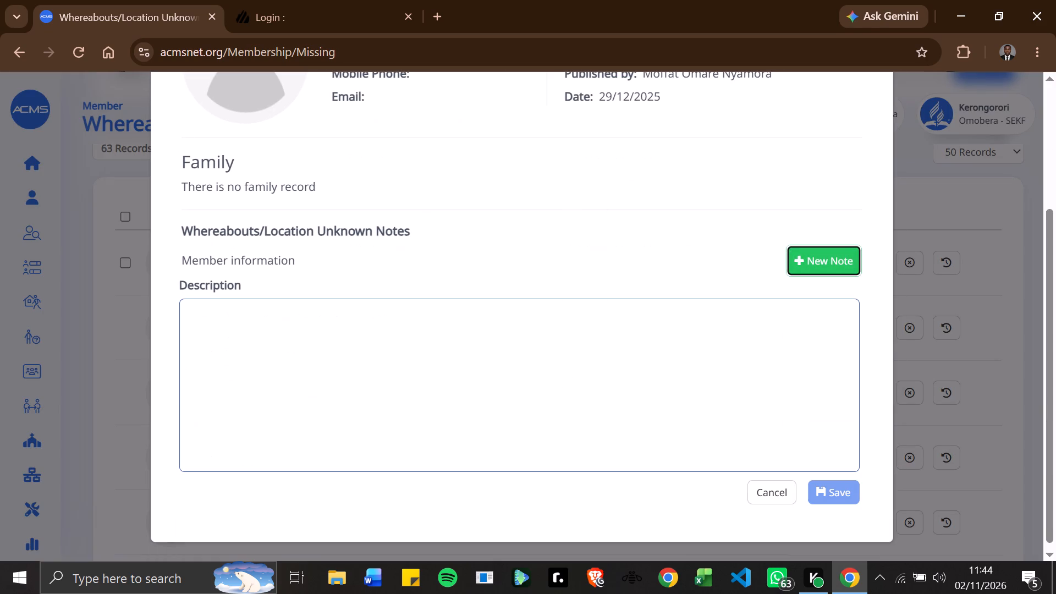
left_click(765, 485)
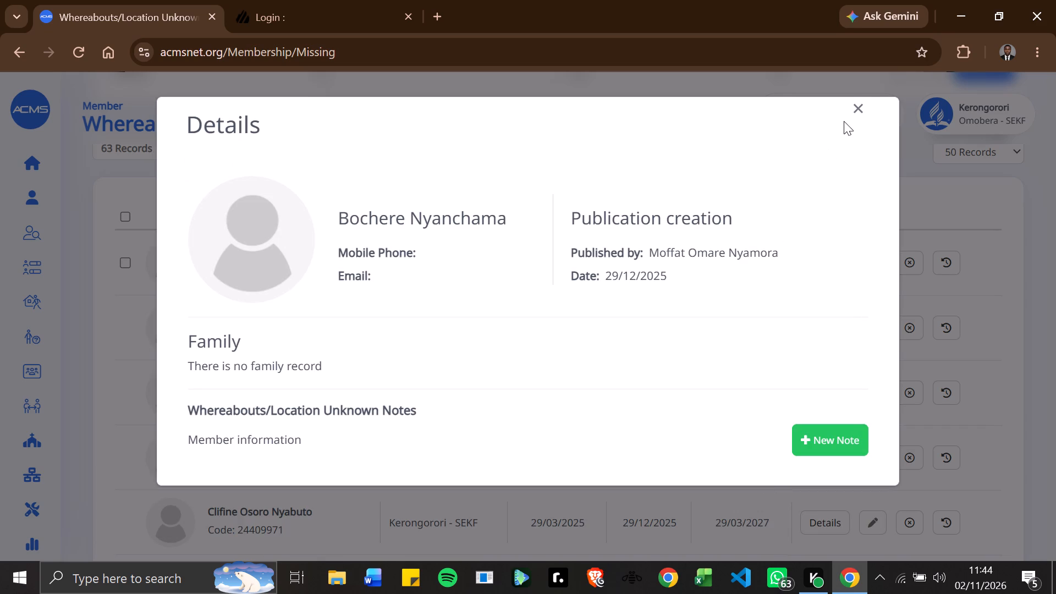
left_click(867, 100)
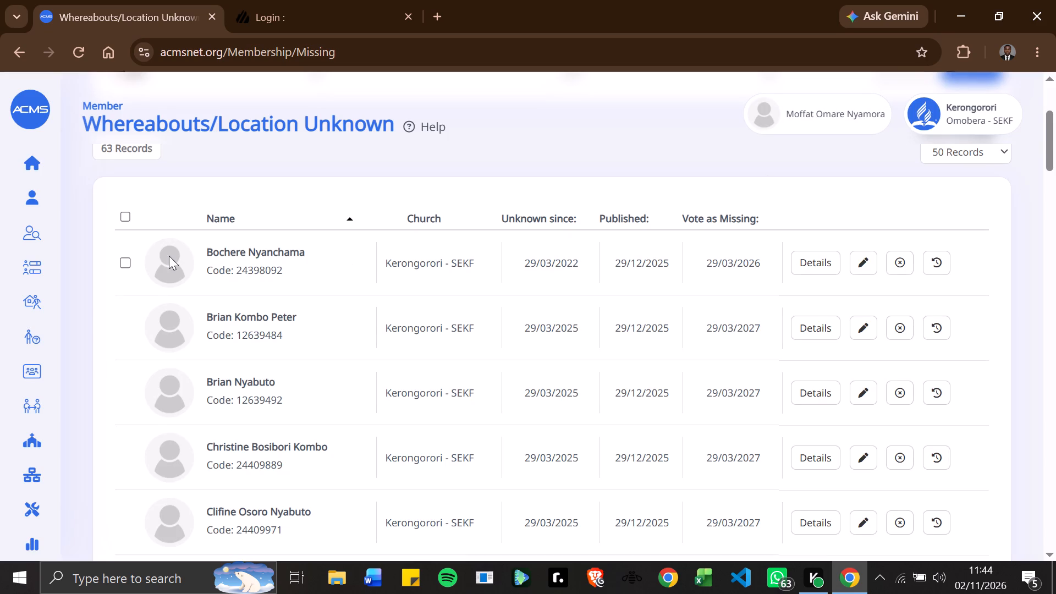
Review the first listed member's details once more and close them.
scroll(169, 256, "up", 4)
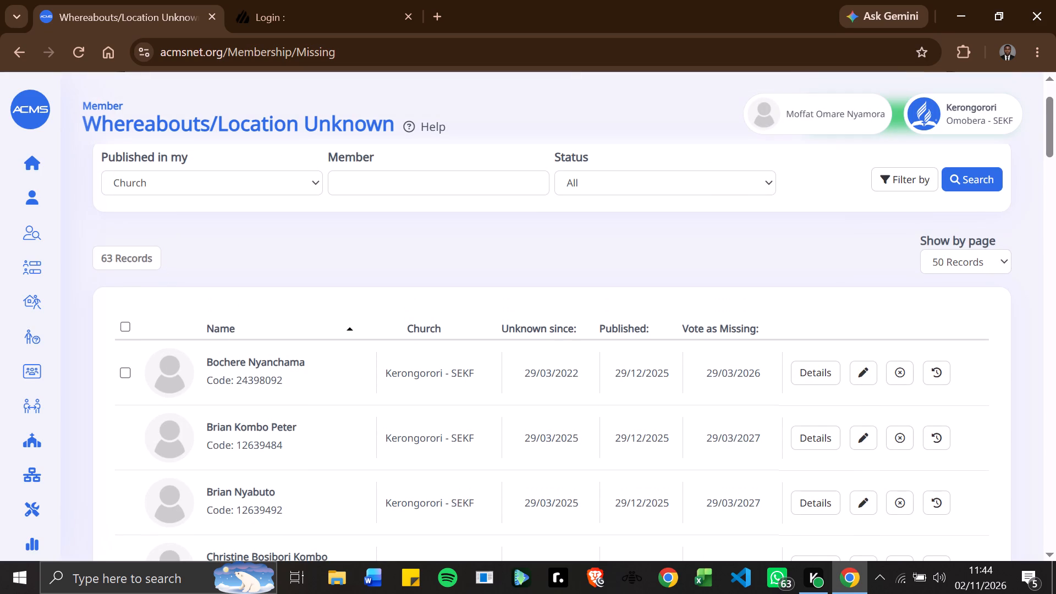
left_click(804, 368)
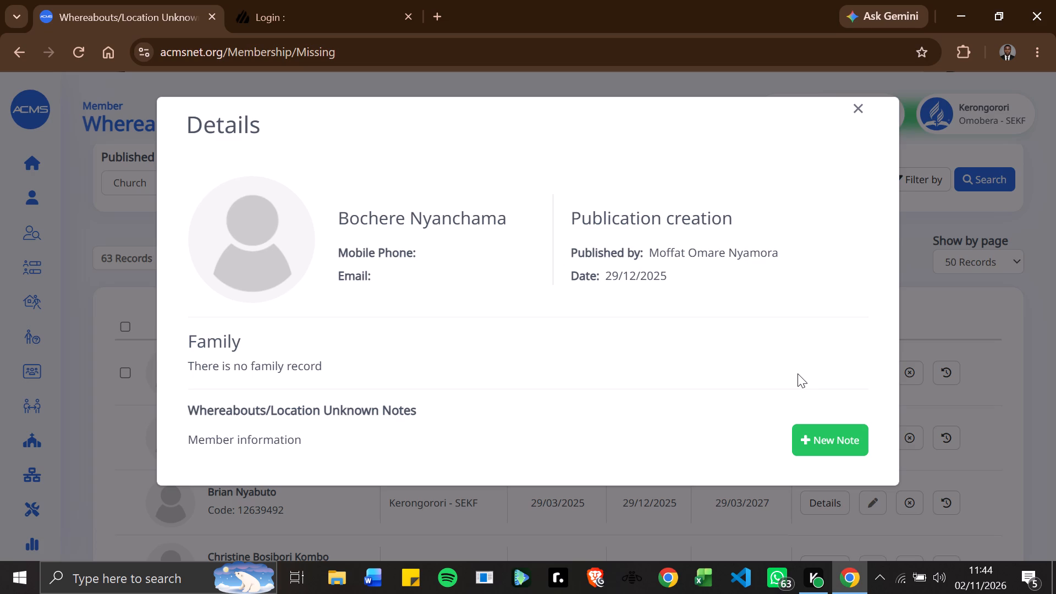
left_click(862, 107)
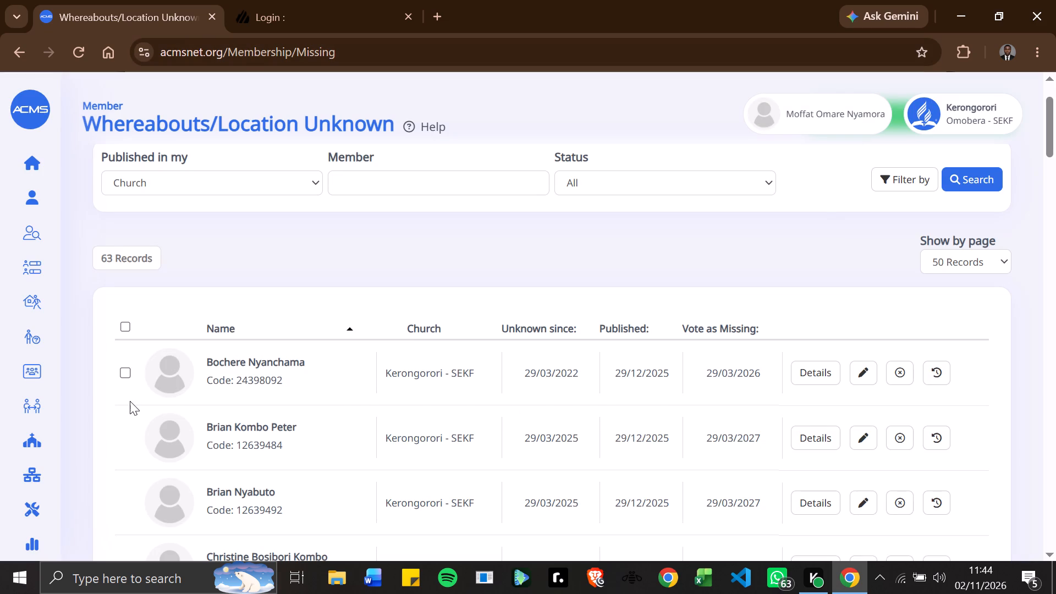
Select the first listed member with unknown whereabouts and open the Member removal form for them.
left_click(122, 373)
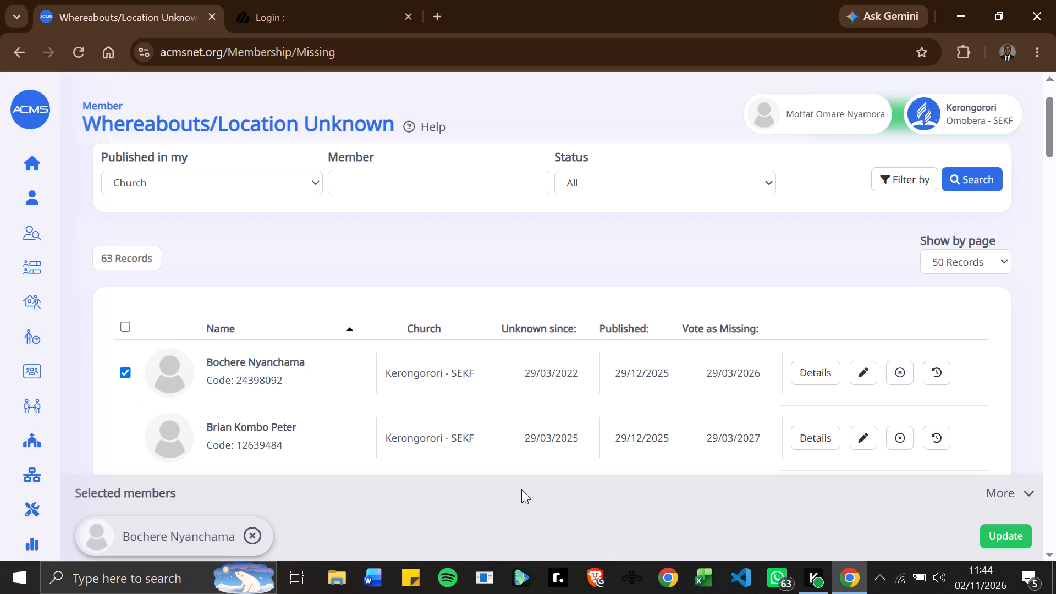
scroll(521, 490, "down", 7)
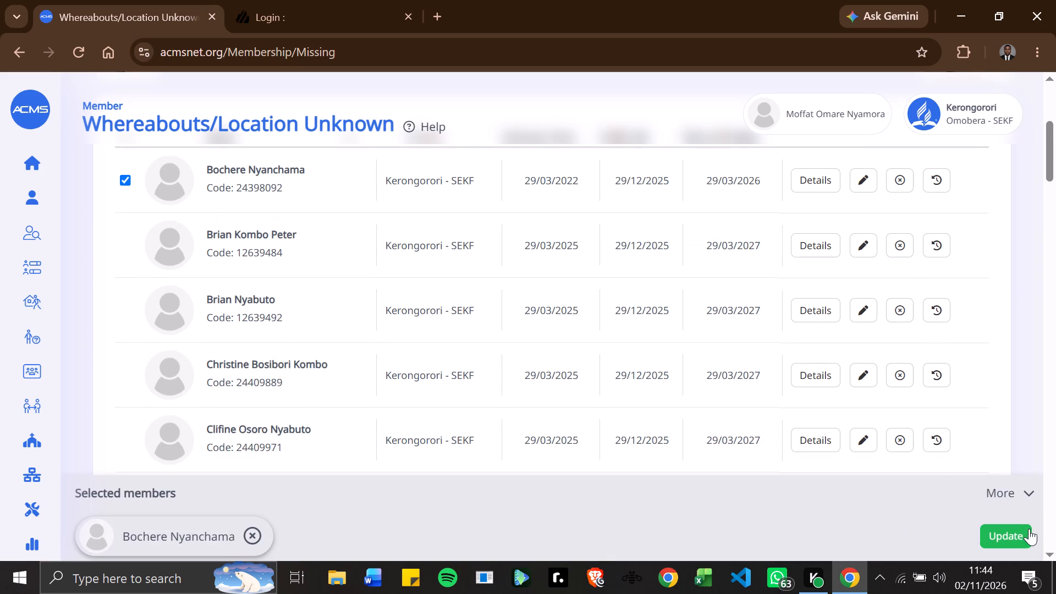
left_click(1022, 536)
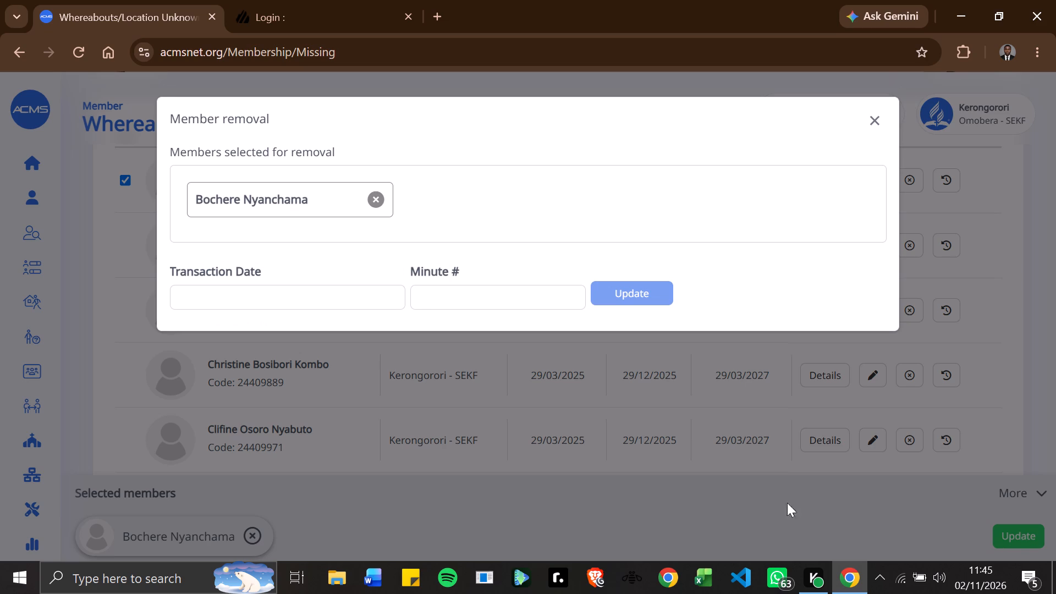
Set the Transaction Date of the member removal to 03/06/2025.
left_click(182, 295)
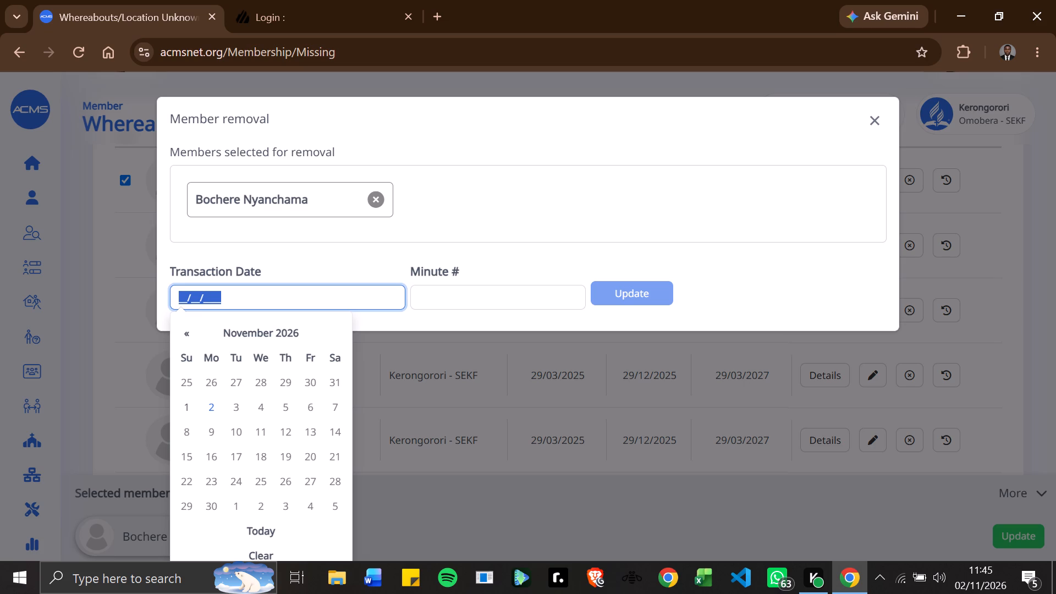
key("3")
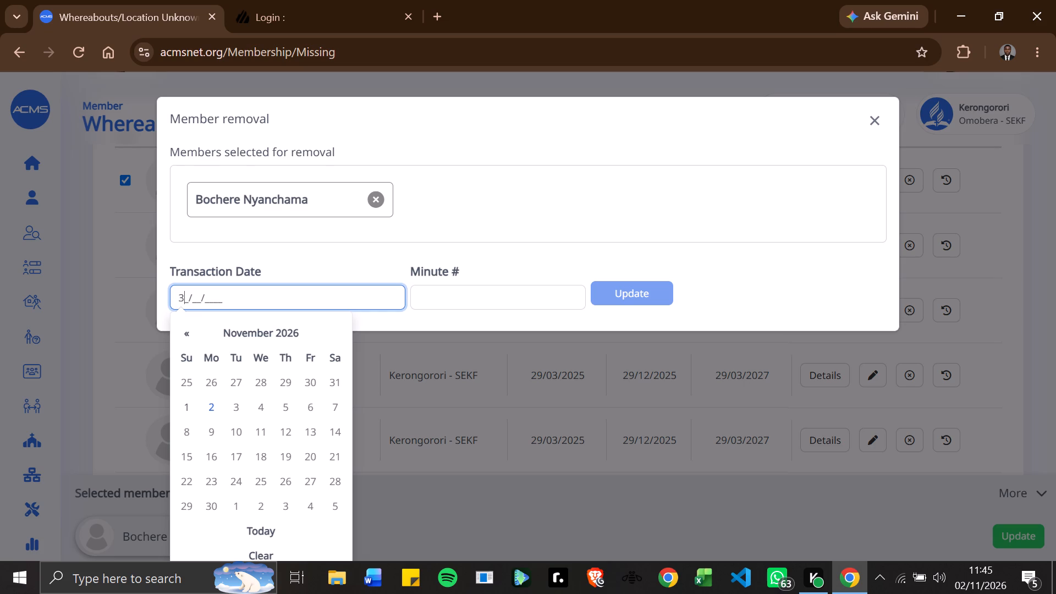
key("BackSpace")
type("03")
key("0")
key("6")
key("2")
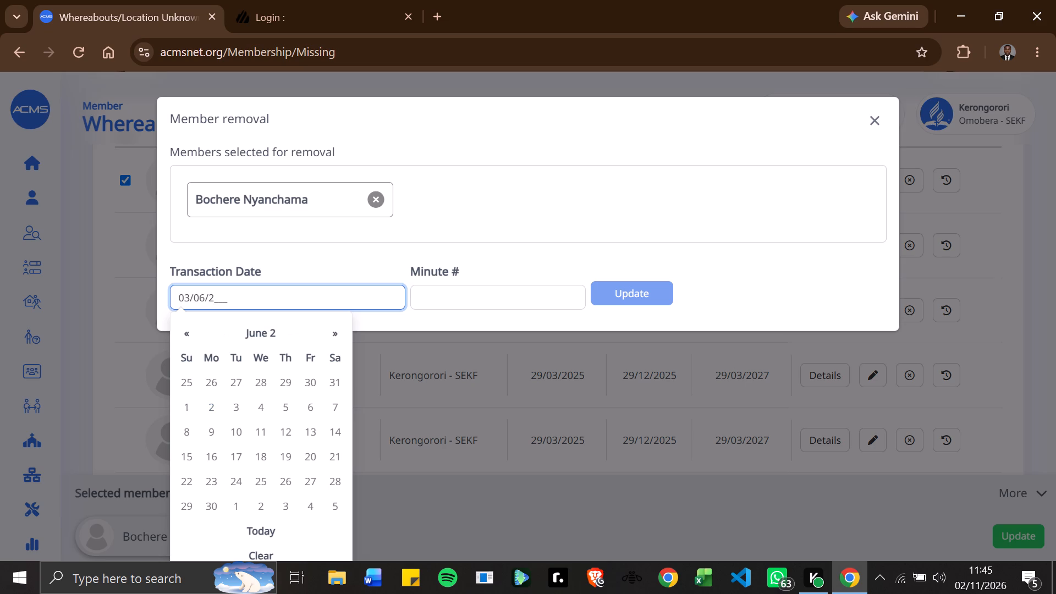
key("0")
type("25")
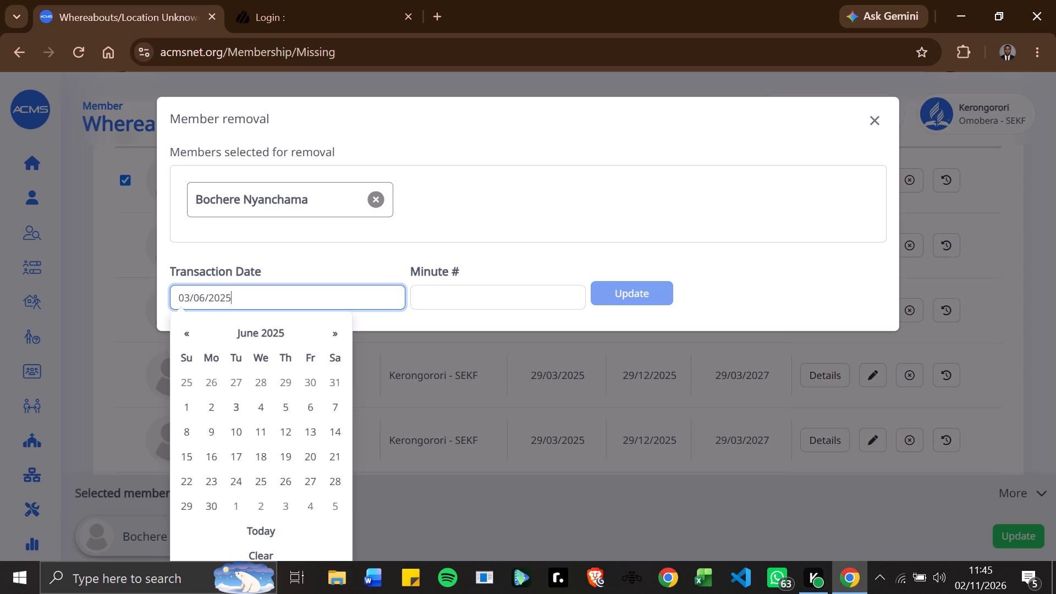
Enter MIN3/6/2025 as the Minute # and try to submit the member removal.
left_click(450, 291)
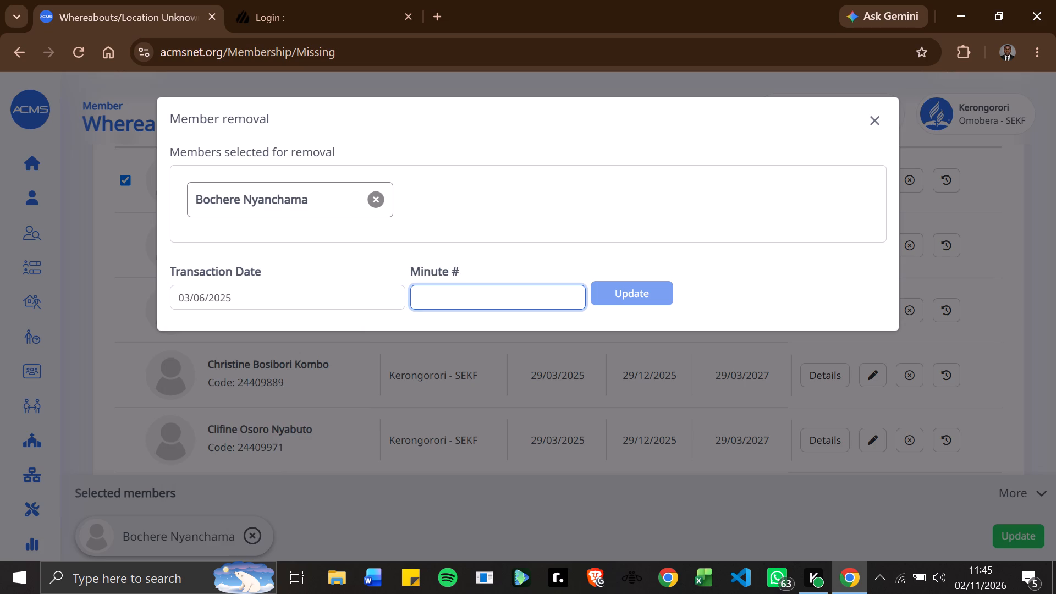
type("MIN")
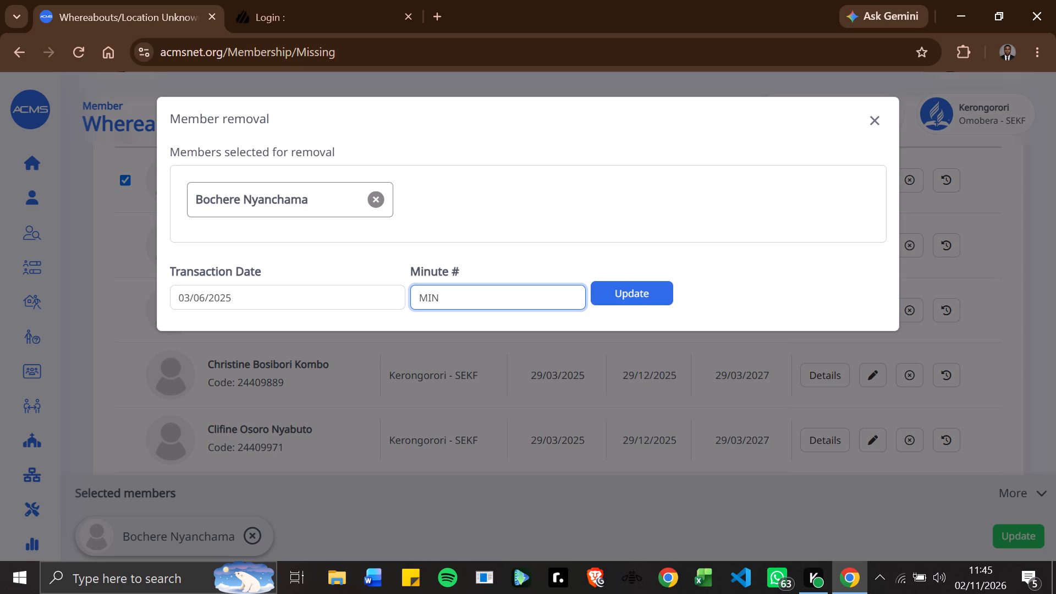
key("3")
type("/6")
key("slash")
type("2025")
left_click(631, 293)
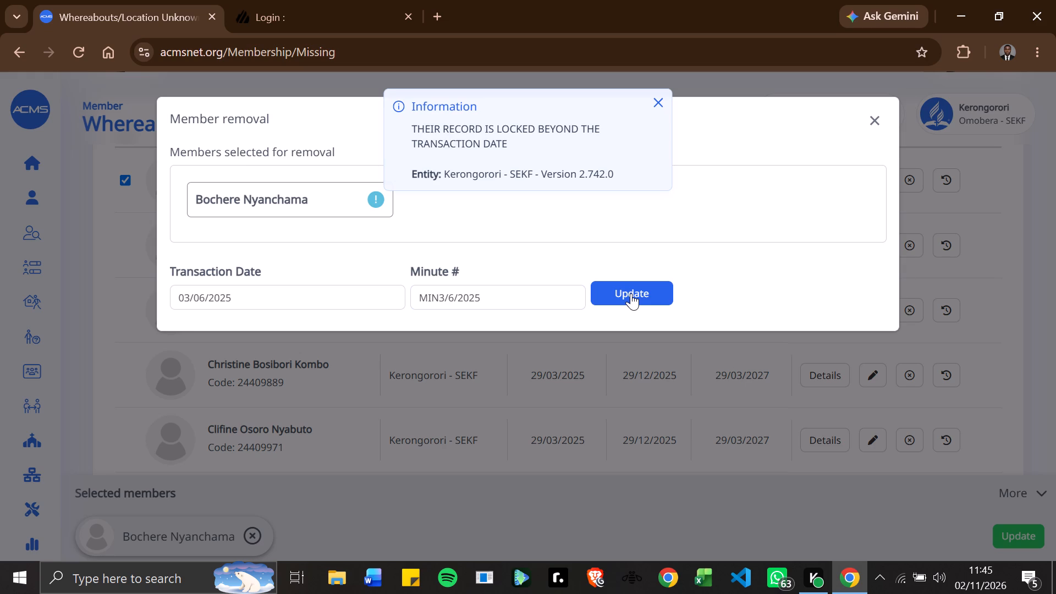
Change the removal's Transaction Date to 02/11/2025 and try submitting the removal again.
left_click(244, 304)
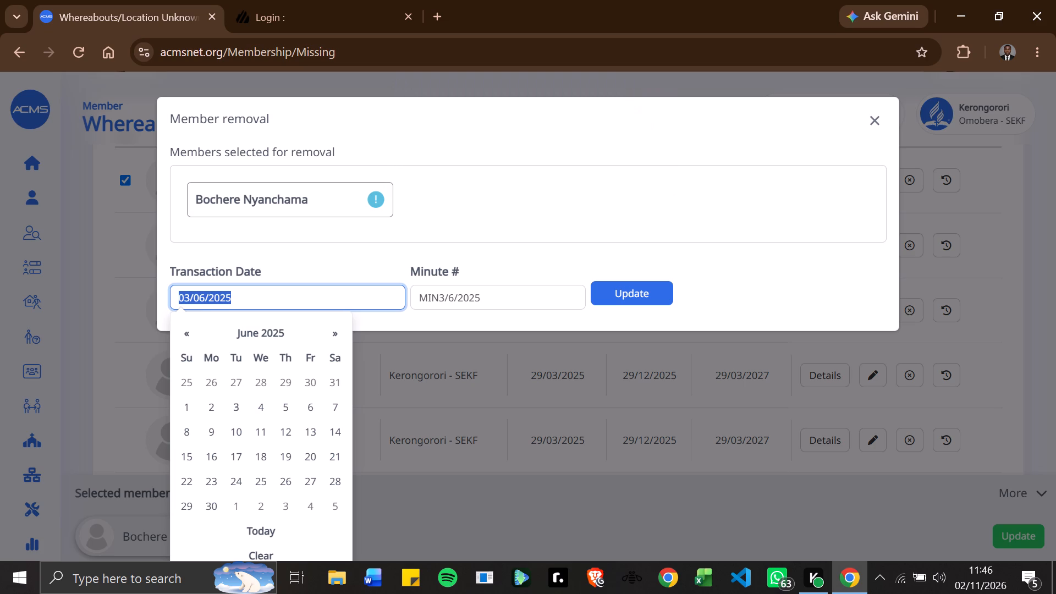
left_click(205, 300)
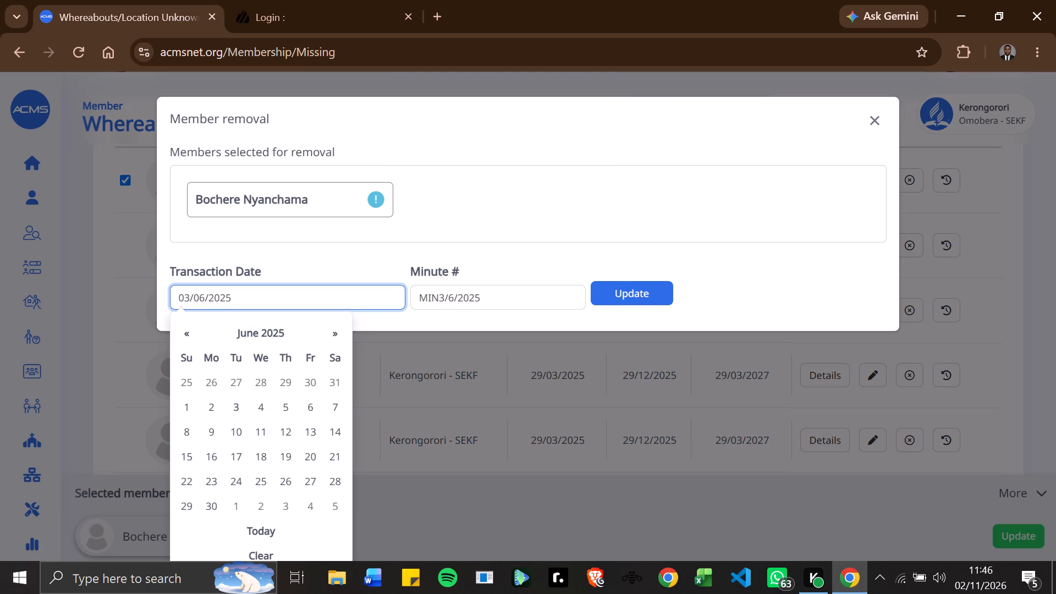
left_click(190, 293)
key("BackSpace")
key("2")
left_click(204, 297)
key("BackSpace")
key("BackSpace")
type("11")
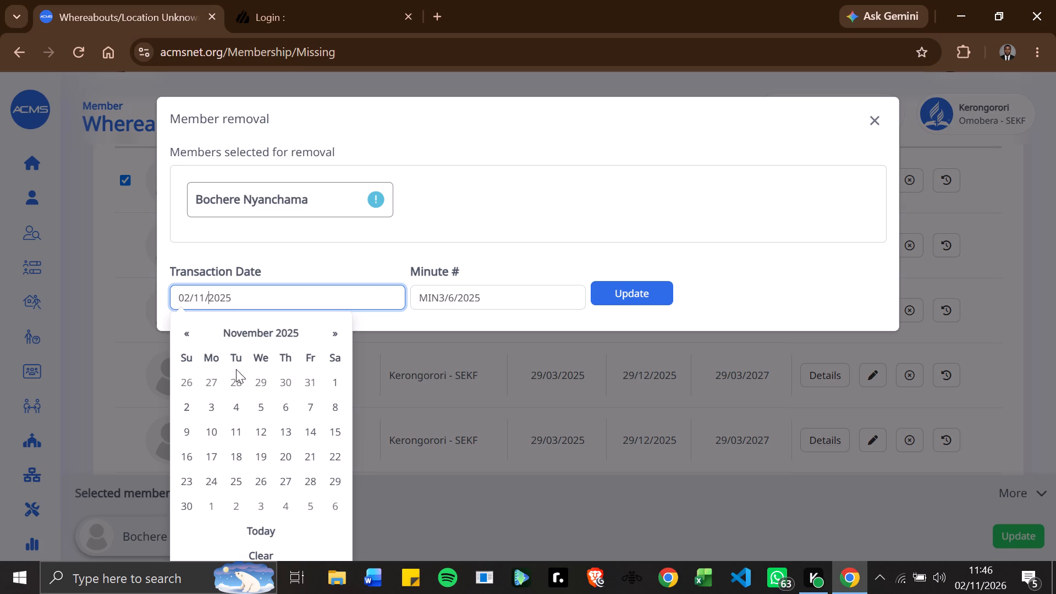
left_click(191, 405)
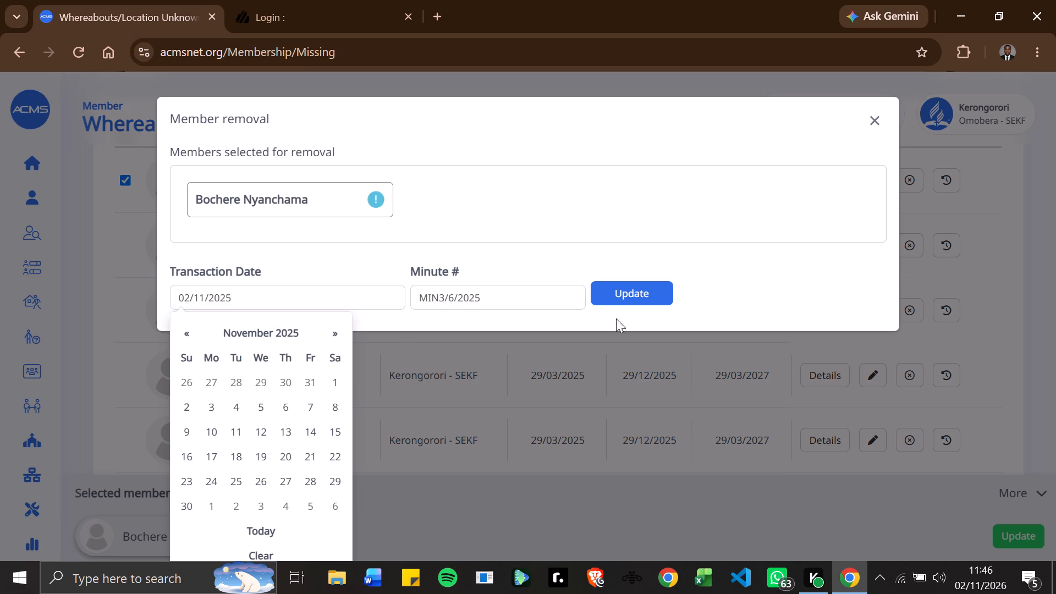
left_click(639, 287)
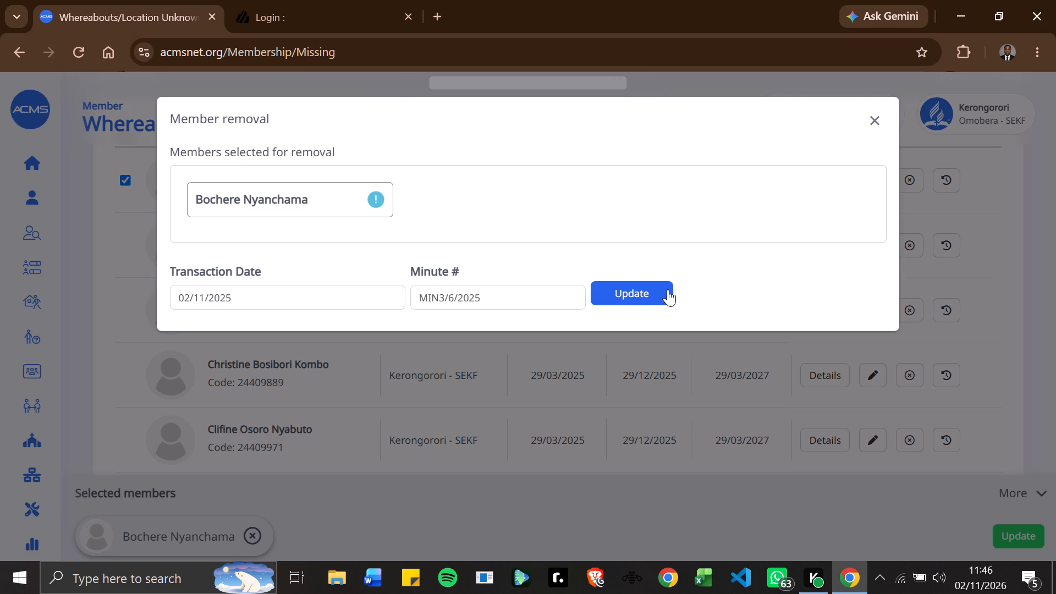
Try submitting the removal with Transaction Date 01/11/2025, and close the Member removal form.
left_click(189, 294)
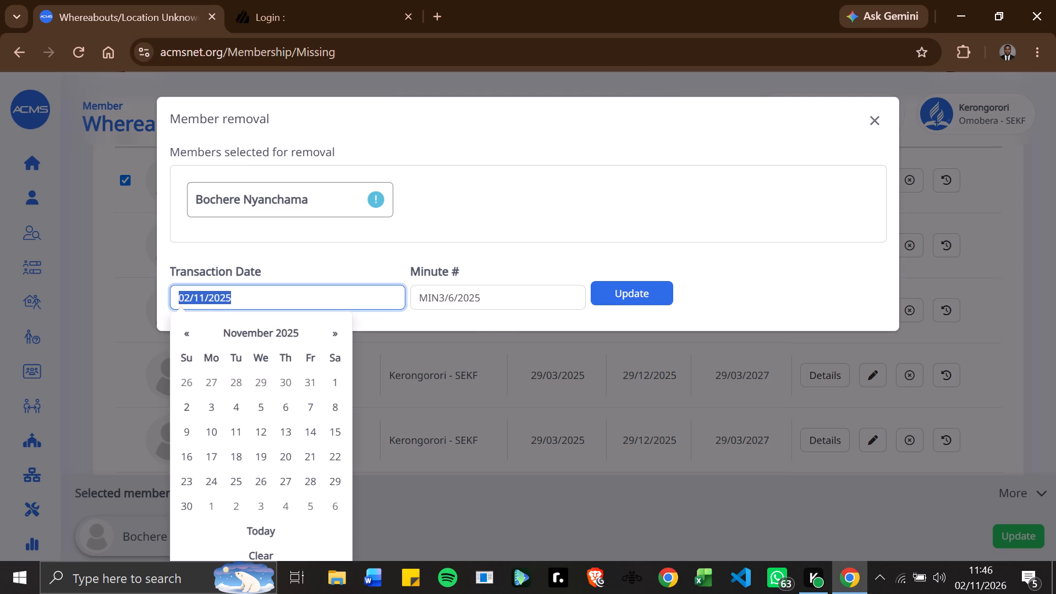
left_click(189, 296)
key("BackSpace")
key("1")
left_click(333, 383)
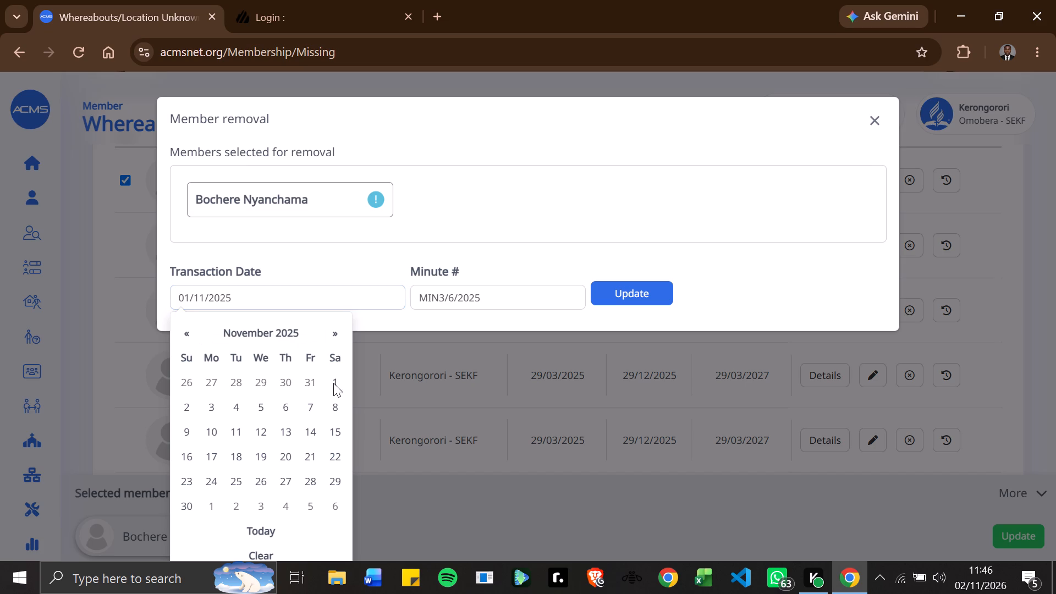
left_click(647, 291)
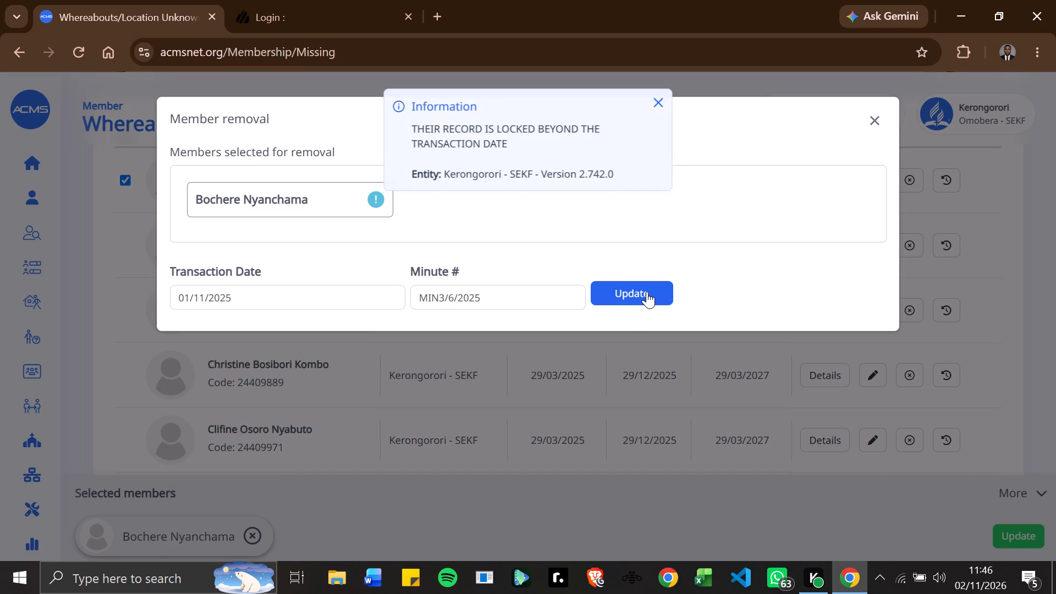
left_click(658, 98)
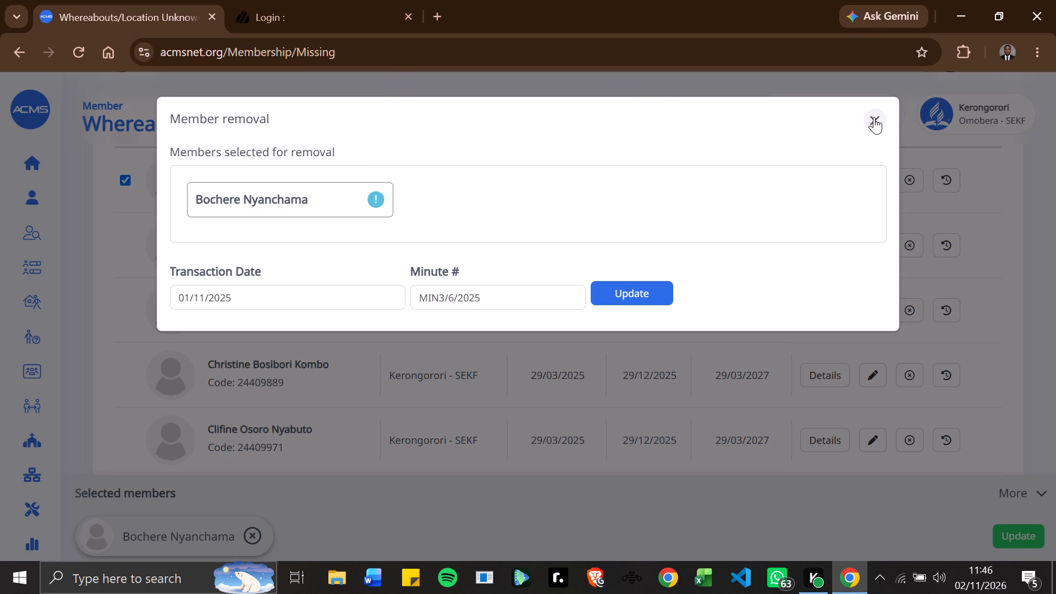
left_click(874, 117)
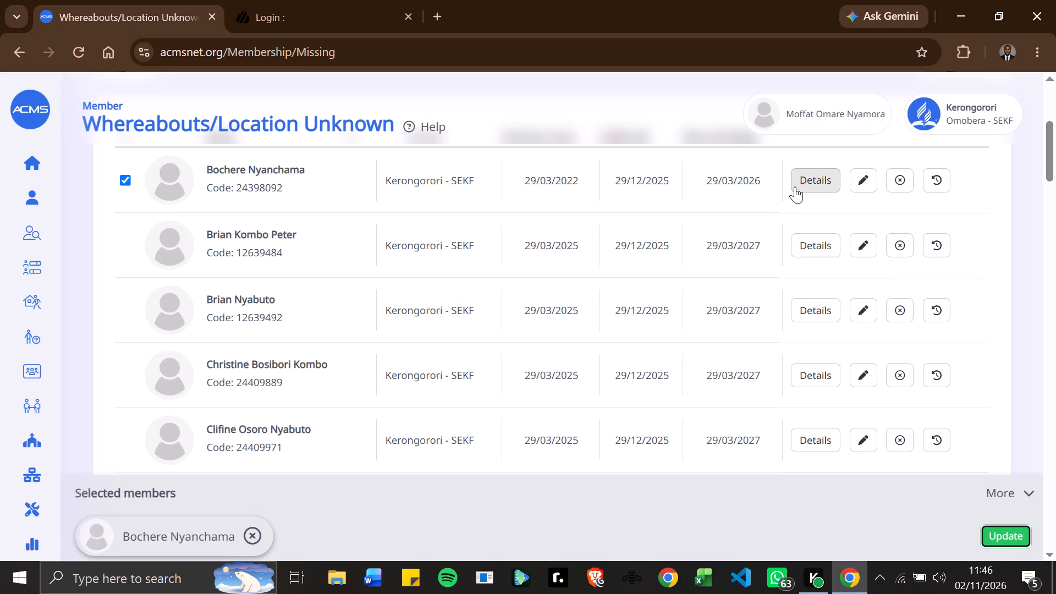
Reopen the Member removal form for the selected member and enter MIN3/6/2025 as the Minute #.
left_click(1002, 533)
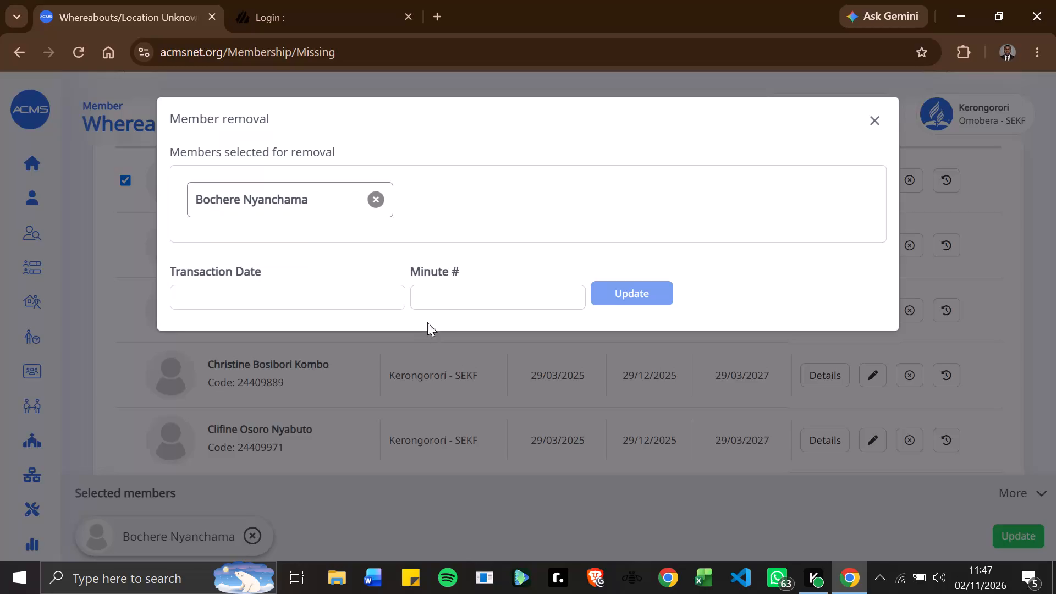
left_click(447, 303)
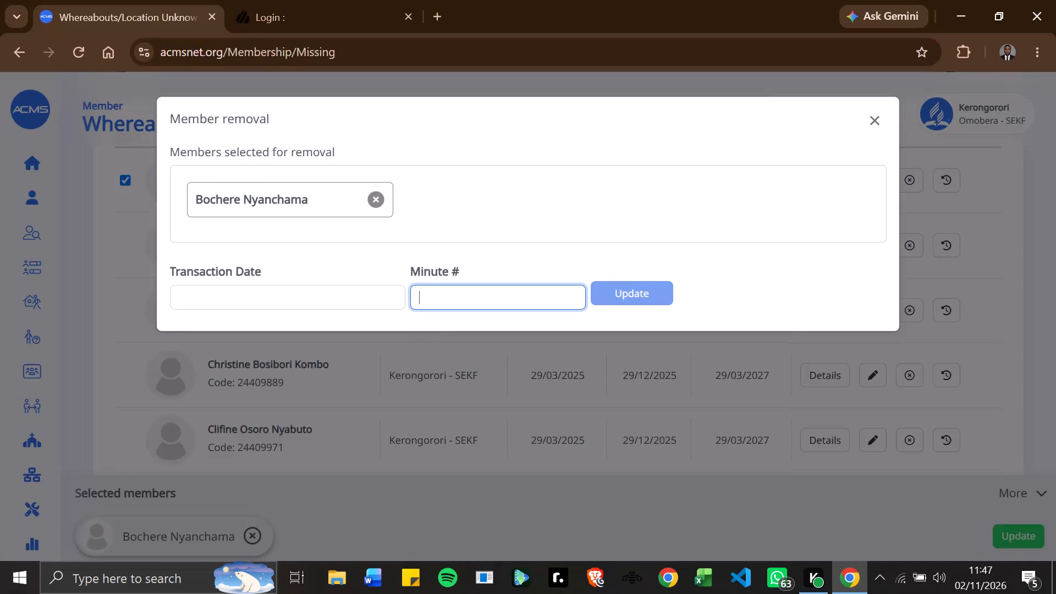
type("MIN")
type("3/6")
type("/2025")
Set the removal's Transaction Date to 02/11/2026, submit the member removal, and close the Member removal form.
left_click(305, 298)
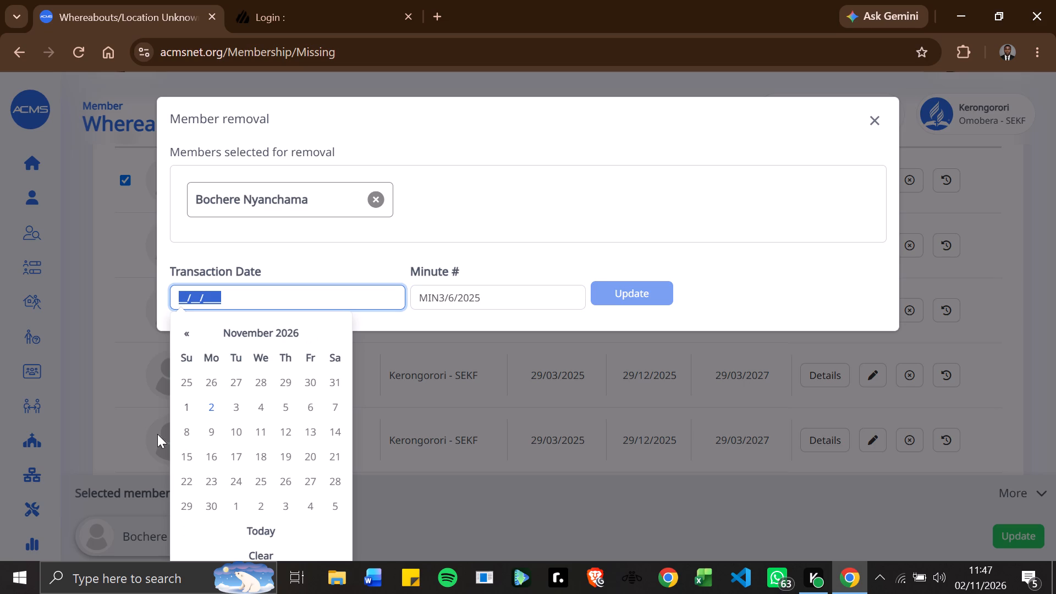
left_click(232, 409)
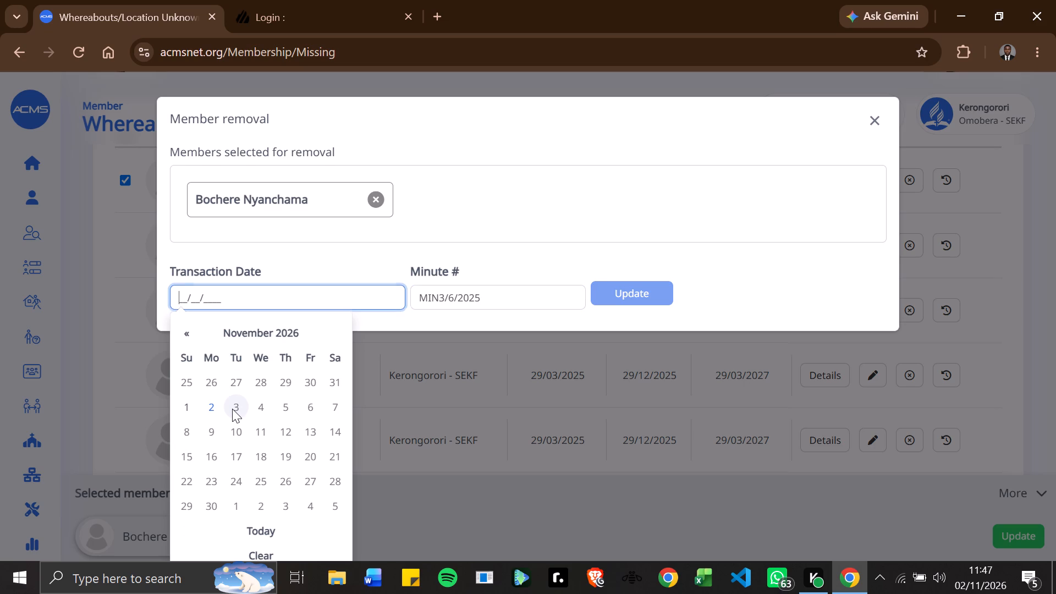
left_click(232, 409)
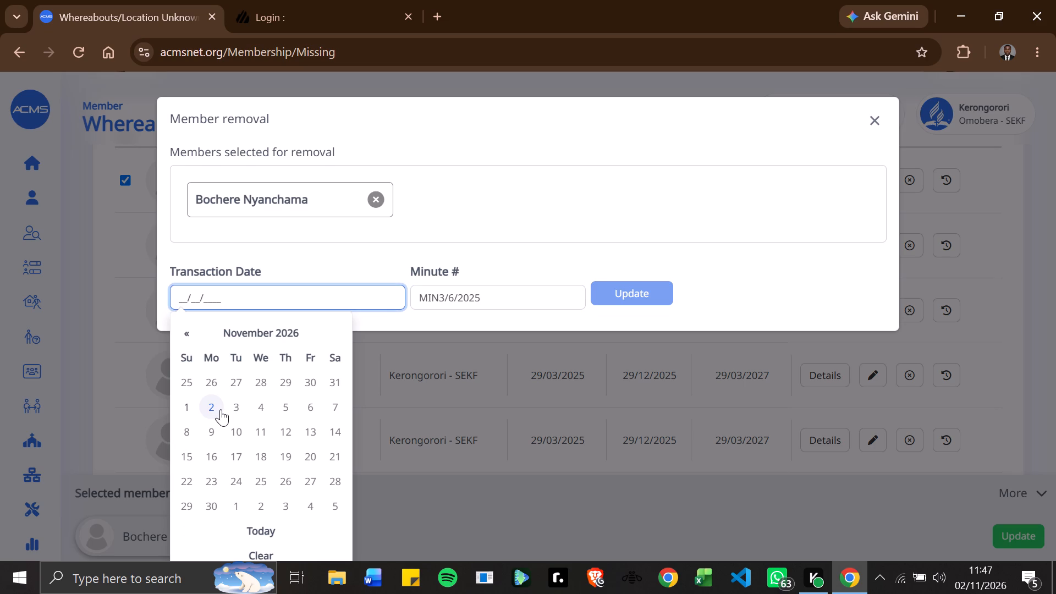
left_click(216, 409)
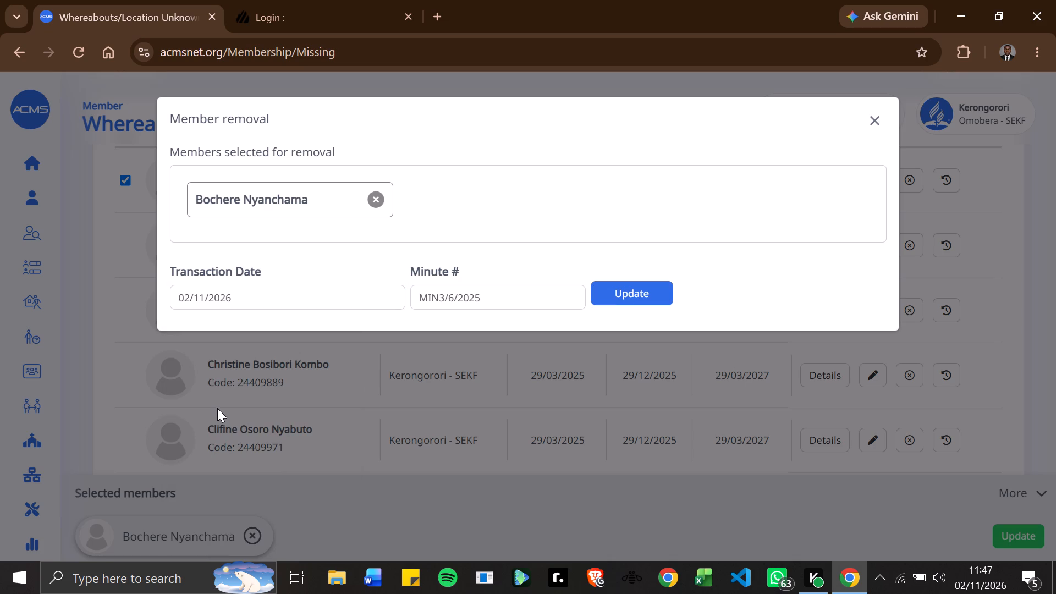
left_click(630, 295)
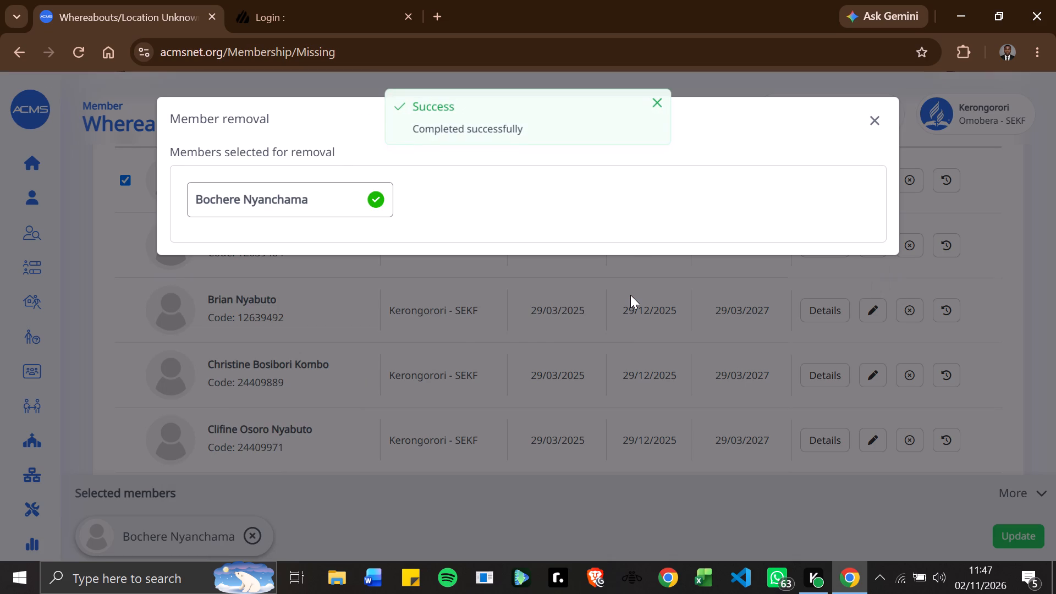
left_click(873, 126)
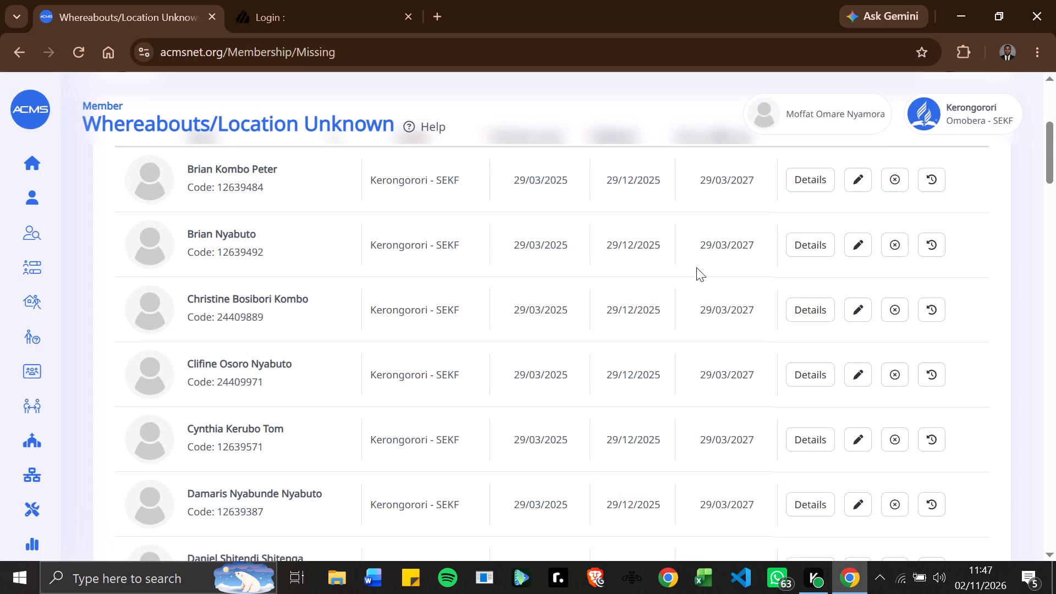
Change the Started date of the first member in the Whereabouts/Location Unknown list to 29/03/2022 and save it.
scroll(460, 326, "up", 3)
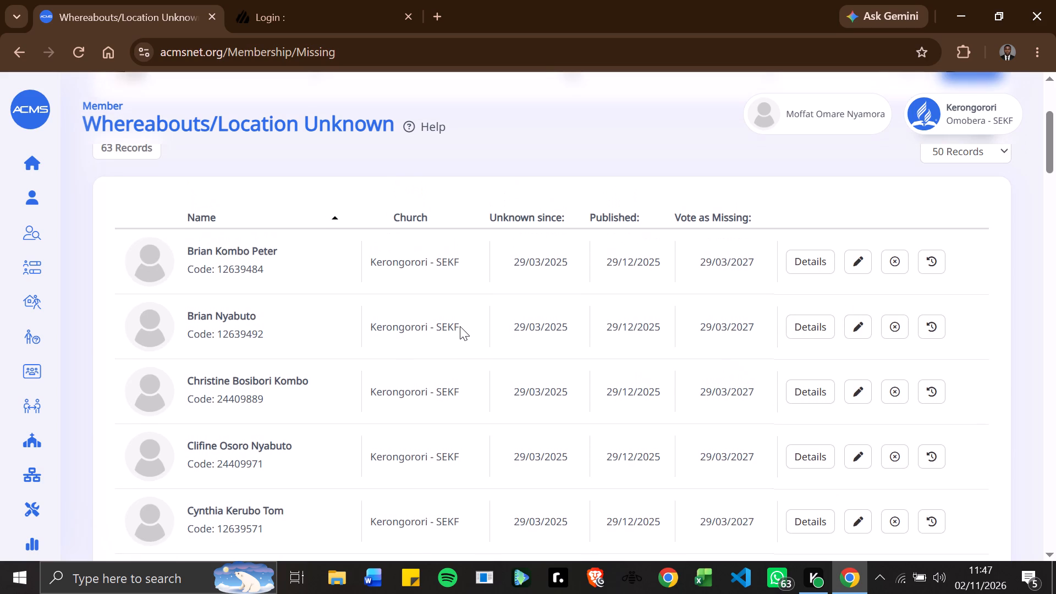
scroll(488, 317, "up", 1)
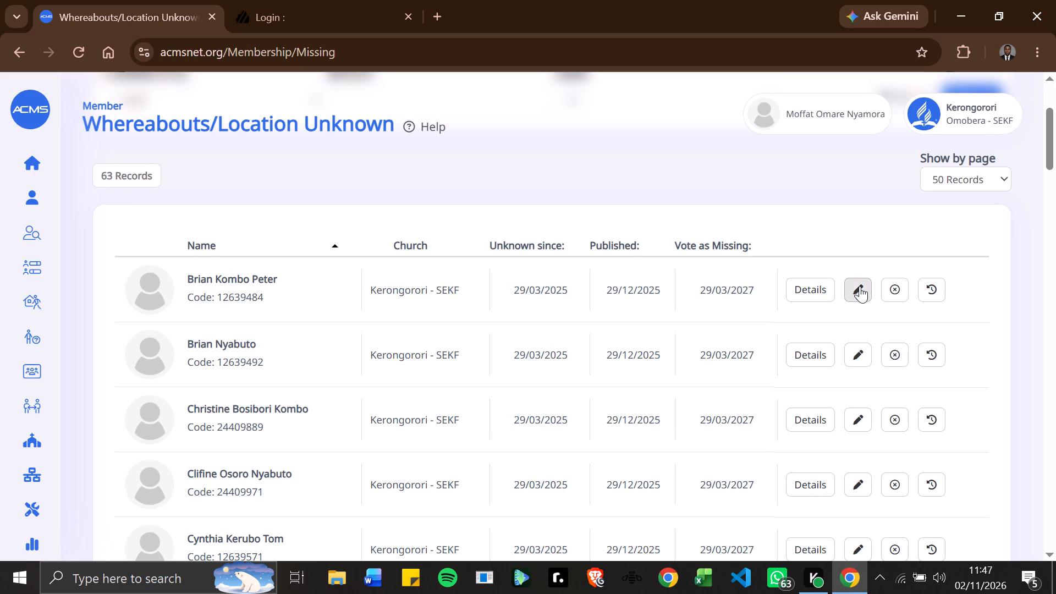
left_click(860, 286)
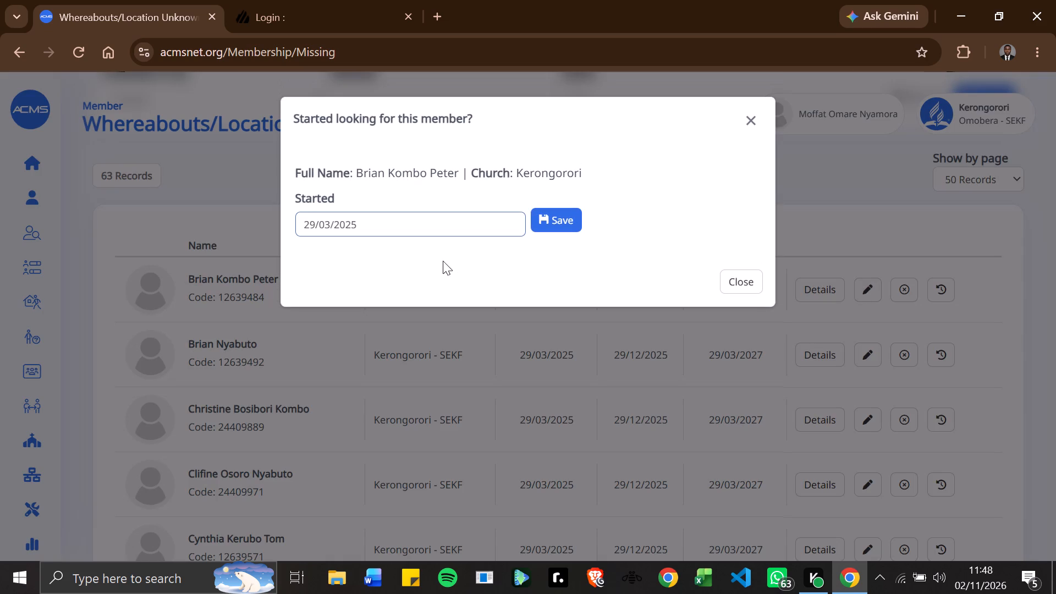
left_click(371, 226)
left_click(371, 226)
double_click(371, 226)
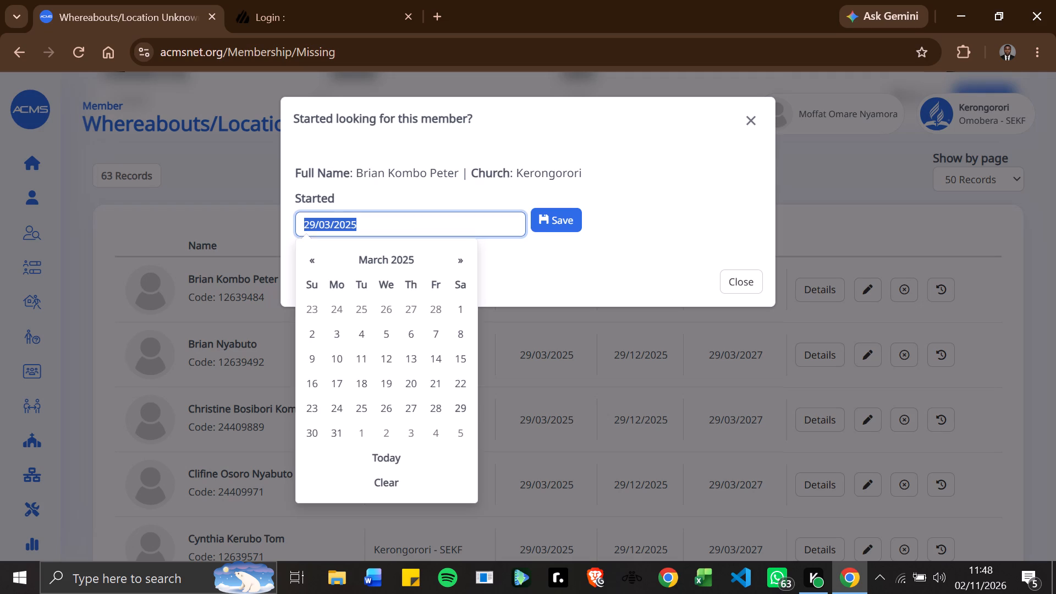
left_click(360, 223)
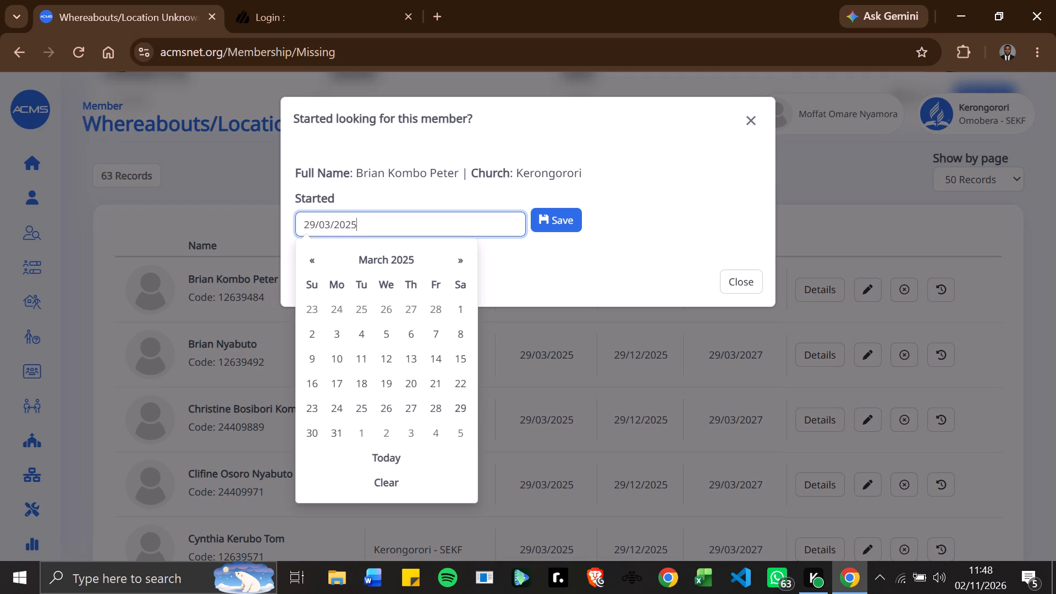
key("BackSpace")
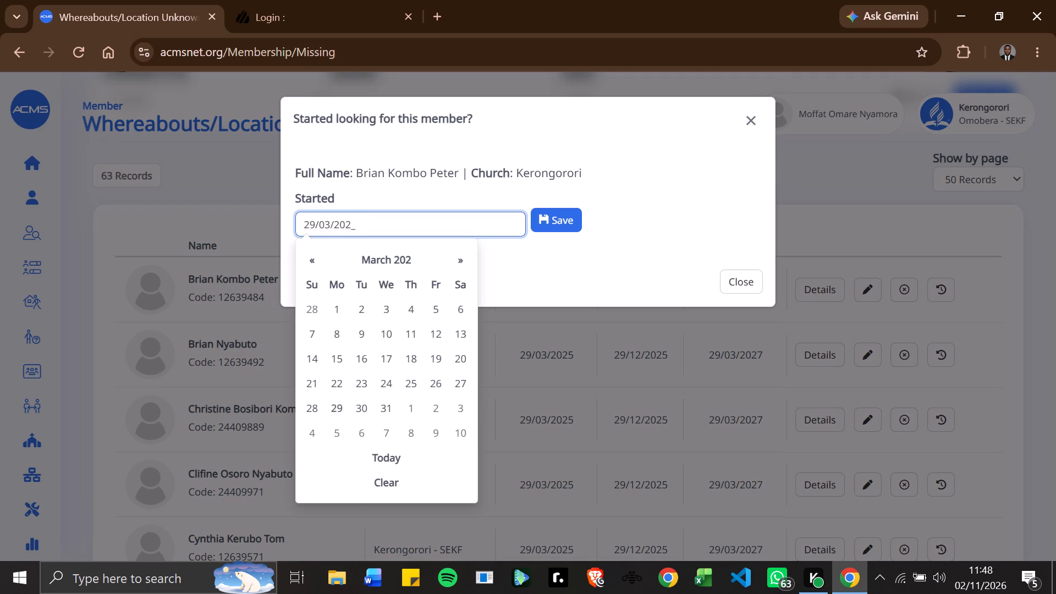
key("2")
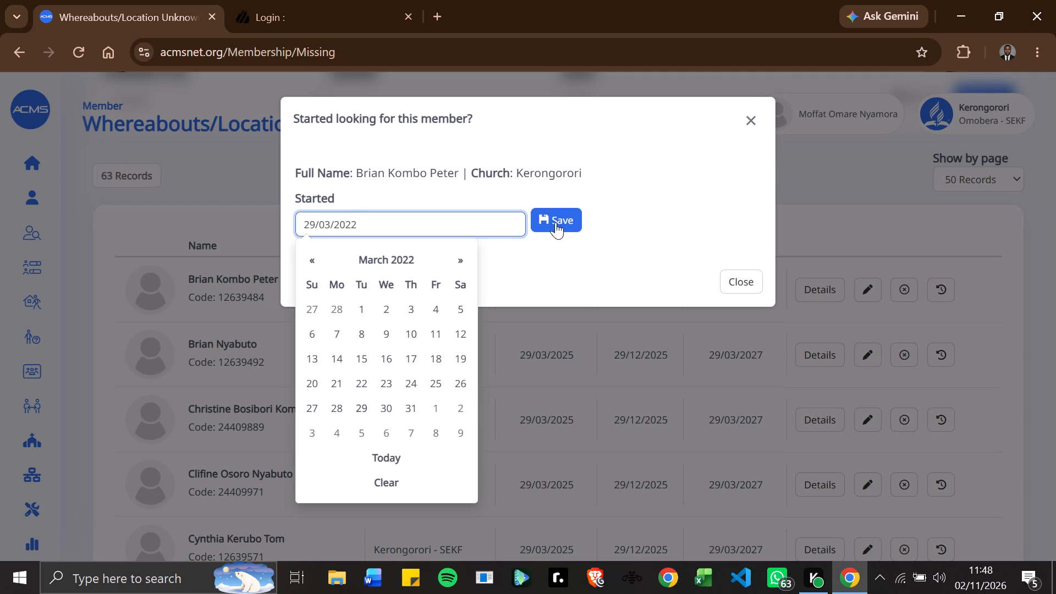
left_click(555, 222)
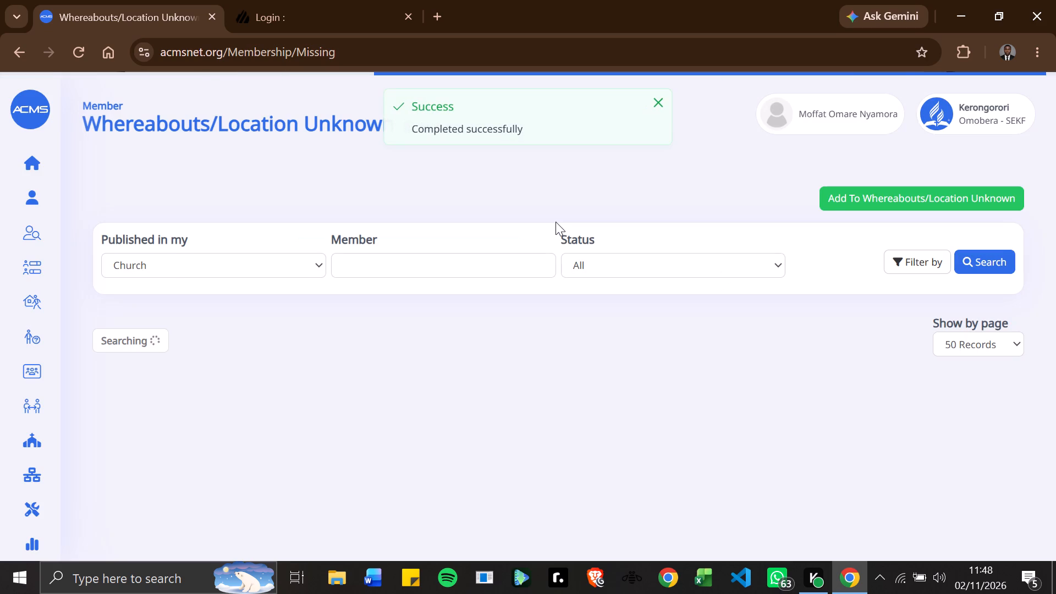
Change the Started date of the second member in the list to 29/03/2022 and save it.
scroll(562, 362, "down", 5)
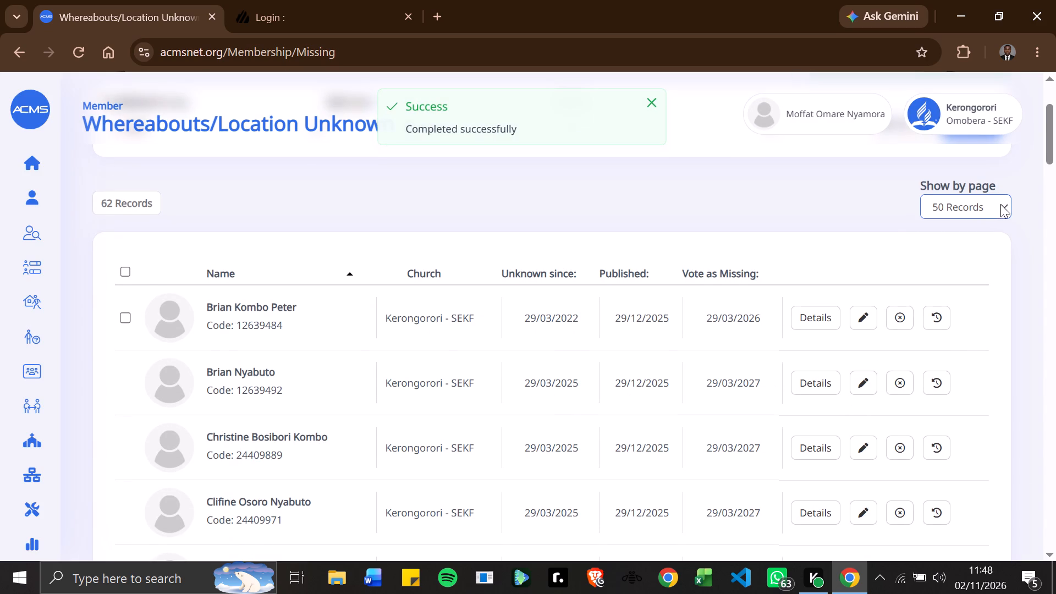
left_click(864, 375)
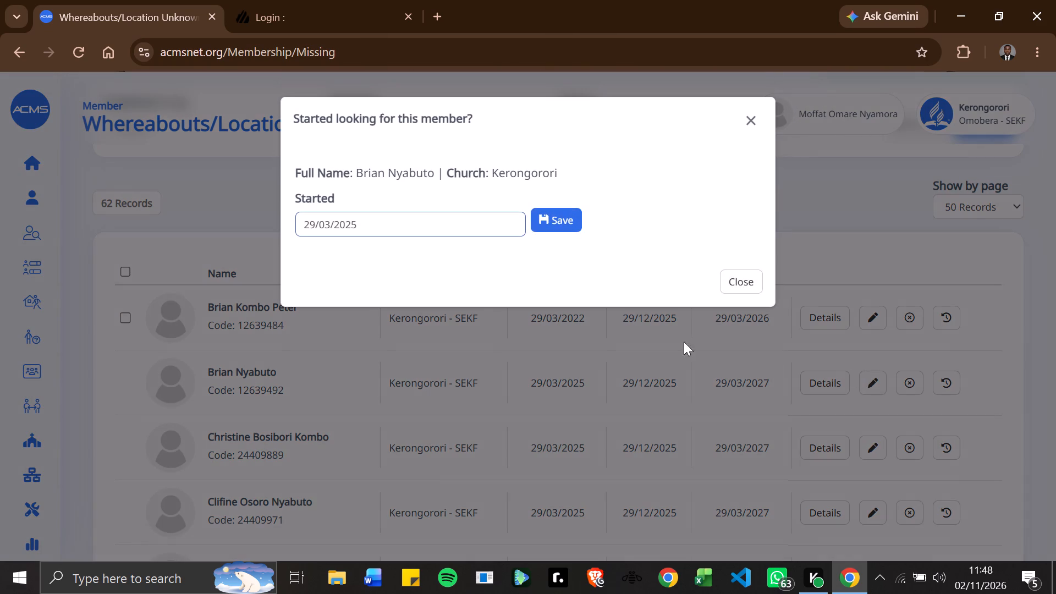
triple_click(383, 224)
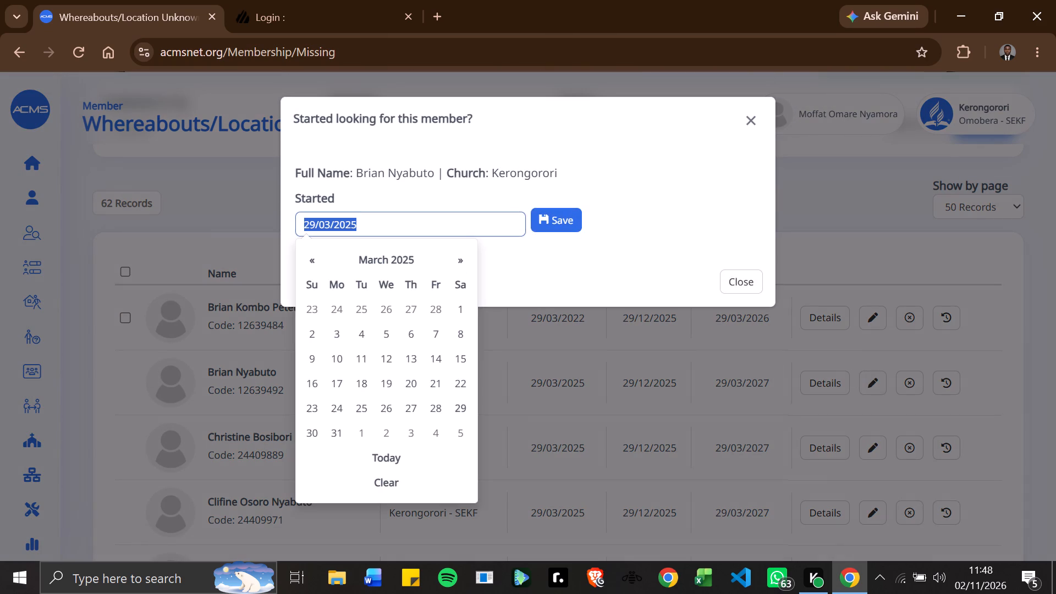
triple_click(383, 224)
left_click(383, 224)
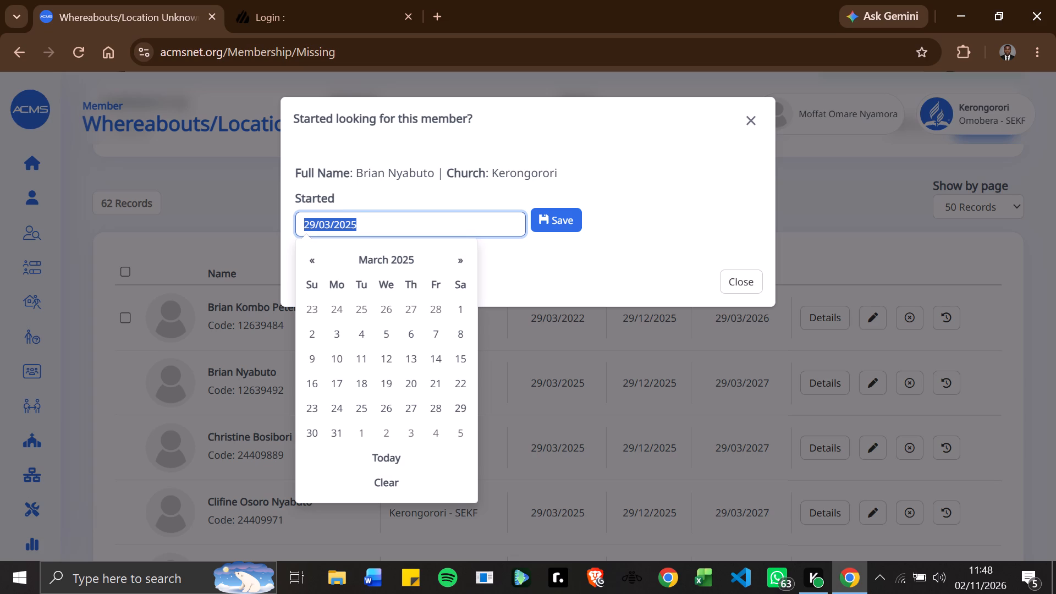
left_click(349, 224)
left_click(359, 223)
key("BackSpace")
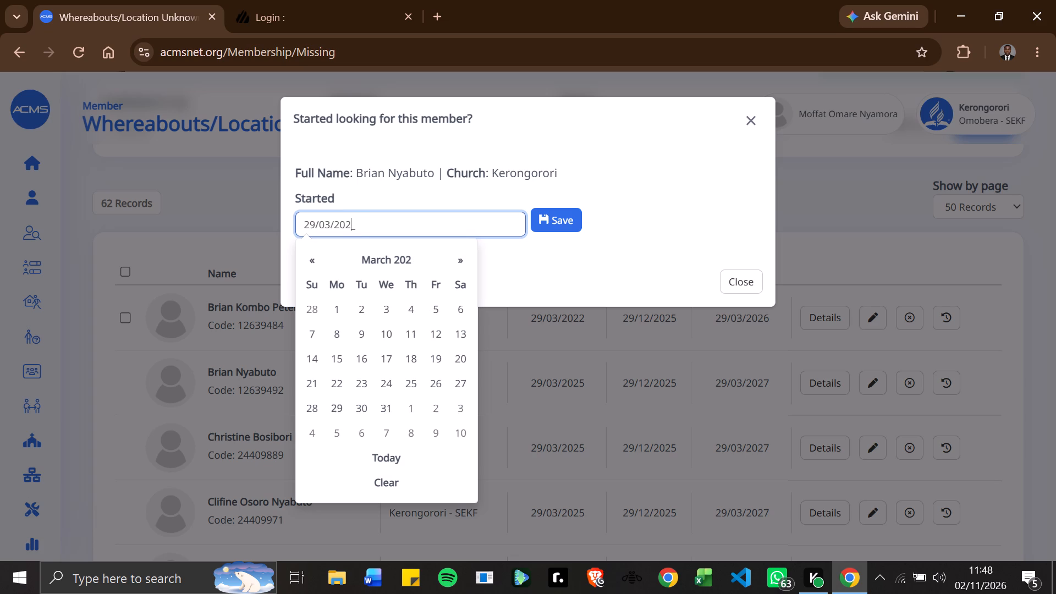
key("2")
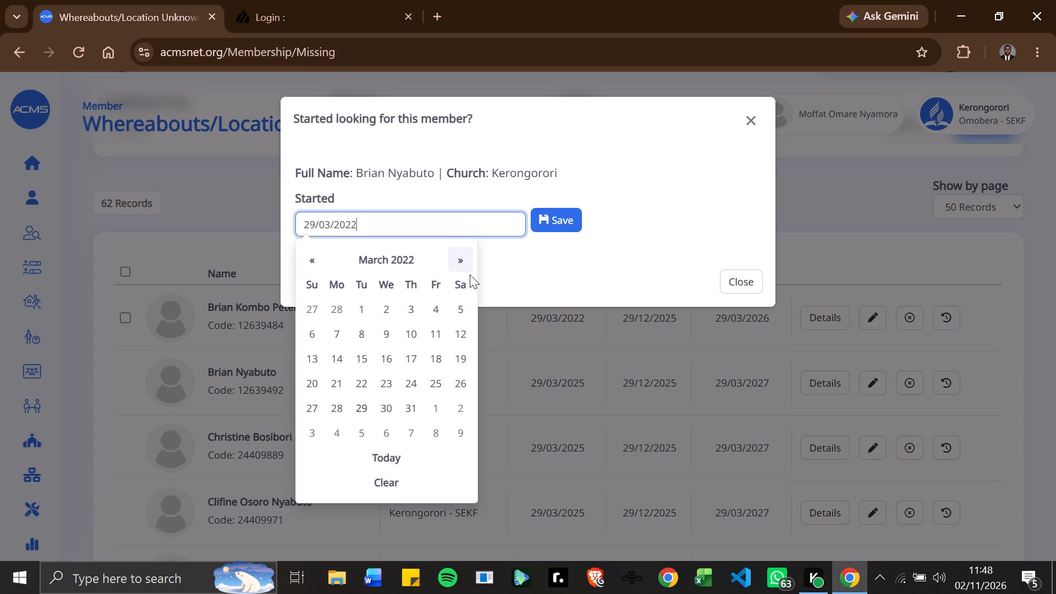
left_click(553, 216)
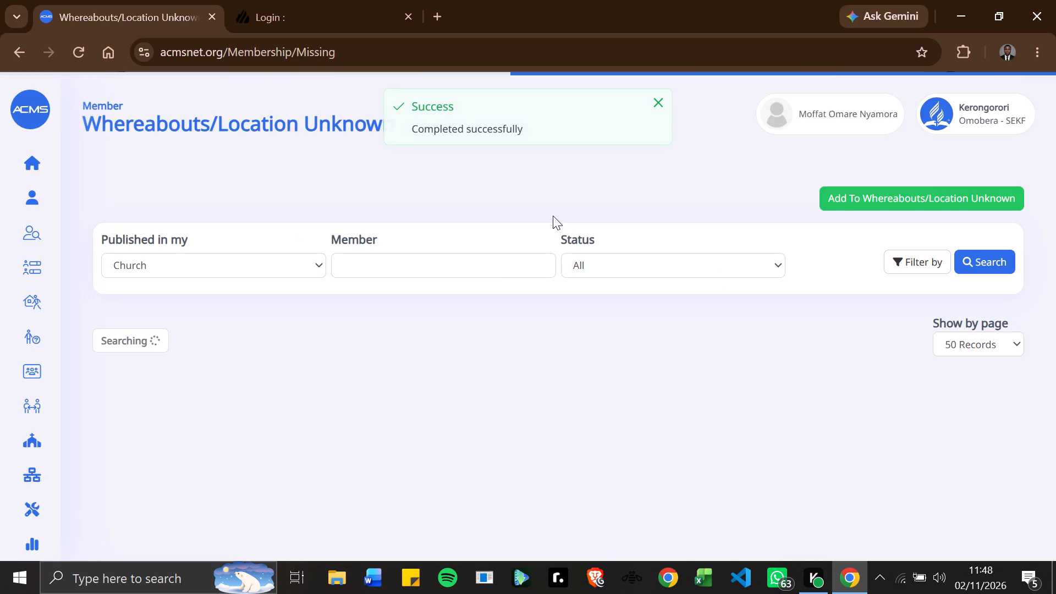
Change the Started date of the third member in the list to 29/03/2022 and save it.
scroll(675, 434, "down", 2)
scroll(675, 434, "up", 19)
scroll(675, 434, "down", 15)
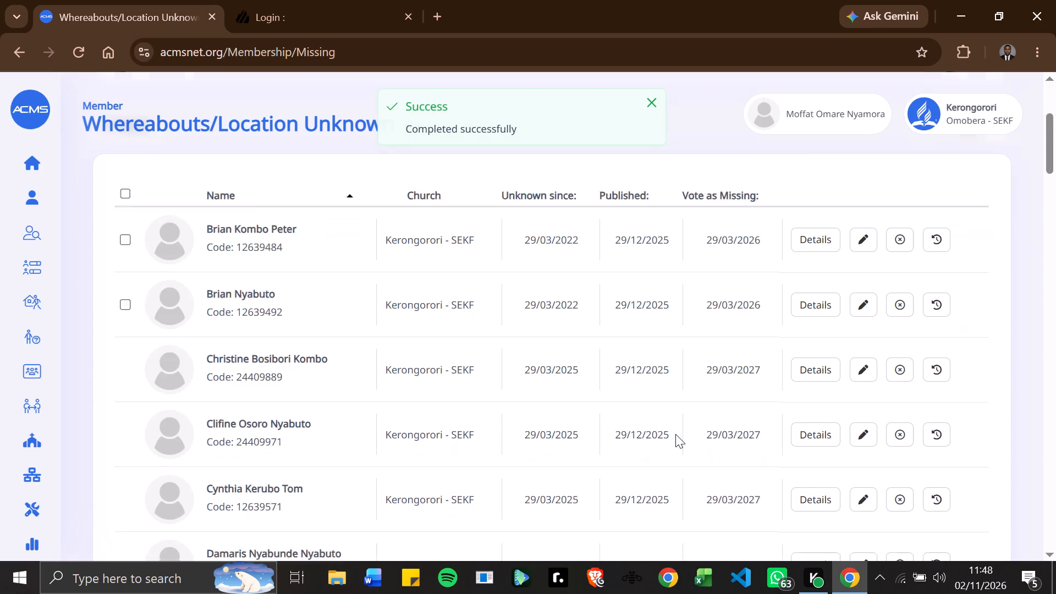
scroll(877, 346, "up", 4)
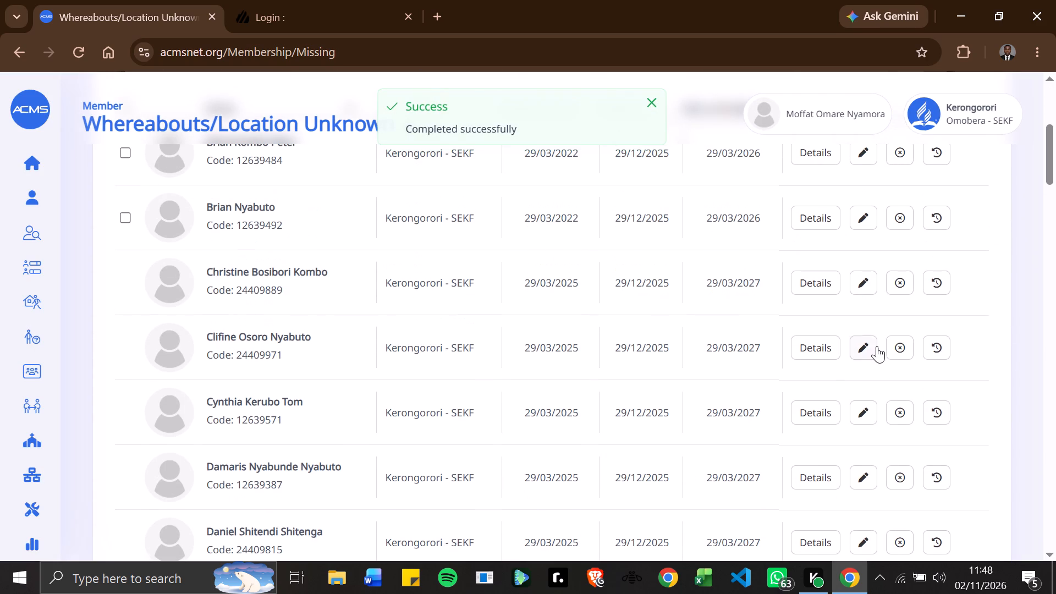
left_click(868, 278)
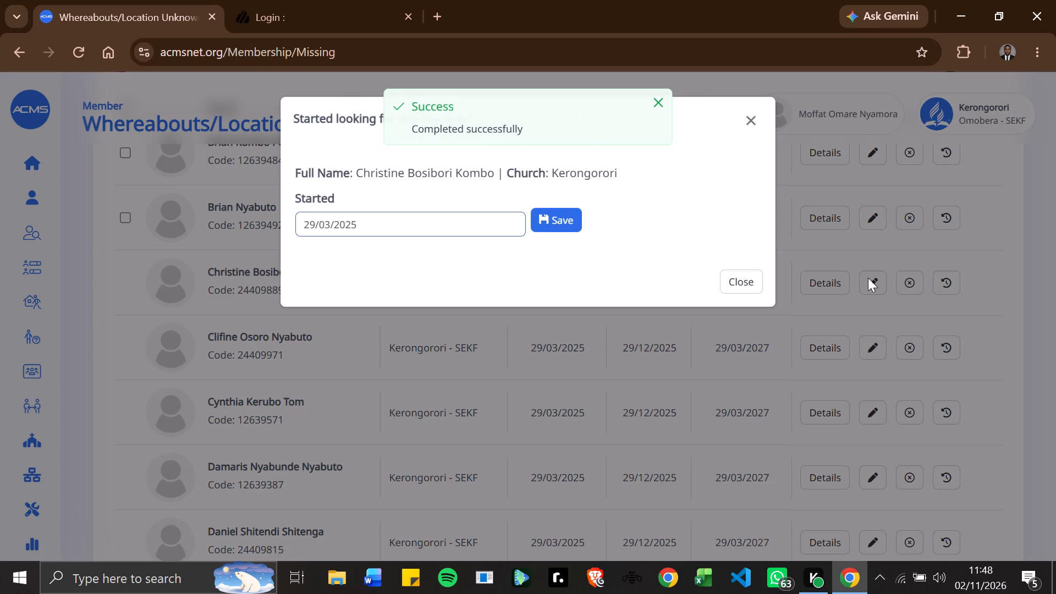
triple_click(414, 227)
double_click(414, 227)
double_click(381, 224)
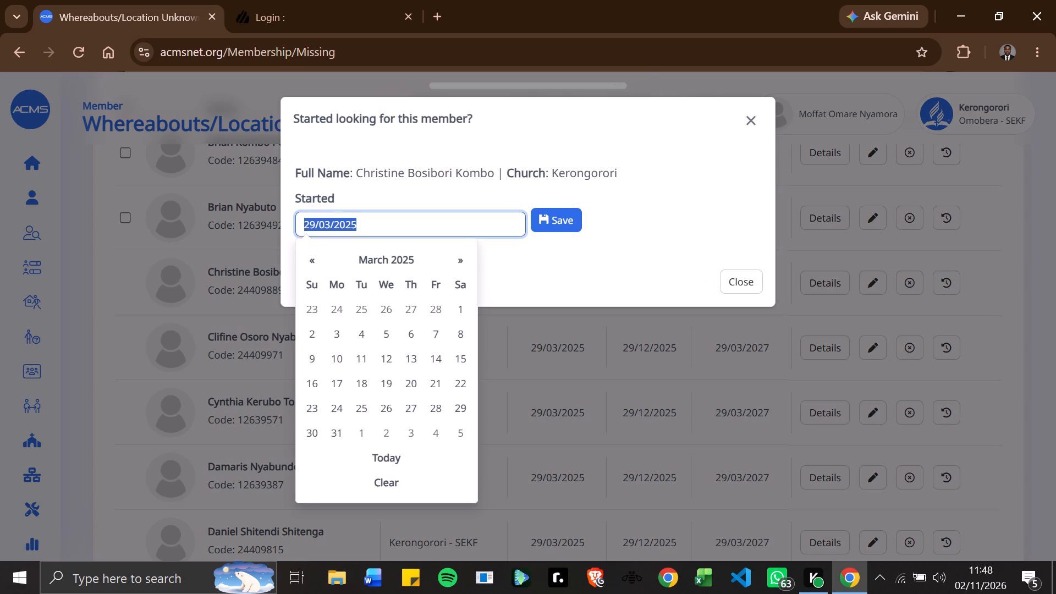
left_click(365, 220)
double_click(351, 228)
left_click(357, 225)
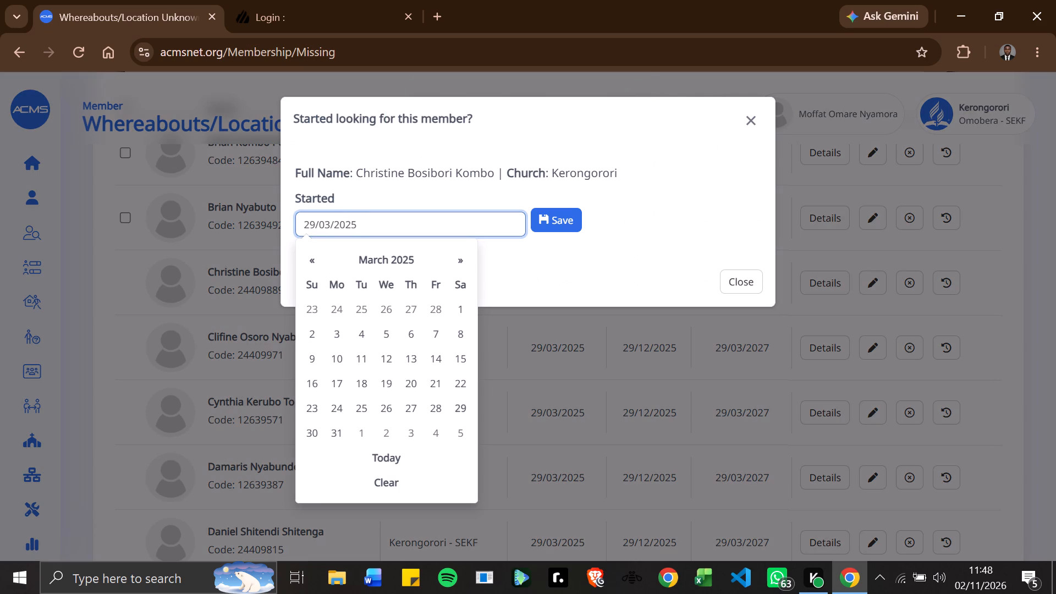
key("BackSpace")
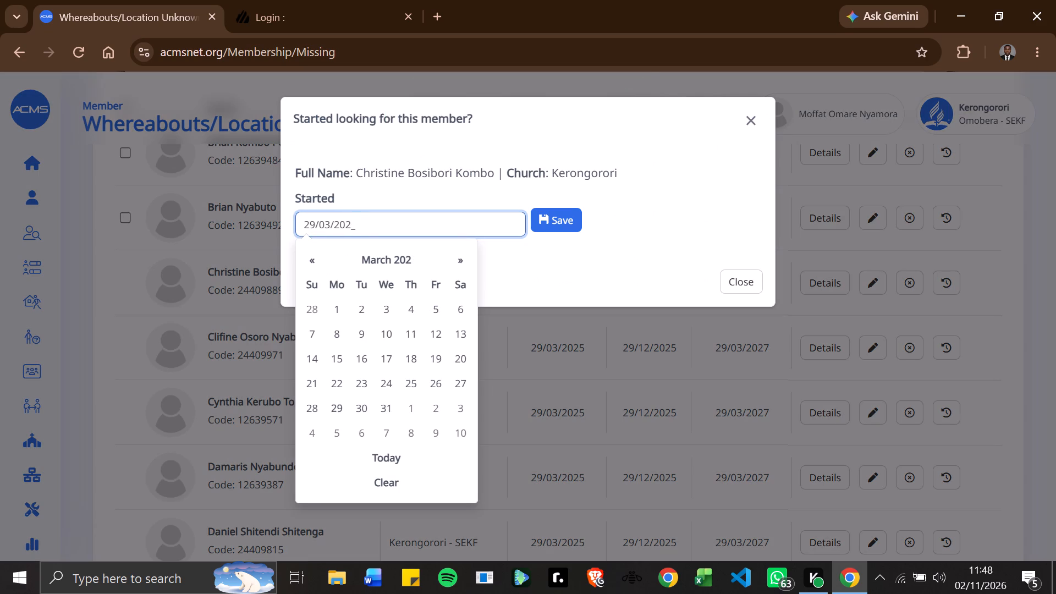
key("2")
left_click(561, 221)
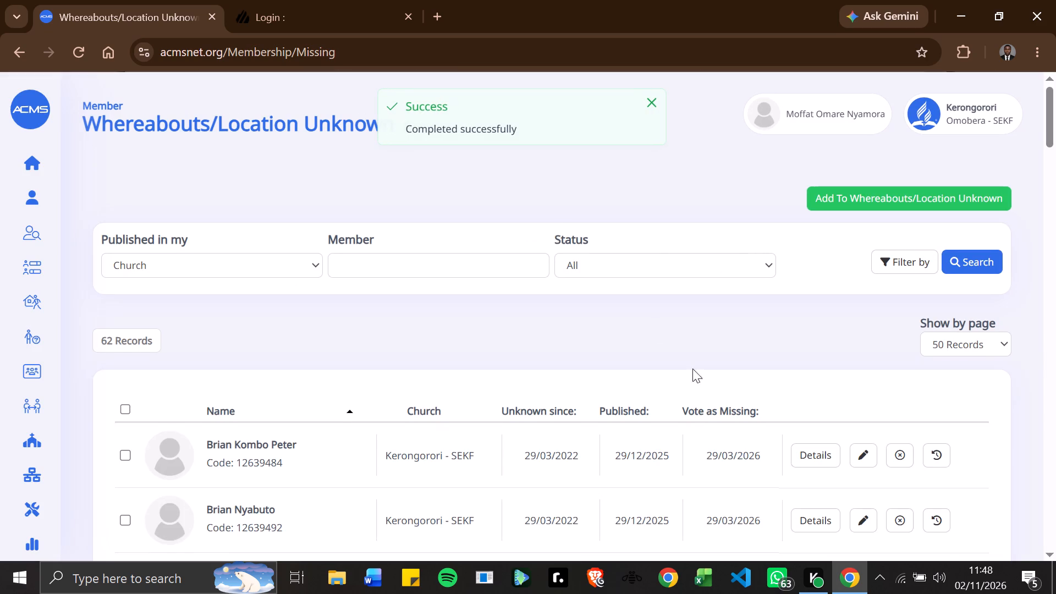
Change the Started date of the fourth member in the list to 29/03/2022 and save it.
scroll(695, 378, "down", 9)
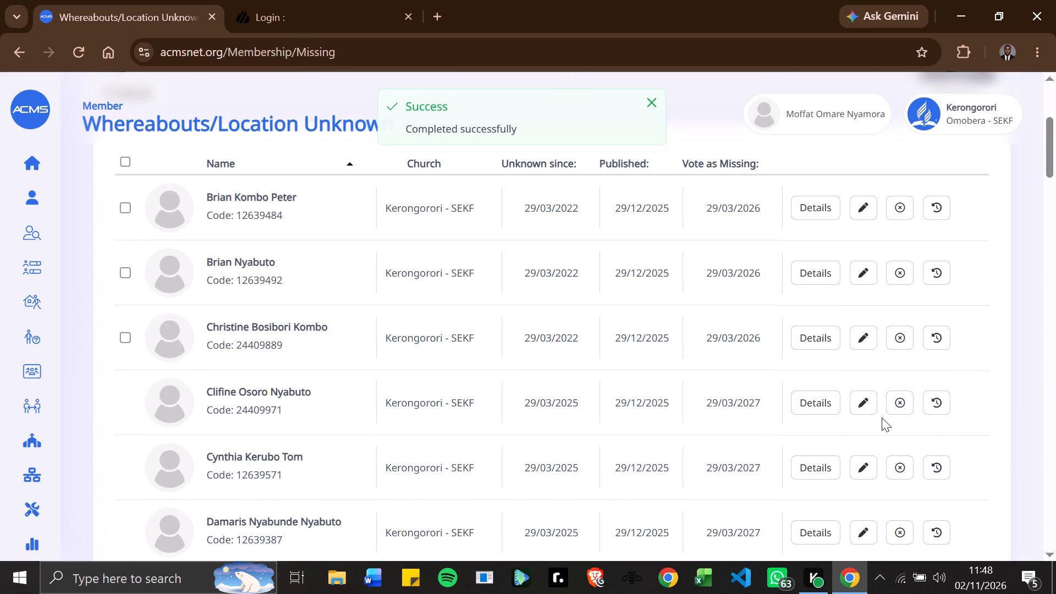
left_click(872, 404)
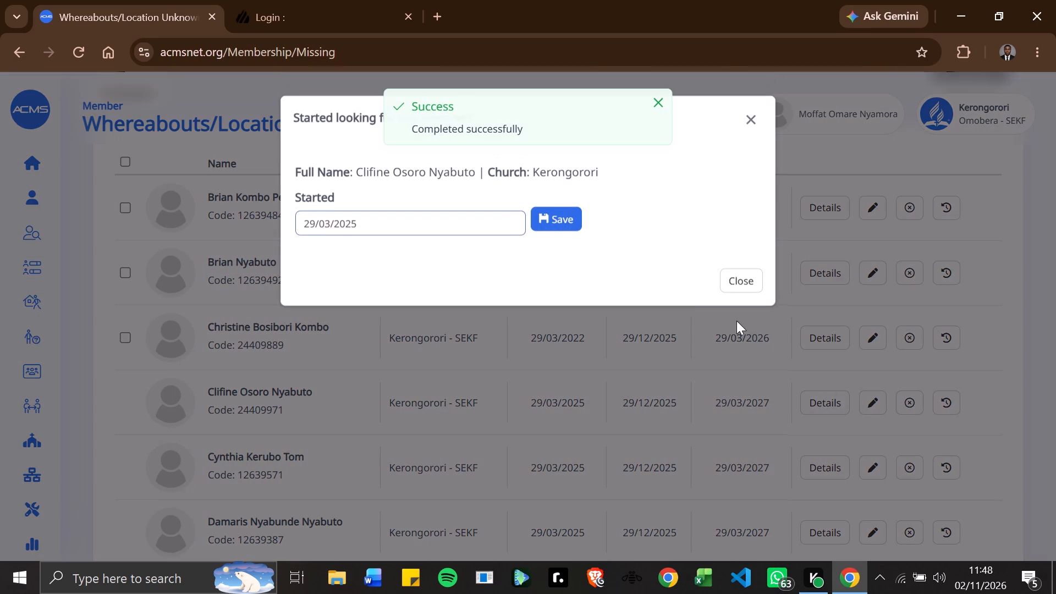
triple_click(413, 225)
double_click(413, 225)
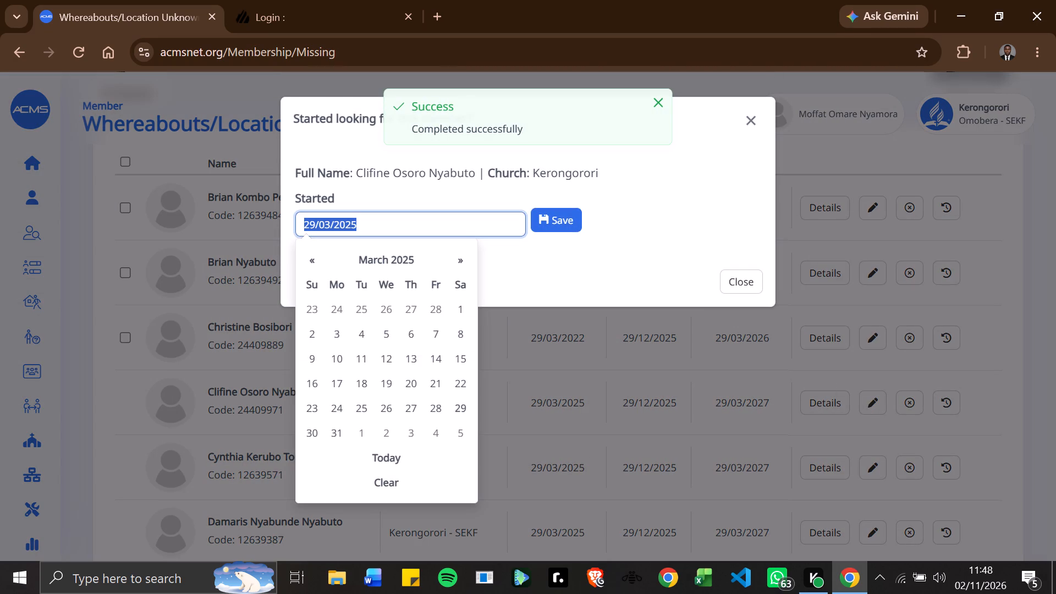
left_click(354, 222)
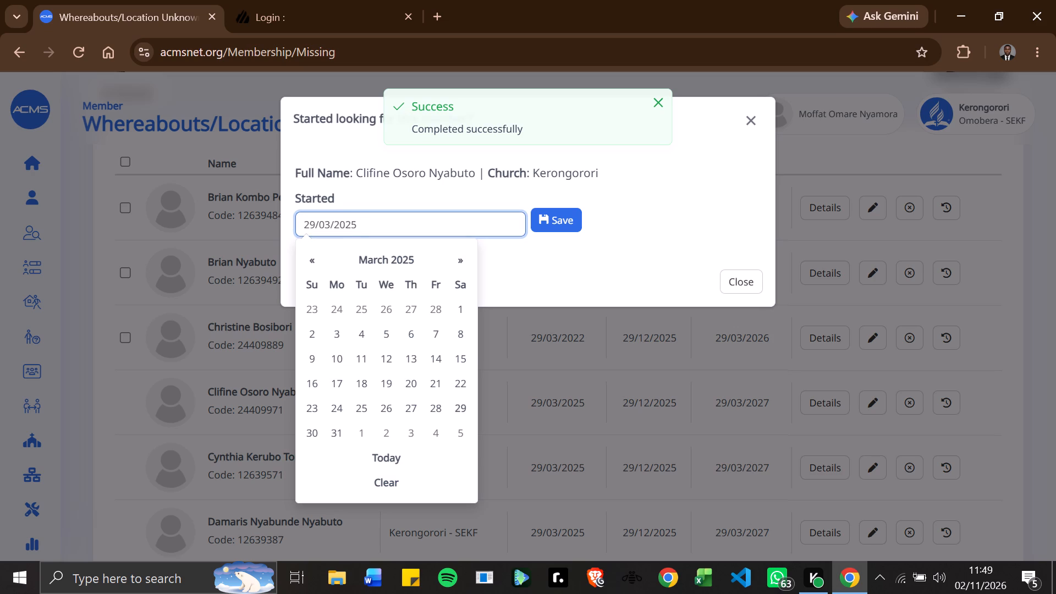
key("BackSpace")
key("2")
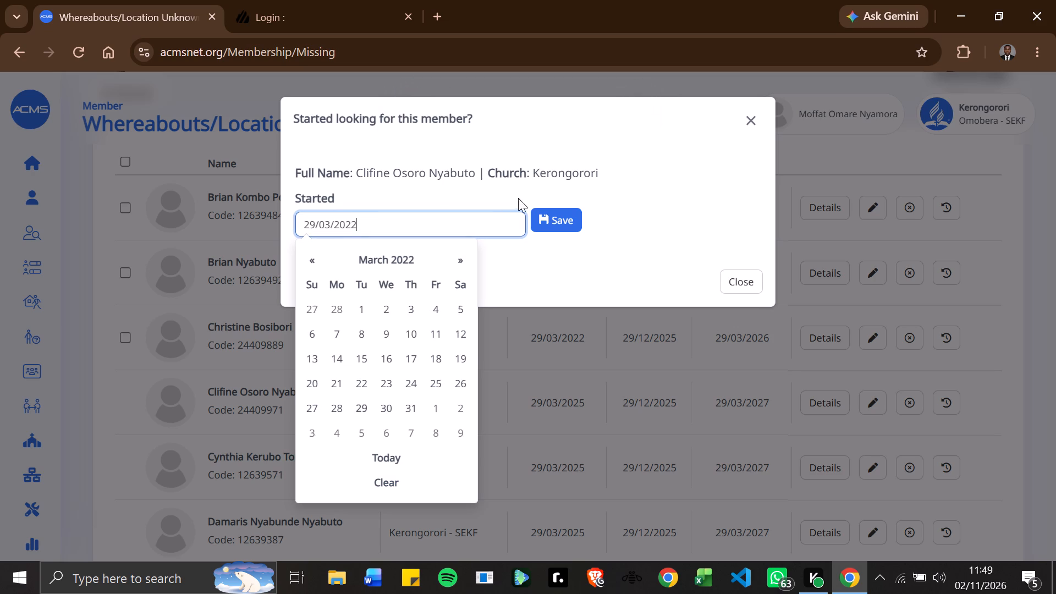
left_click(552, 211)
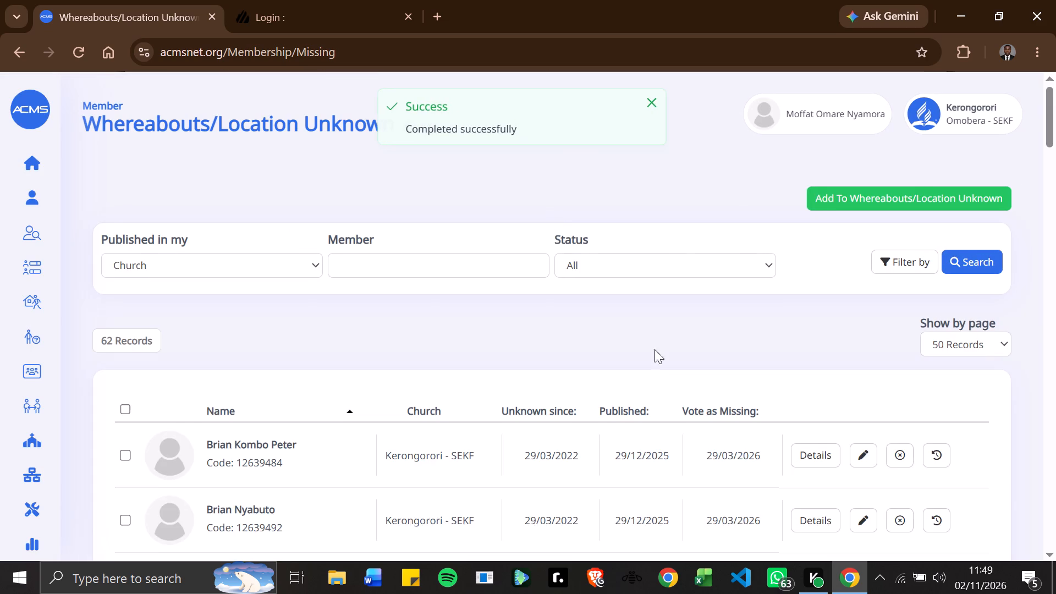
Change the Started date of the fifth member in the Whereabouts/Location Unknown list to 29/03/2022 and save it.
scroll(676, 402, "down", 18)
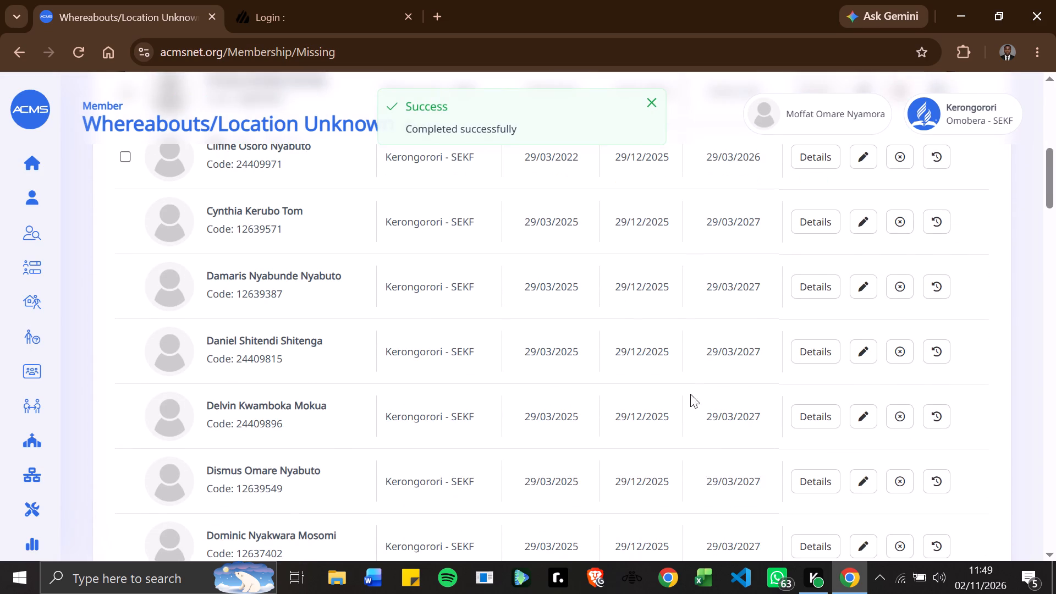
left_click(854, 218)
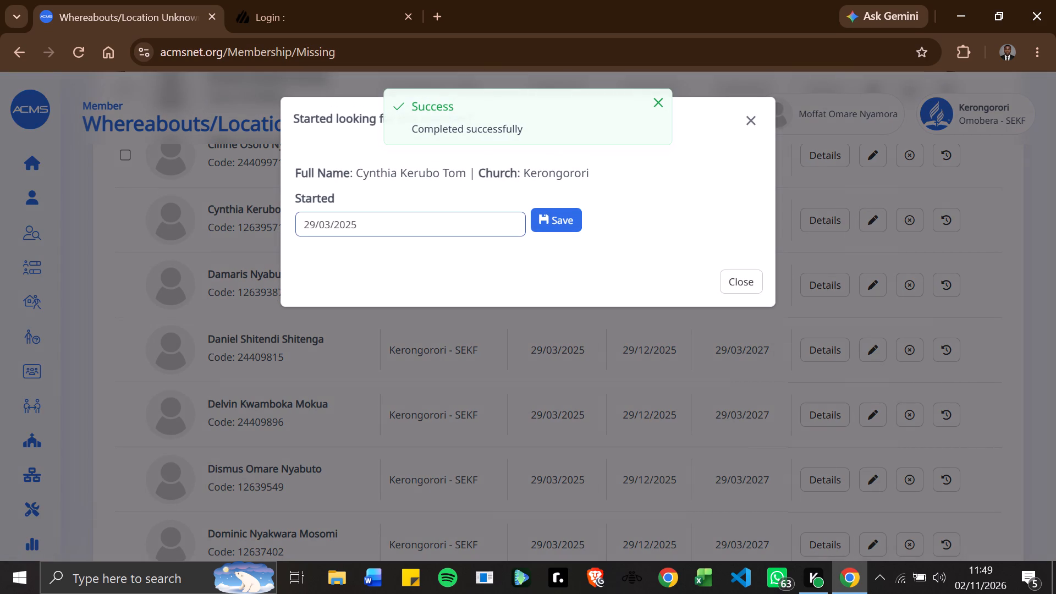
left_click(363, 226)
double_click(363, 226)
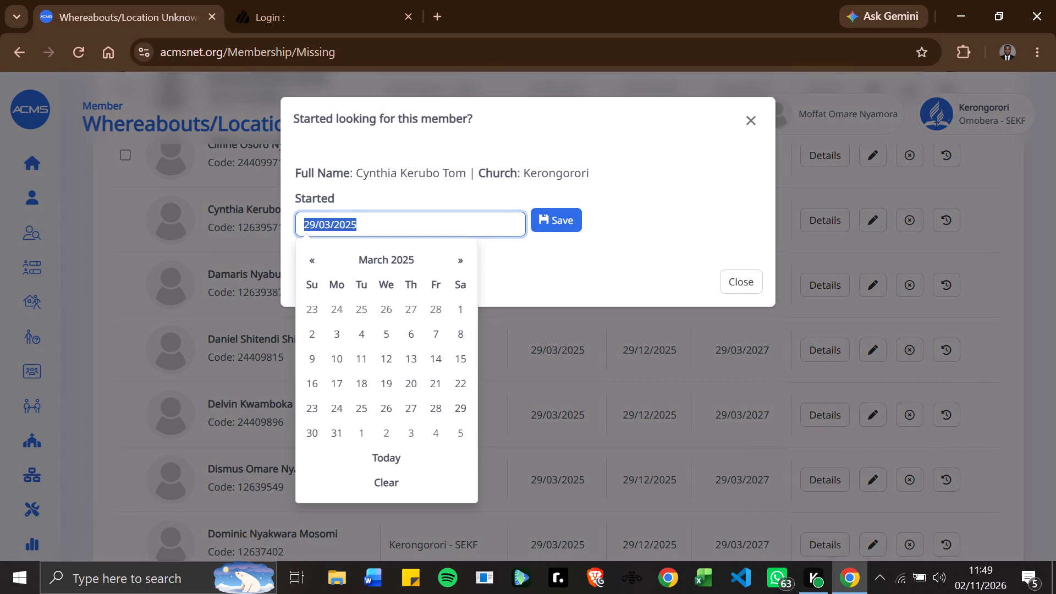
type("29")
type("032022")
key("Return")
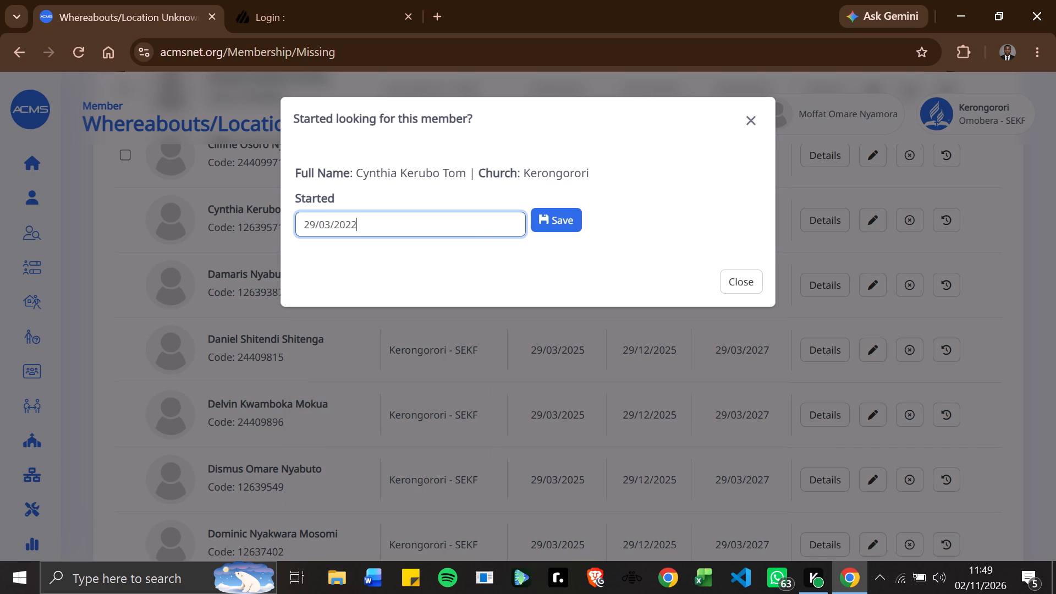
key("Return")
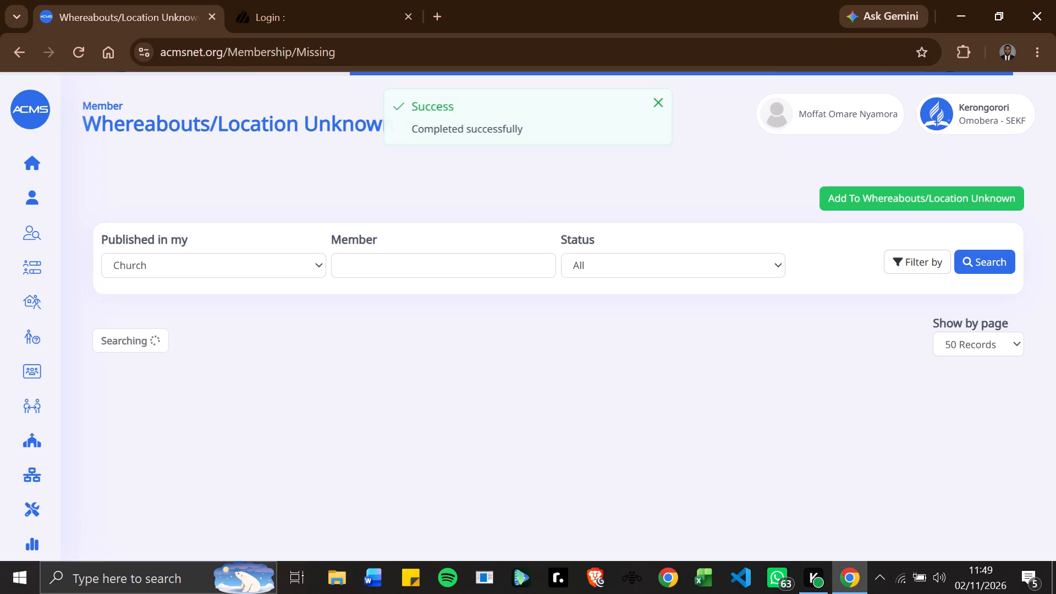
Change the Started date of the last member on the list's first page to 29/03/2022 and save it.
scroll(369, 249, "down", 20)
scroll(369, 249, "down", 20)
scroll(369, 249, "down", 20)
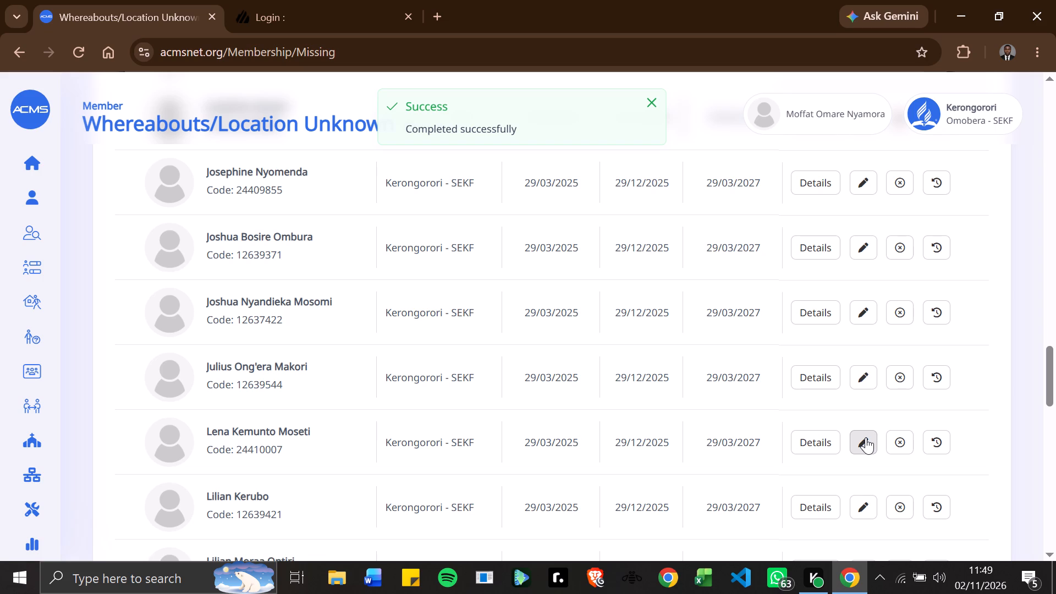
scroll(837, 404, "up", 18)
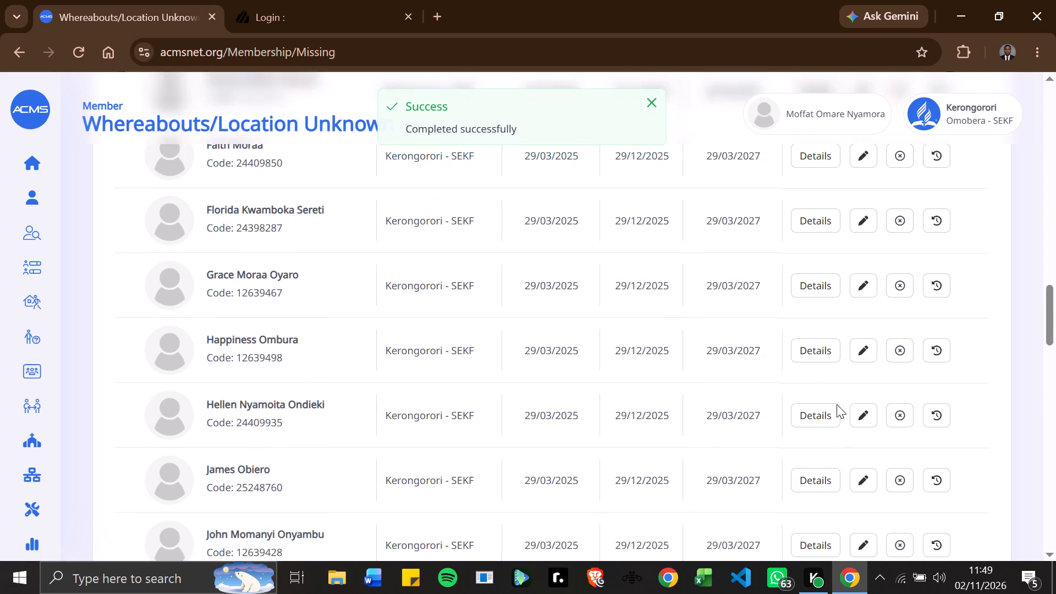
scroll(837, 404, "up", 20)
scroll(837, 404, "up", 6)
scroll(839, 405, "down", 20)
scroll(839, 405, "down", 20)
scroll(839, 405, "down", 20)
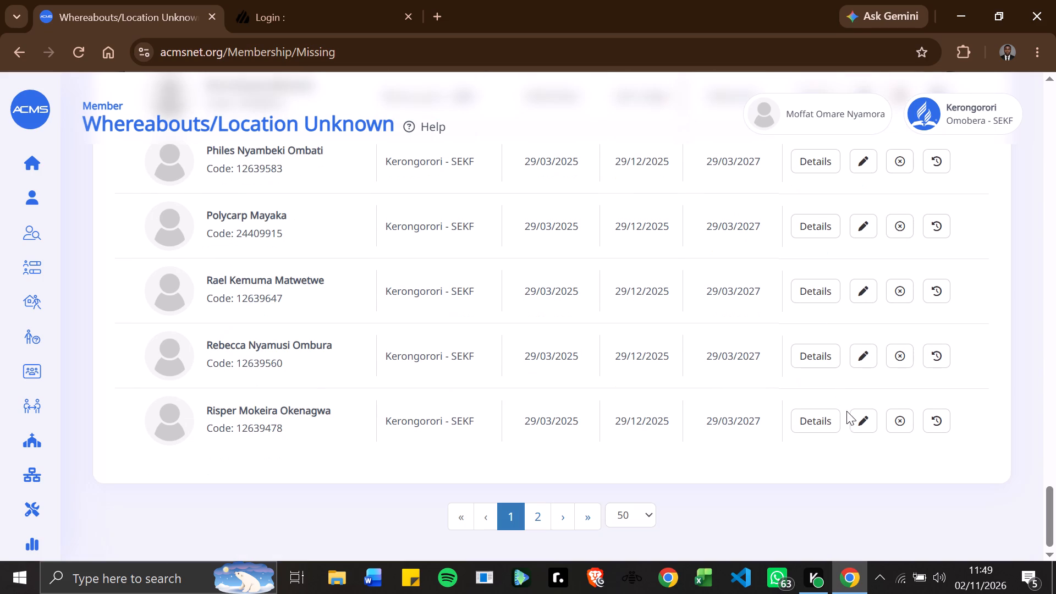
left_click(860, 417)
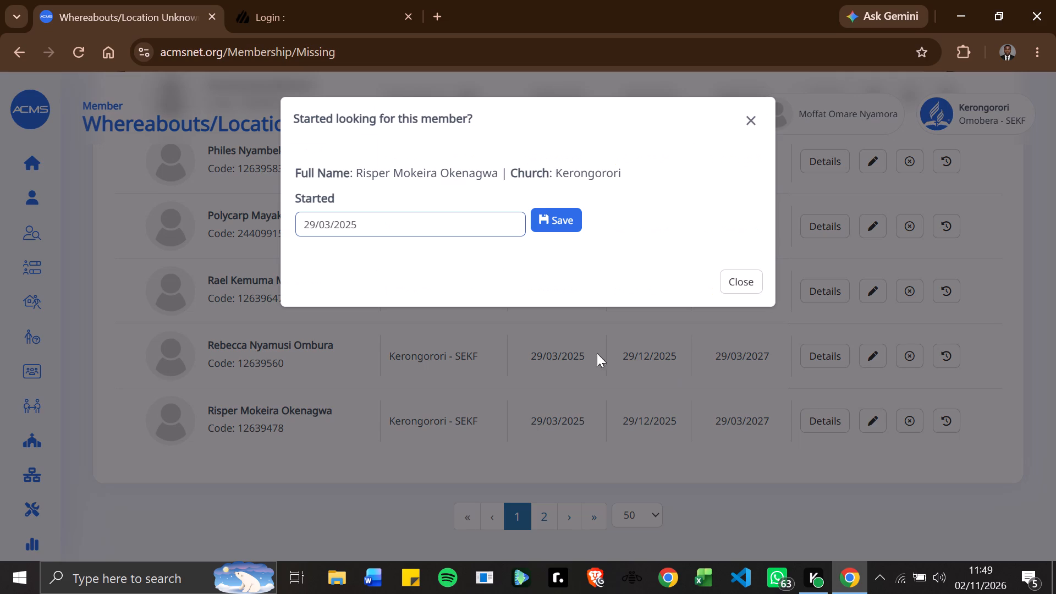
left_click(360, 224)
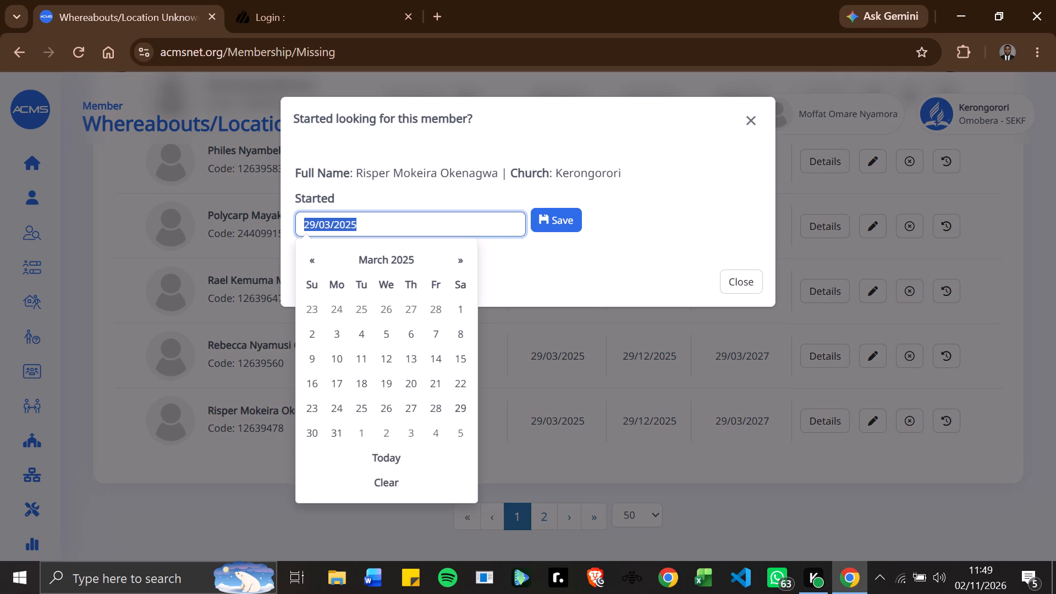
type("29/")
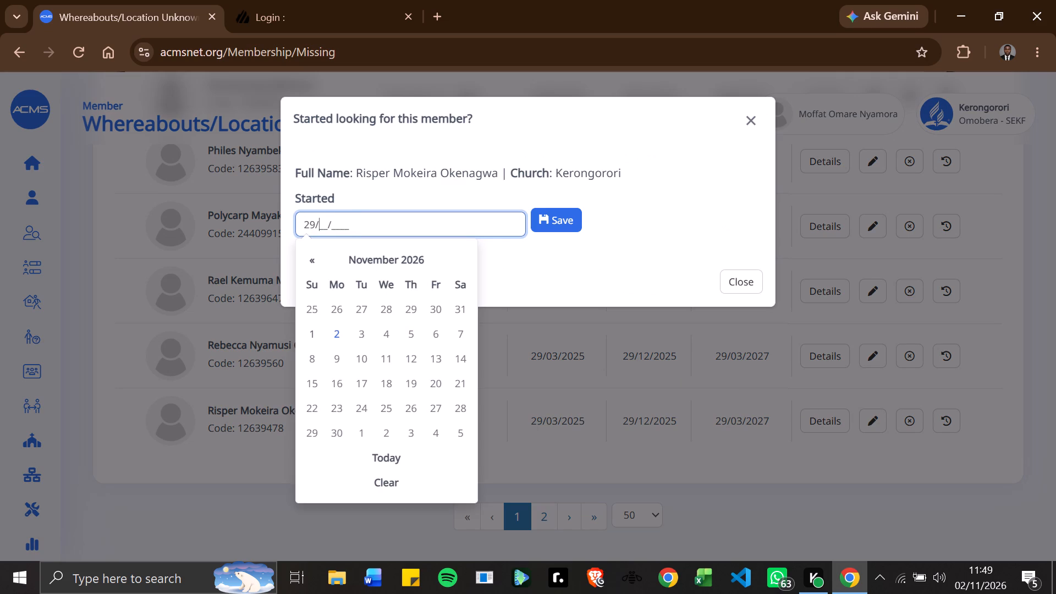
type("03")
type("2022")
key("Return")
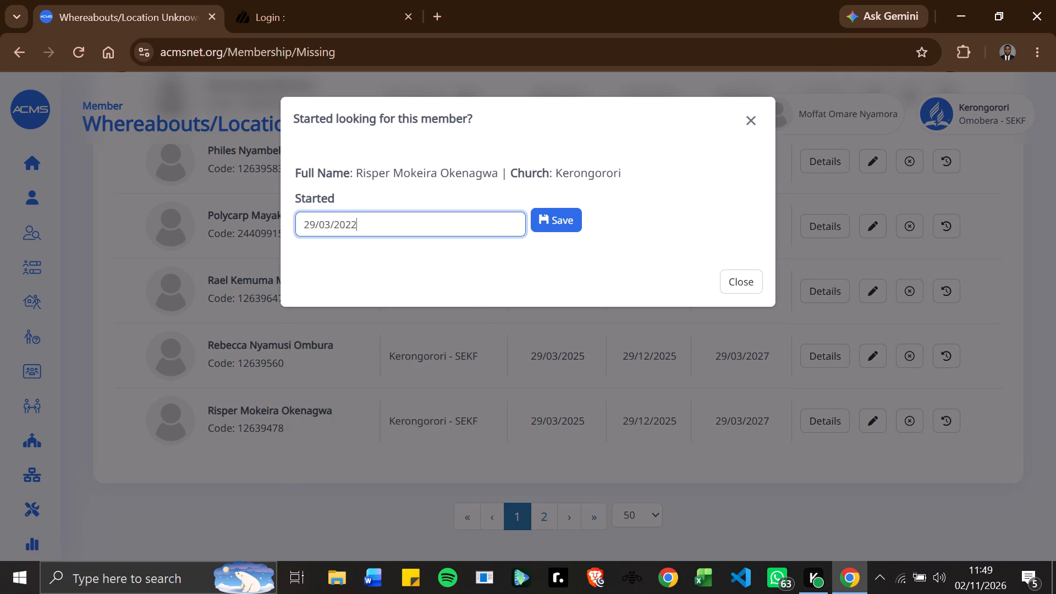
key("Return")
Change the Started date of the fourteenth member in the list, Doris, to 29/03/2022 and save it.
scroll(360, 224, "down", 1)
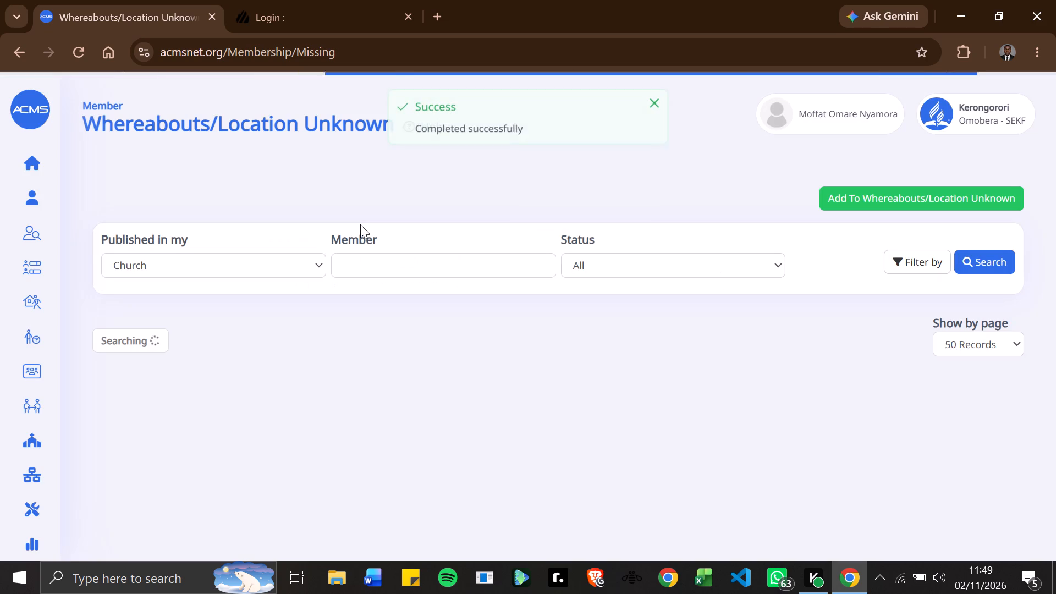
scroll(765, 512, "down", 20)
scroll(765, 512, "down", 3)
scroll(765, 513, "up", 20)
scroll(765, 513, "up", 17)
scroll(765, 513, "down", 1)
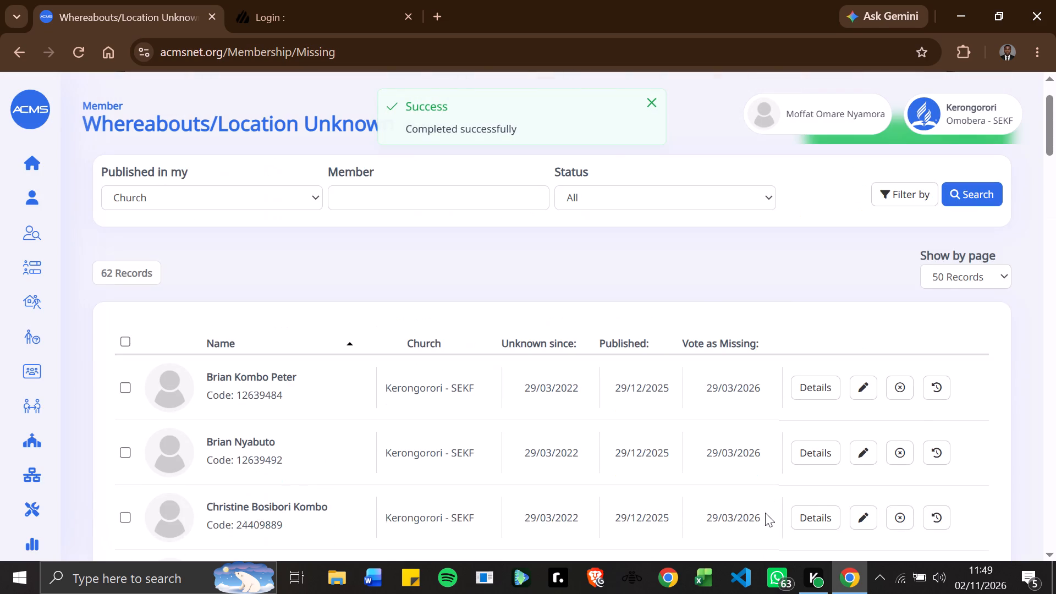
scroll(769, 499, "down", 20)
scroll(769, 499, "down", 13)
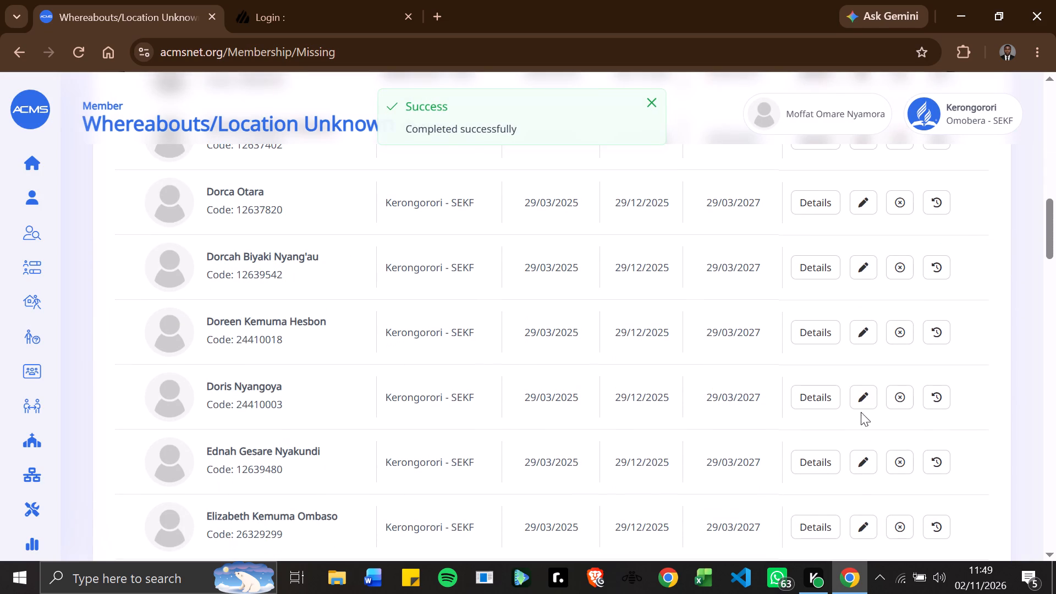
left_click(866, 397)
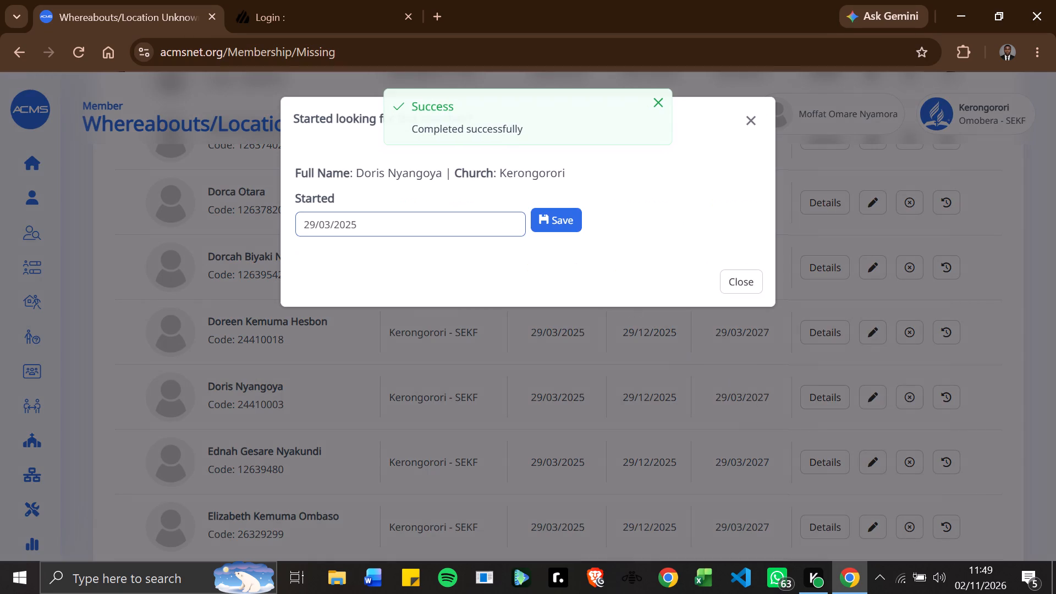
triple_click(353, 218)
left_click(355, 220)
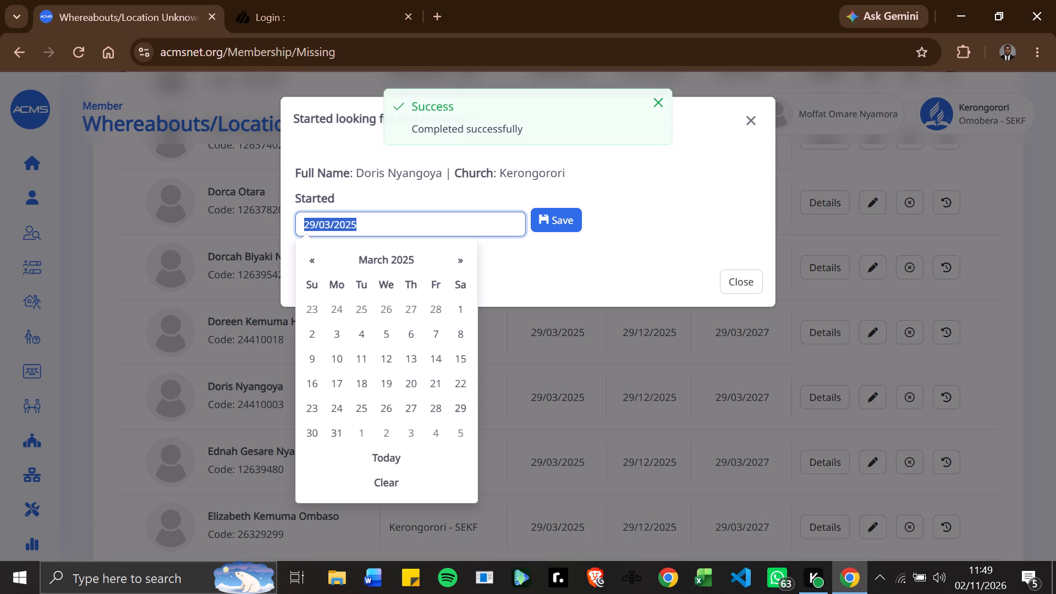
key("BackSpace")
key("2")
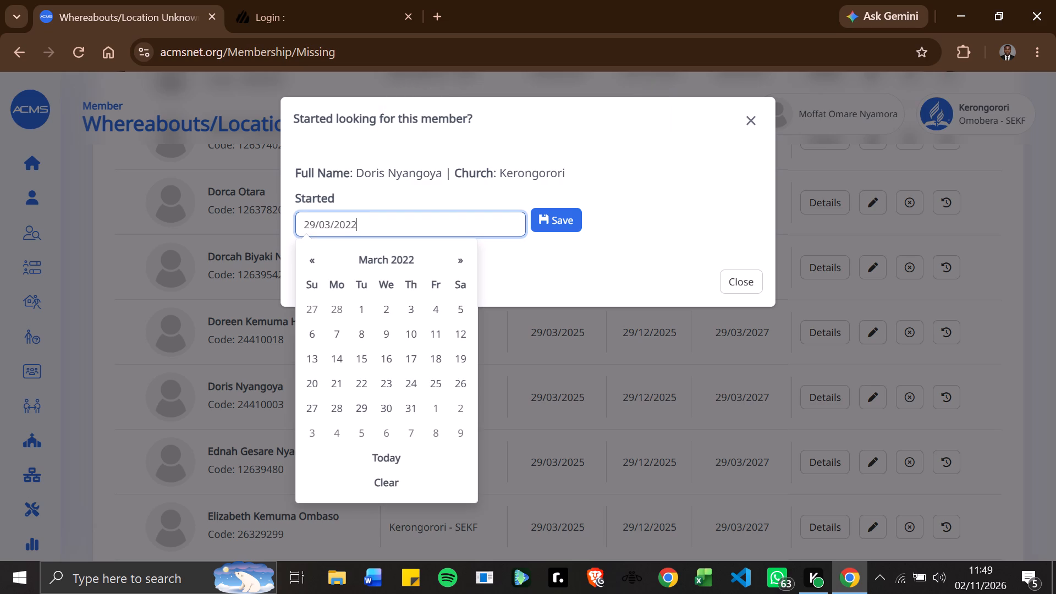
key("Return")
key("Return")
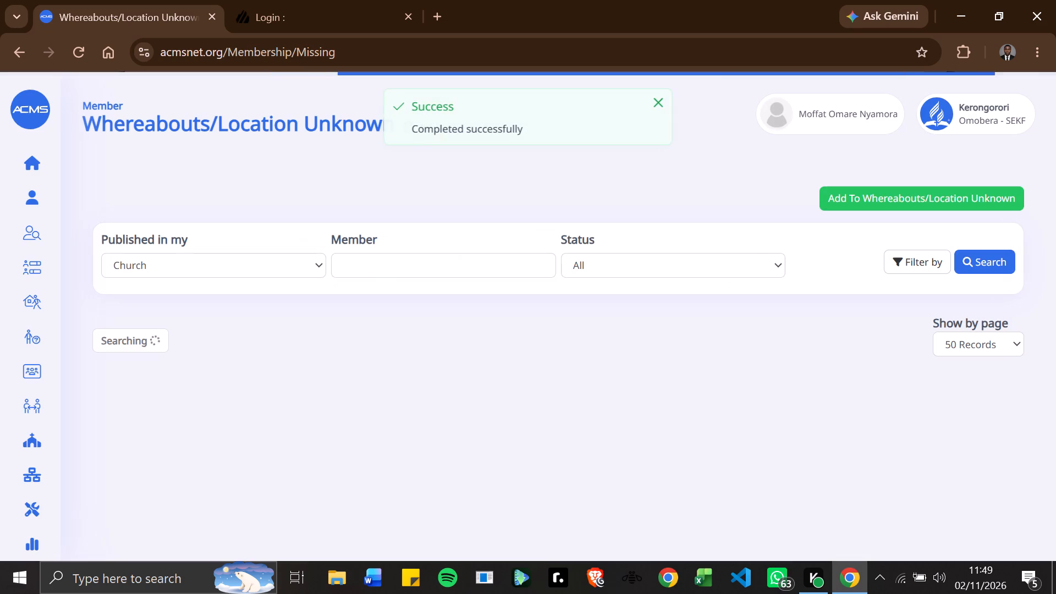
Change the Started date of the first of the two listed members named Josephine to 29/03/2022 and save it.
scroll(566, 418, "down", 20)
scroll(566, 418, "down", 20)
scroll(566, 418, "down", 20)
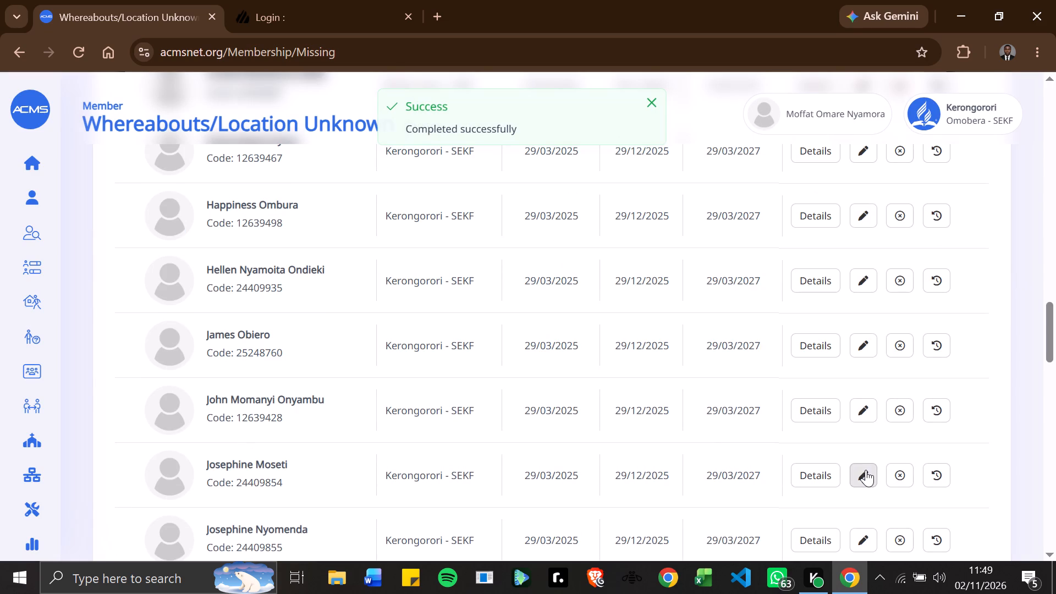
left_click(866, 470)
double_click(422, 233)
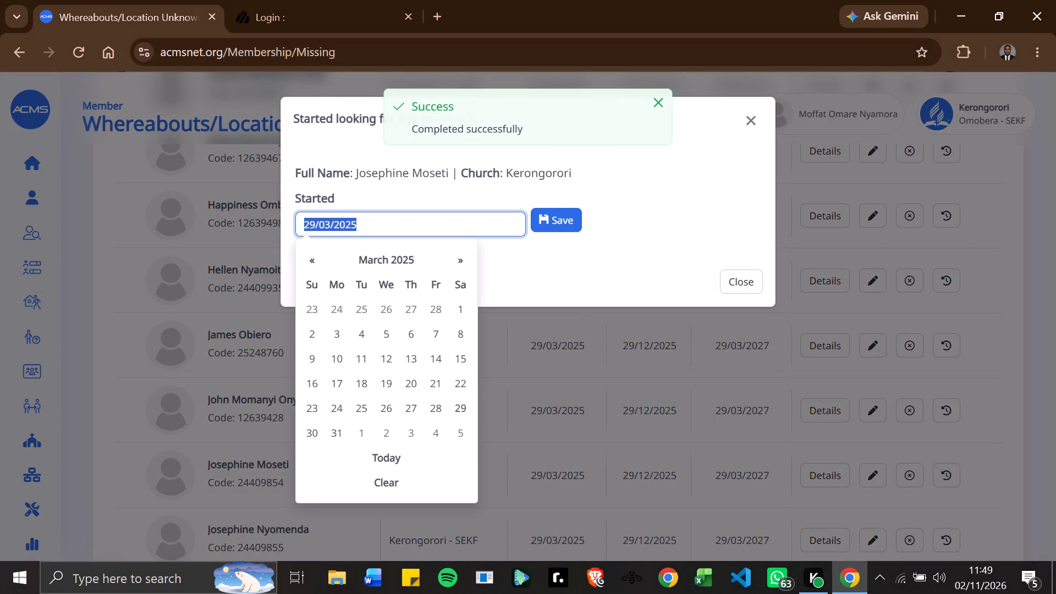
double_click(422, 232)
double_click(420, 228)
double_click(420, 228)
double_click(370, 219)
right_click(370, 218)
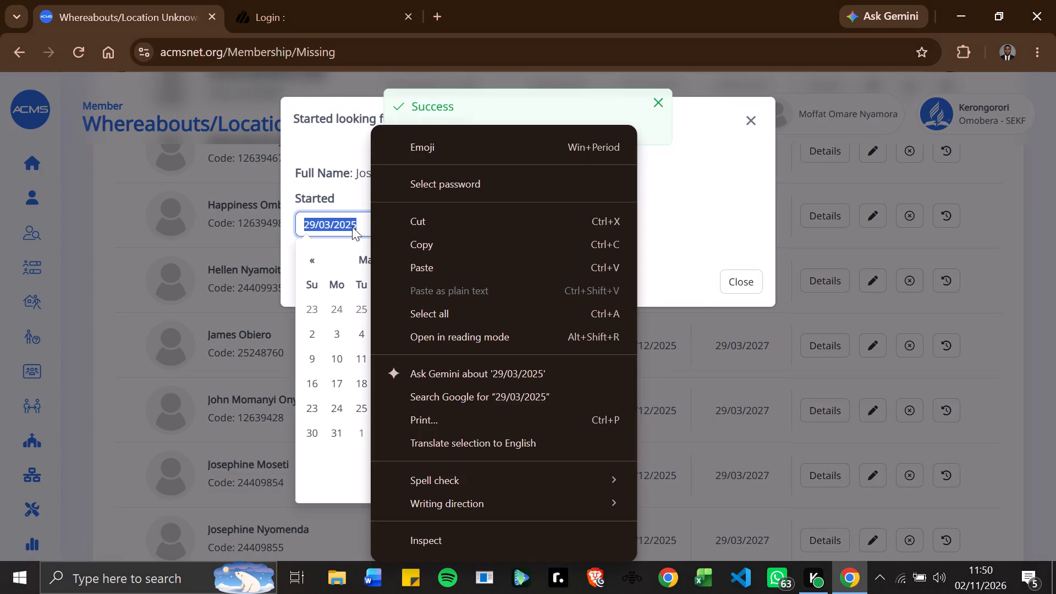
left_click(369, 218)
double_click(366, 218)
triple_click(366, 218)
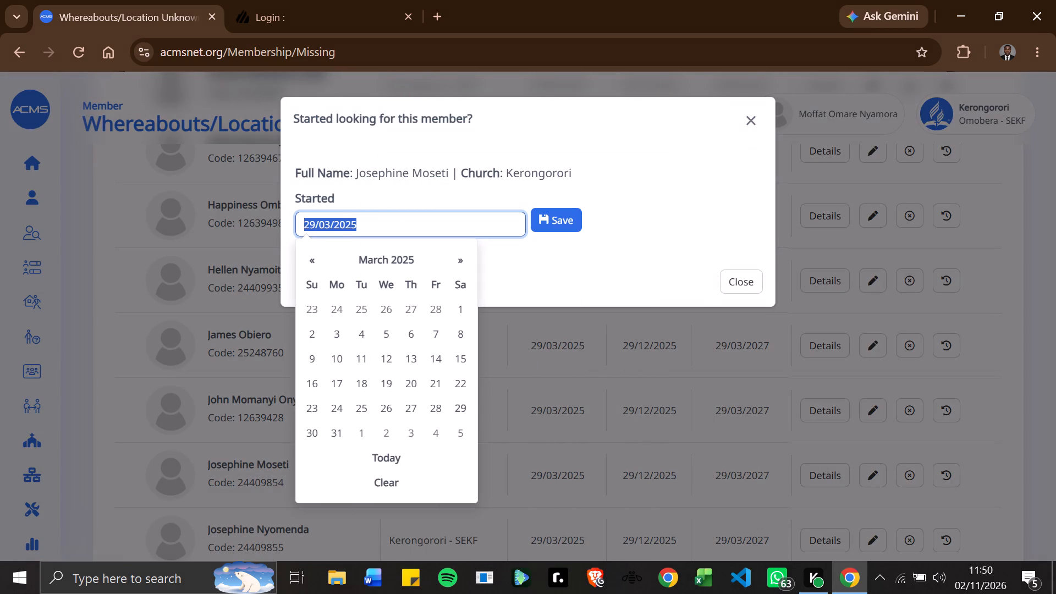
left_click(355, 225)
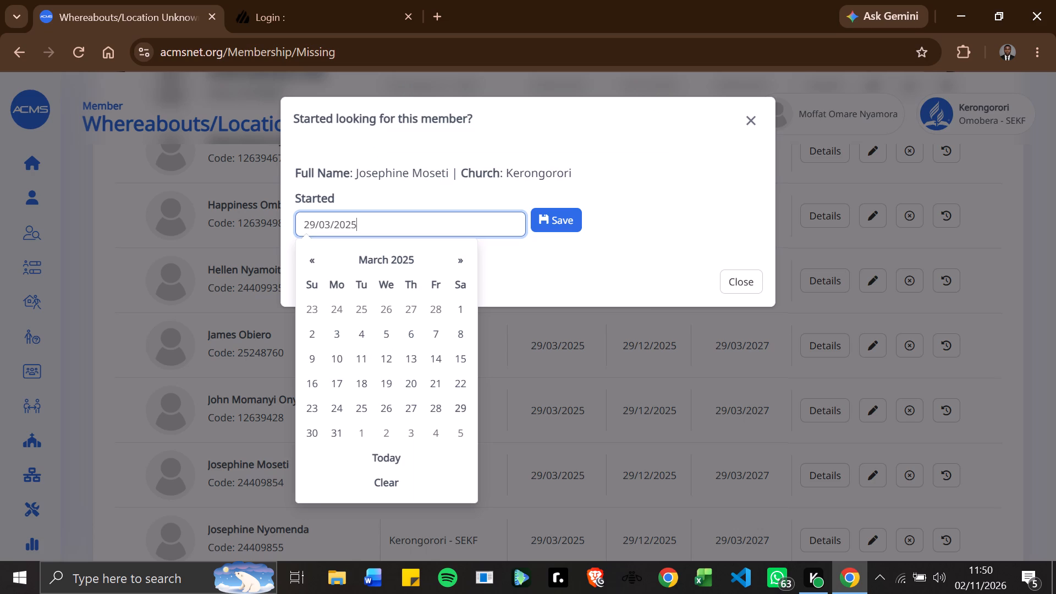
key("BackSpace")
key("2")
key("Return")
key("Return")
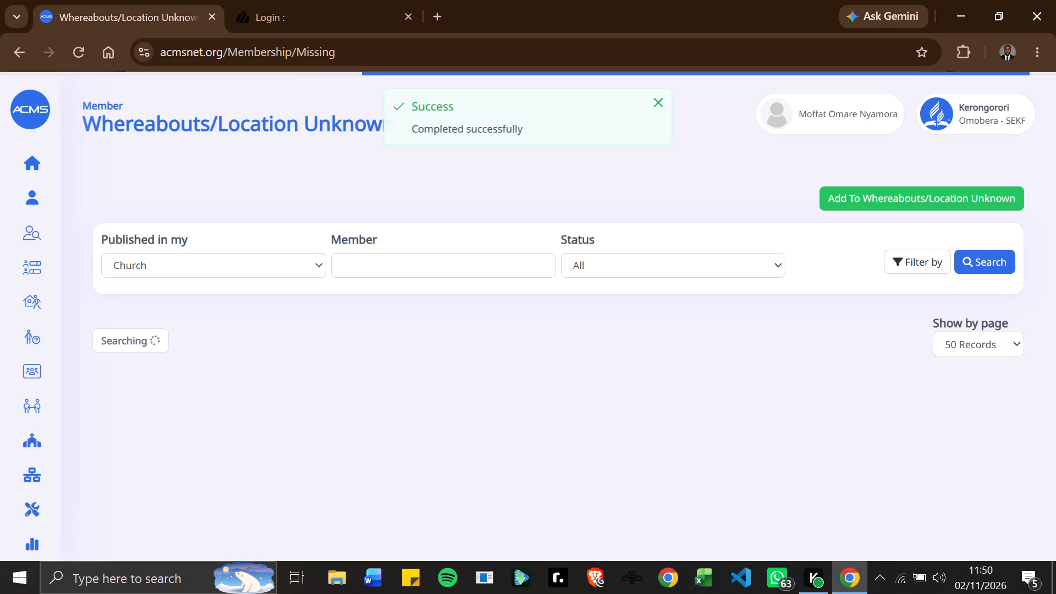
Change the Started date of the thirteenth member, Doreen, directly above Doris, to 29/03/2022 and save it.
scroll(736, 481, "down", 10)
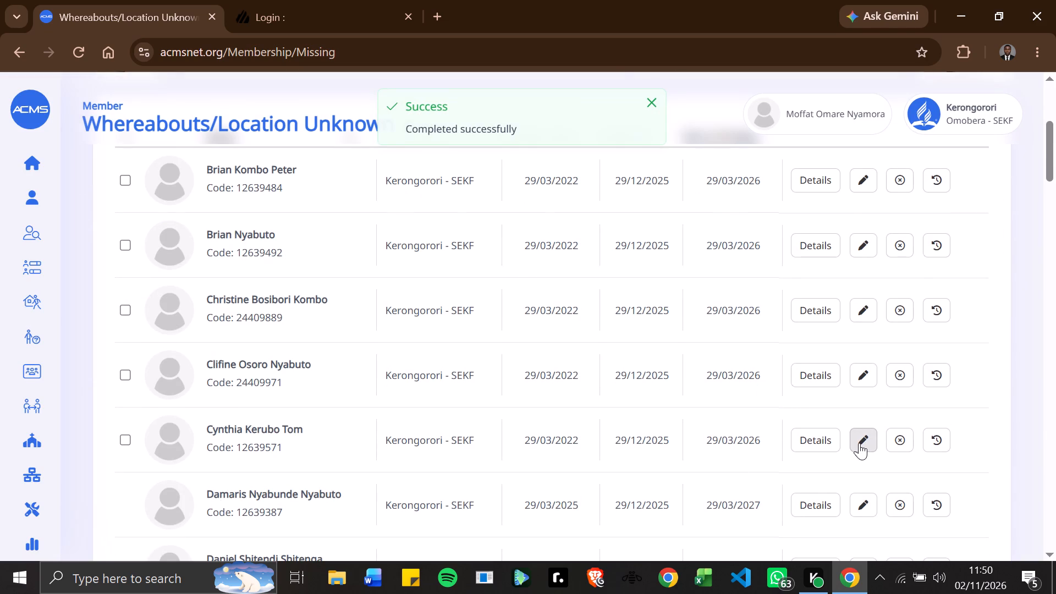
scroll(859, 443, "down", 20)
scroll(859, 443, "down", 1)
left_click(862, 464)
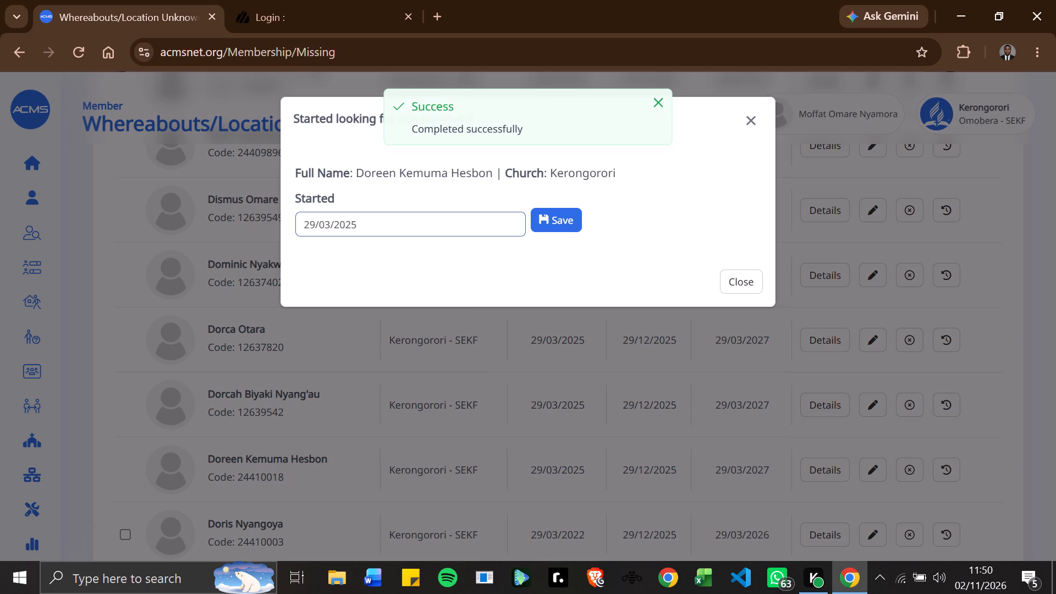
triple_click(353, 219)
left_click(353, 219)
double_click(358, 222)
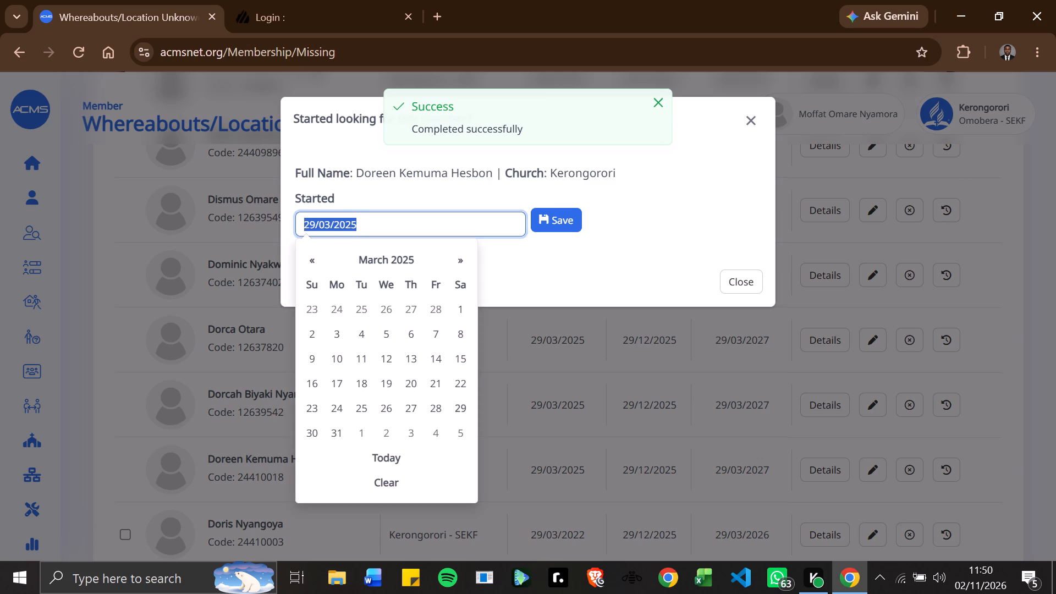
double_click(358, 222)
double_click(358, 224)
double_click(358, 224)
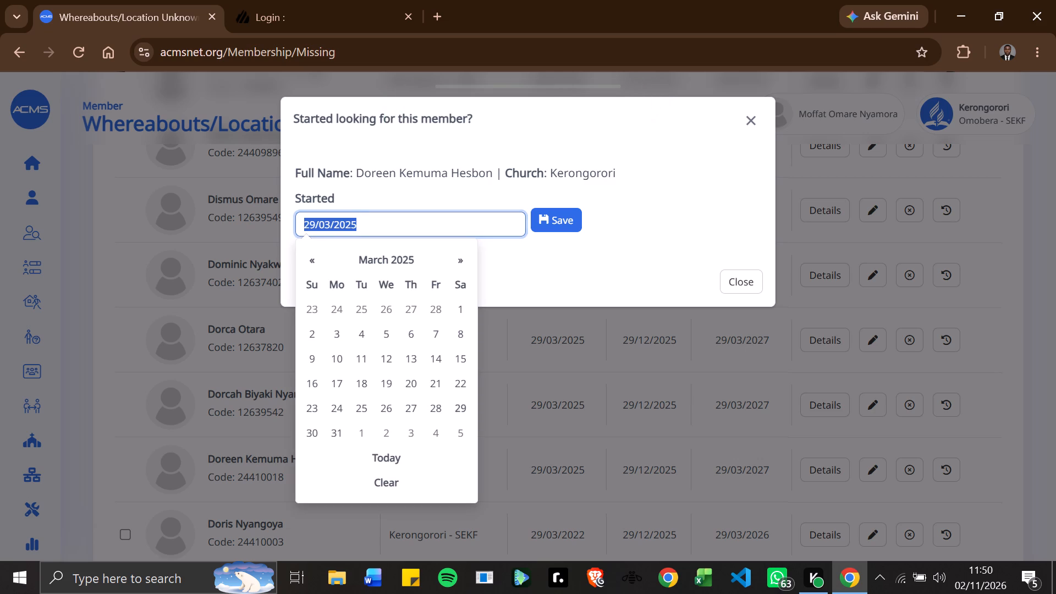
left_click(357, 224)
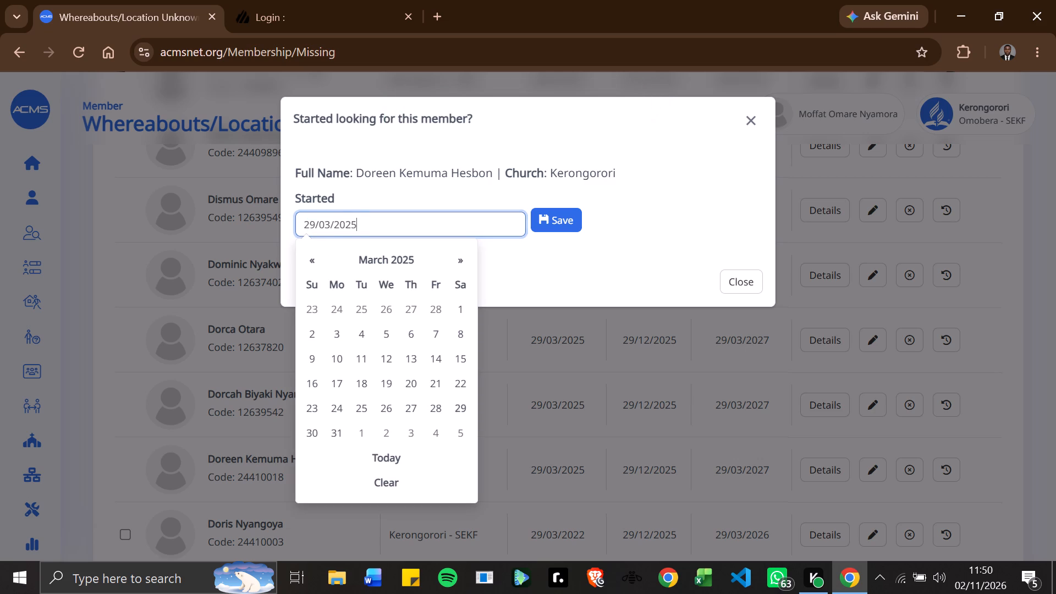
key("BackSpace")
key("2")
key("Return")
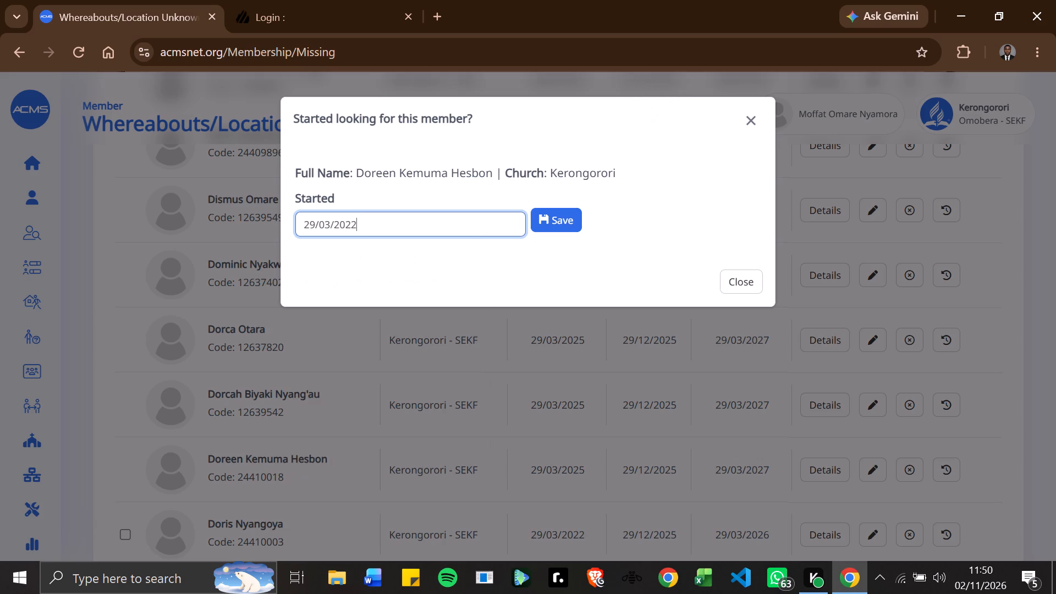
key("Return")
Change the Started date of Daniel, the member listed directly below Damaris, to 30/03/2025 and save it.
scroll(773, 446, "down", 18)
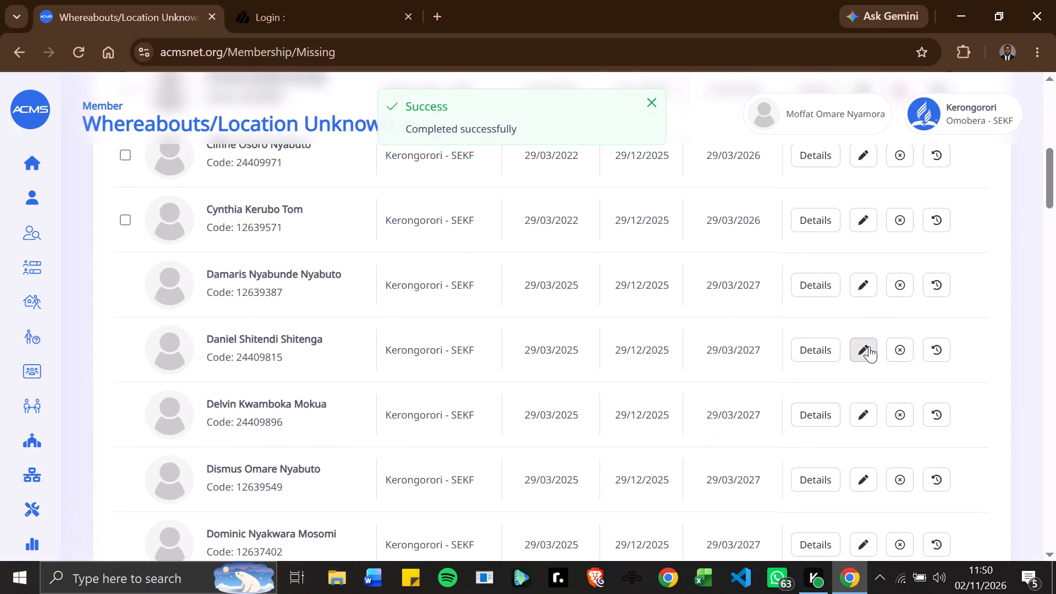
left_click(869, 346)
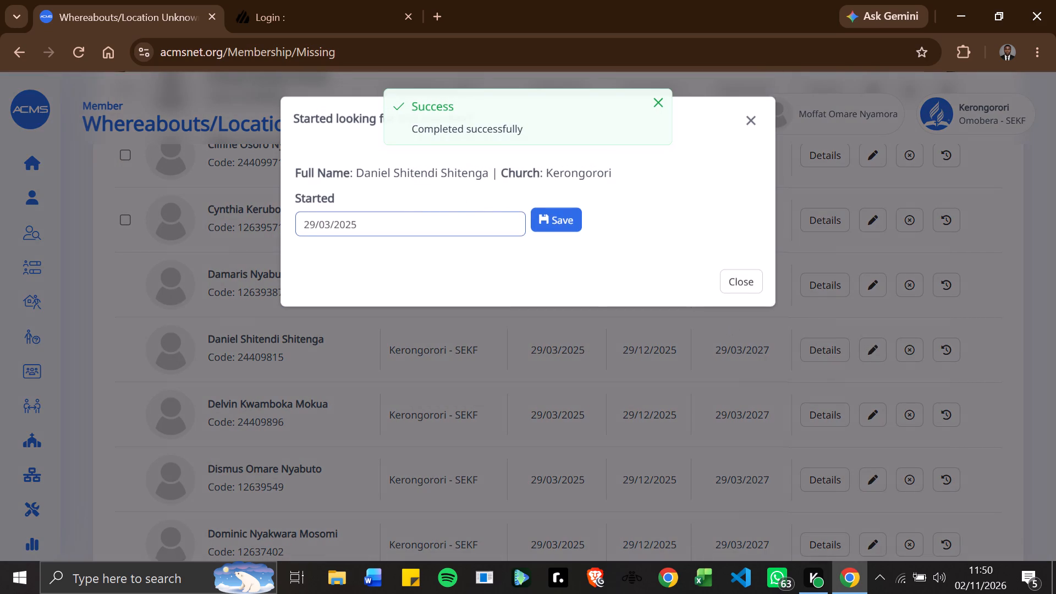
left_click(333, 222)
double_click(344, 223)
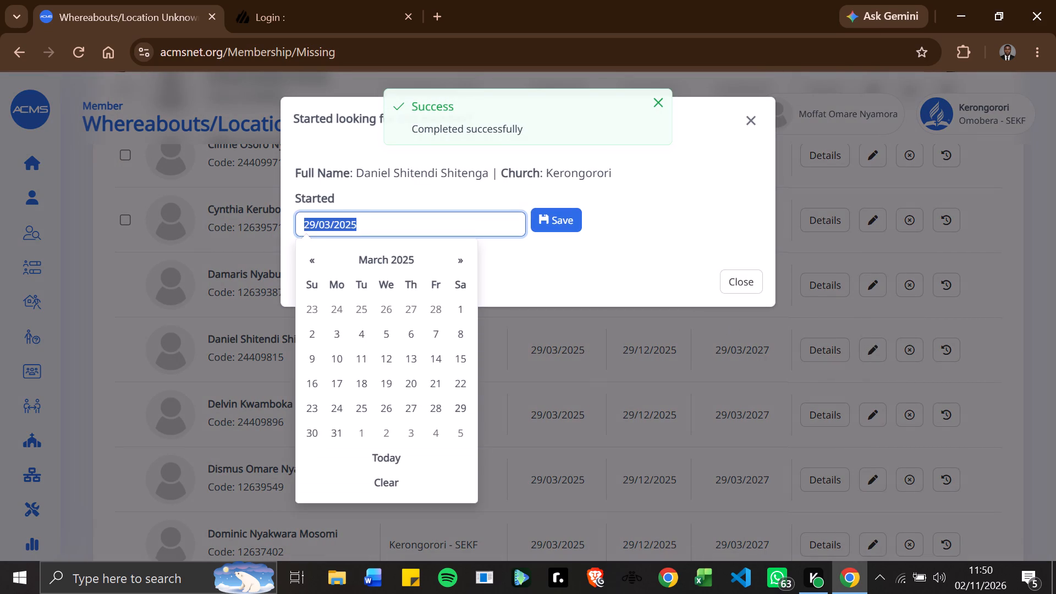
left_click(346, 225)
key("Right")
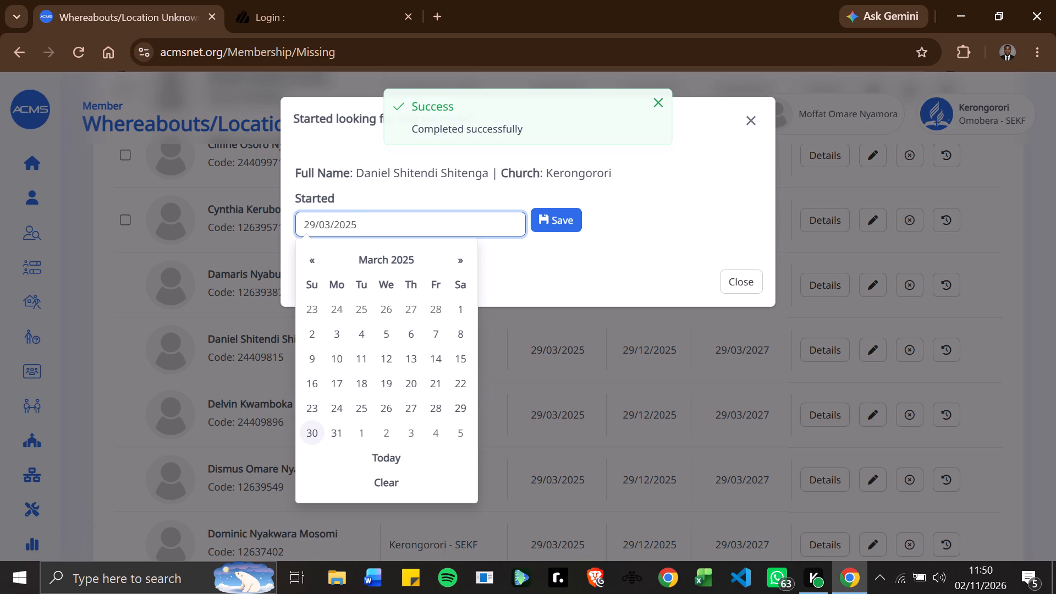
key("BackSpace")
key("2")
key("Return")
key("Return")
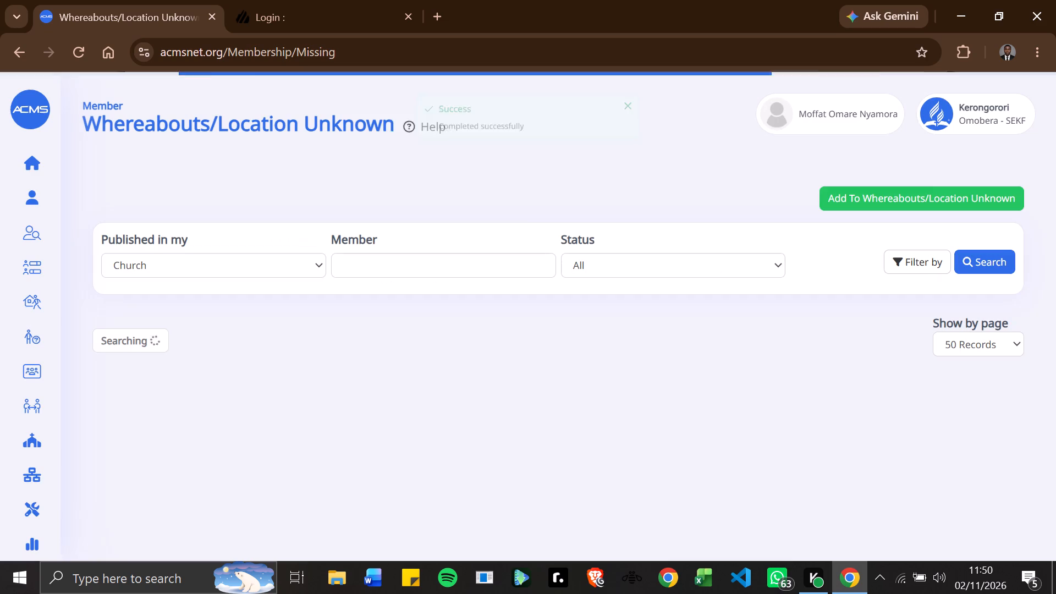
Change the Started date of Mike, the member listed between Michelle and Nancy, to 29/03/2022 and save it.
scroll(463, 358, "down", 20)
scroll(463, 358, "down", 20)
scroll(463, 358, "down", 20)
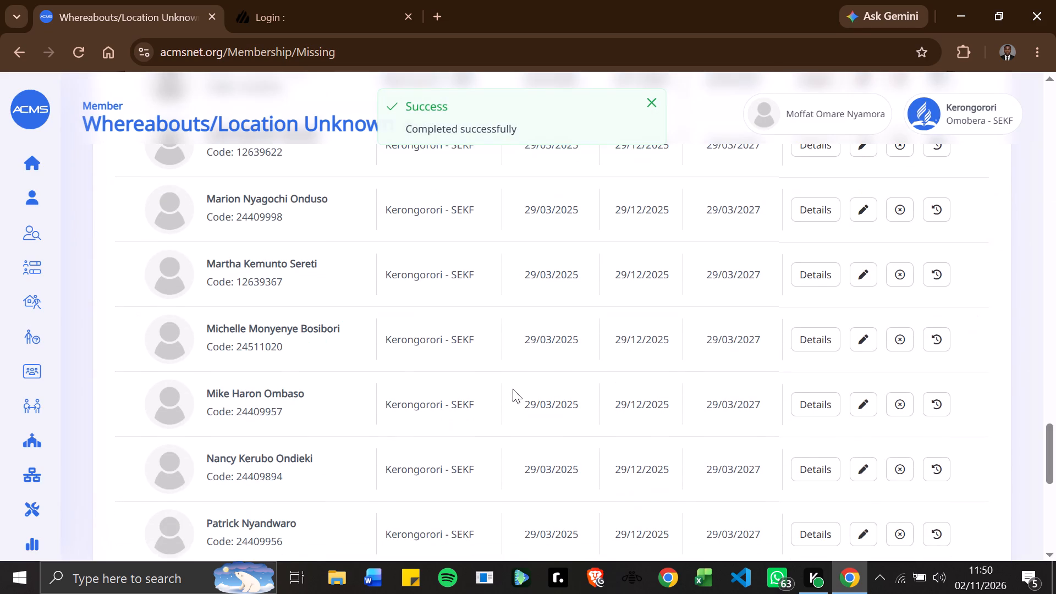
left_click(868, 397)
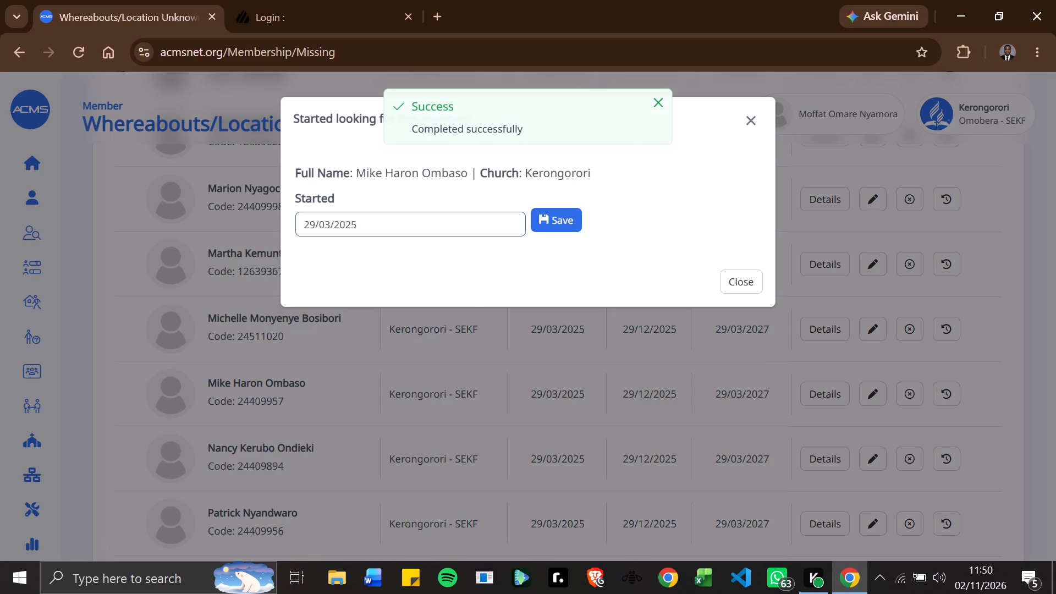
left_click(355, 218)
left_click(356, 219)
double_click(356, 219)
double_click(356, 219)
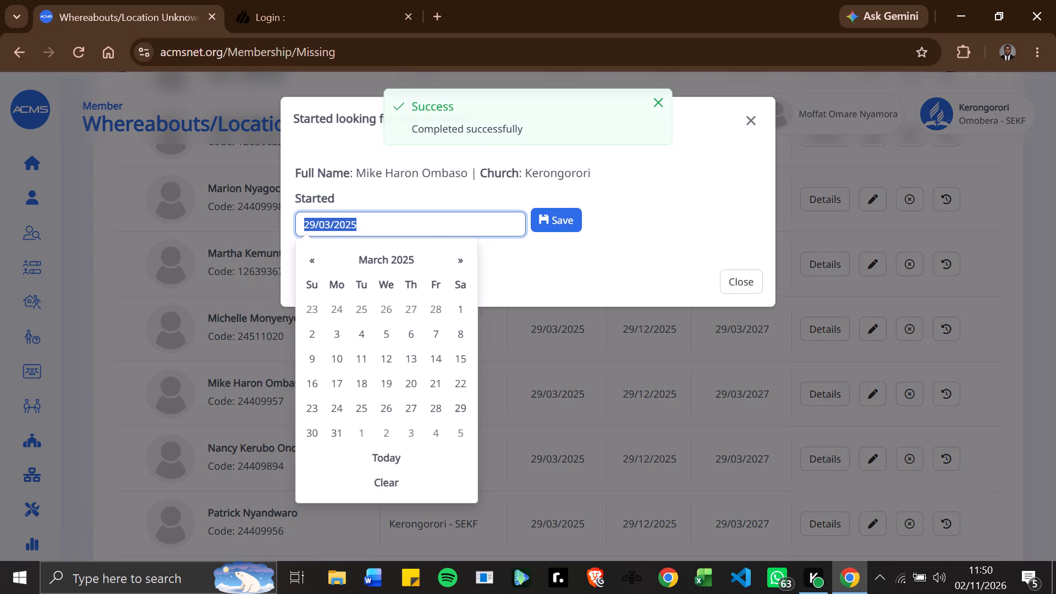
double_click(359, 219)
left_click(359, 219)
left_click(360, 221)
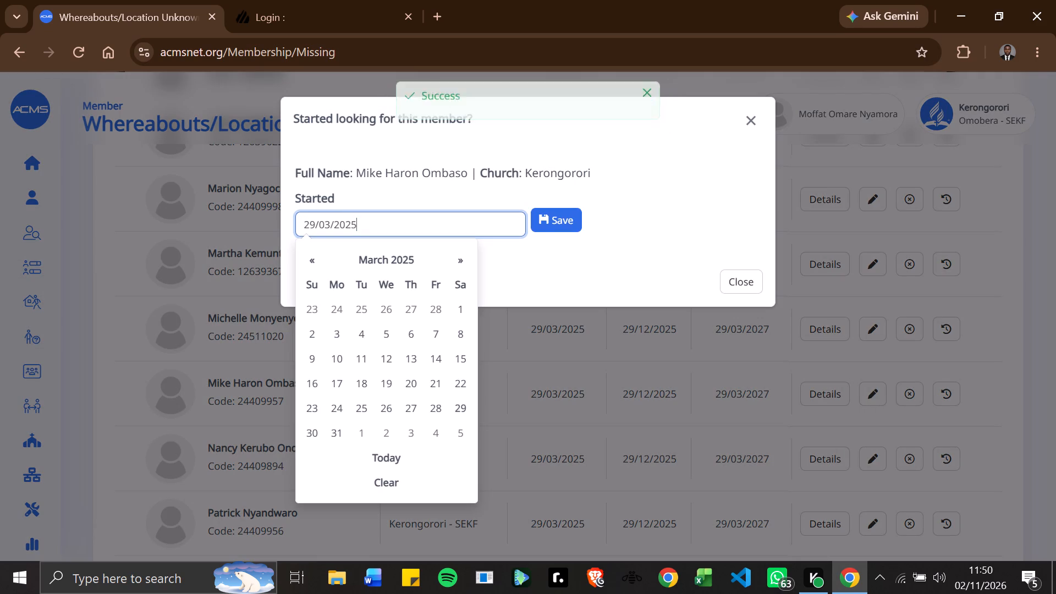
key("BackSpace")
key("2")
key("Return")
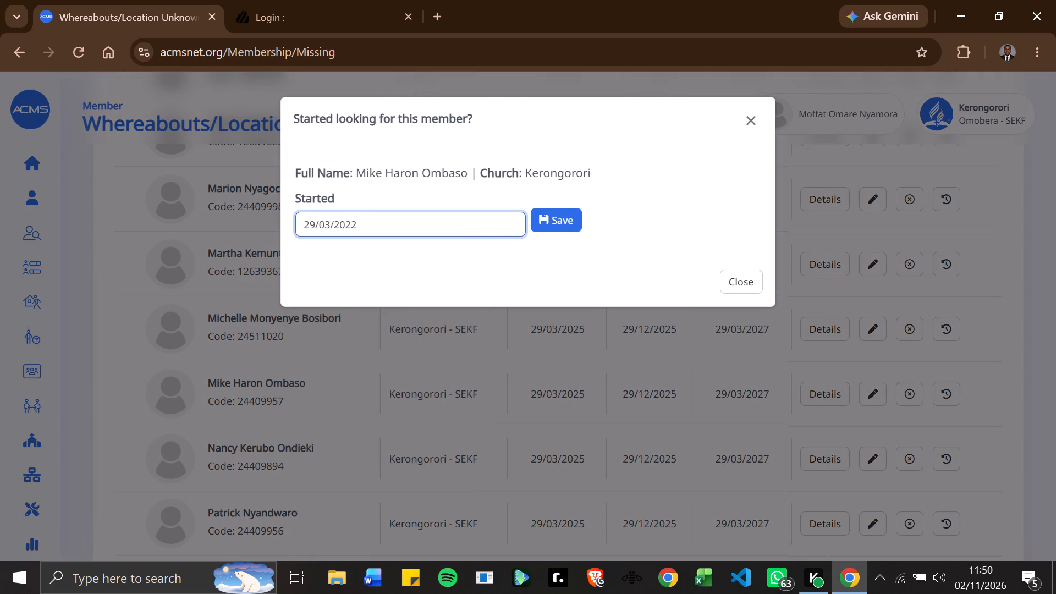
key("Return")
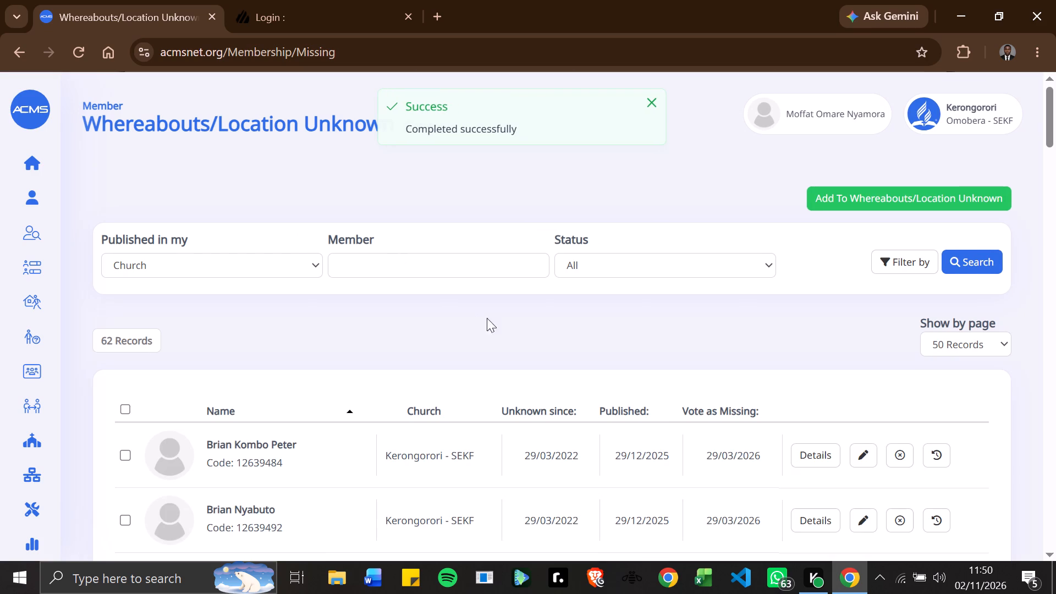
Change the Started date of Dorcah, the member listed directly above Doreen, to 29/03/2022 and save it.
scroll(686, 406, "down", 5)
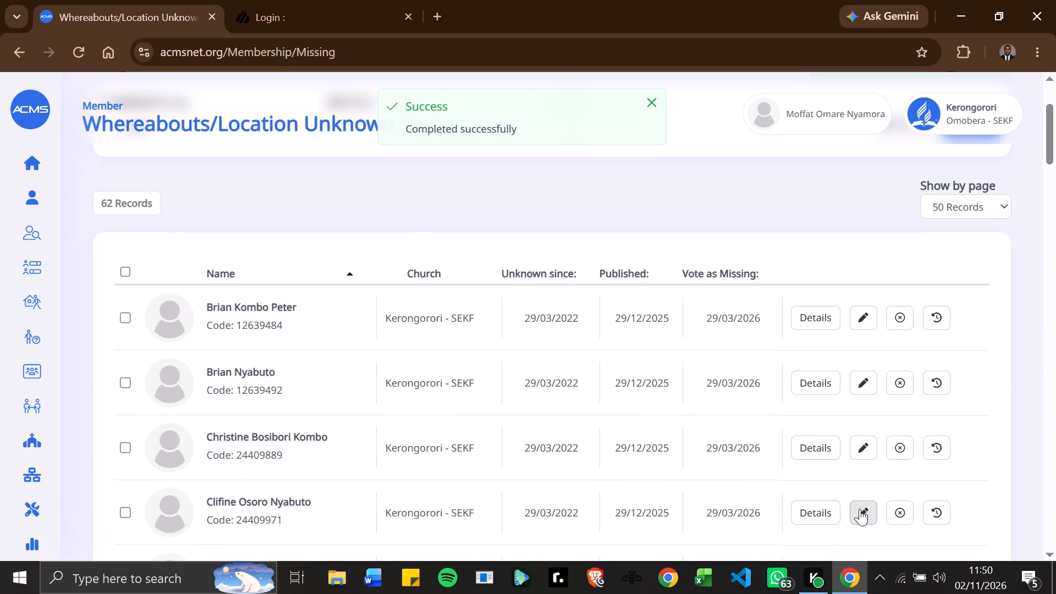
scroll(859, 509, "down", 2)
scroll(859, 508, "down", 20)
scroll(859, 508, "down", 1)
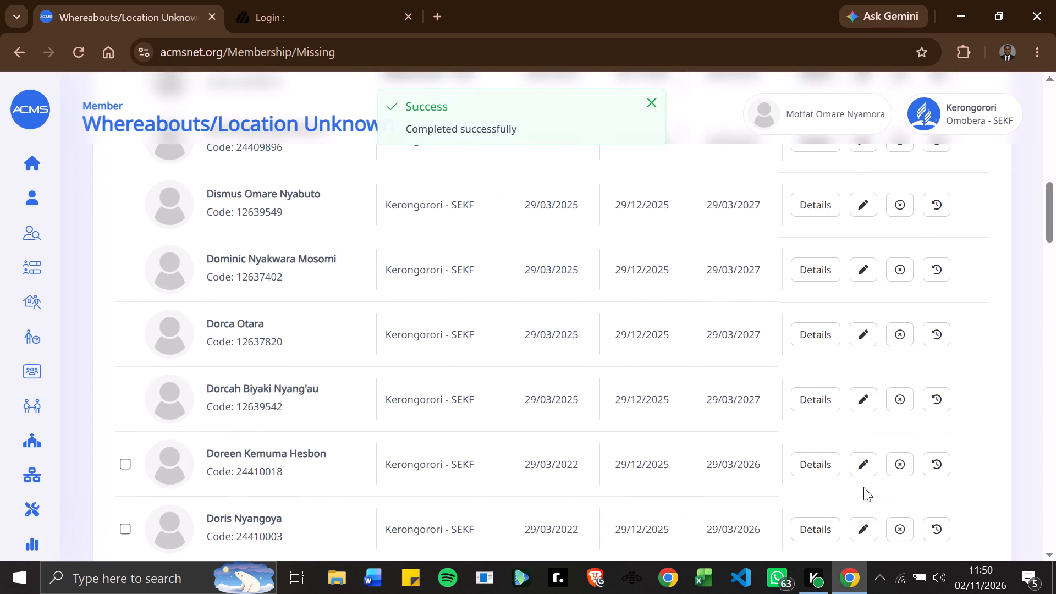
left_click(862, 395)
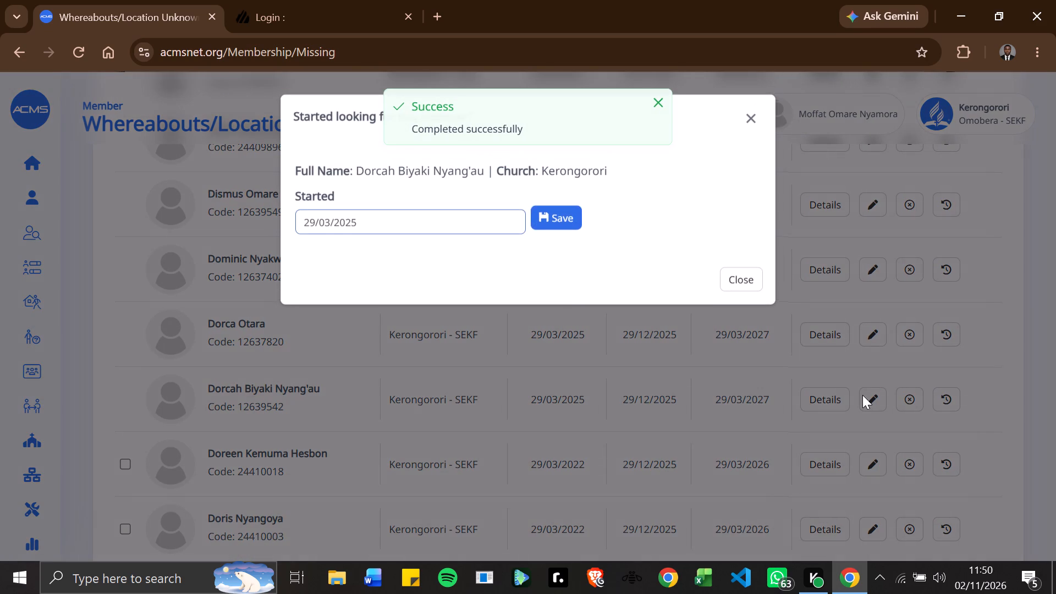
left_click(354, 228)
left_click(357, 223)
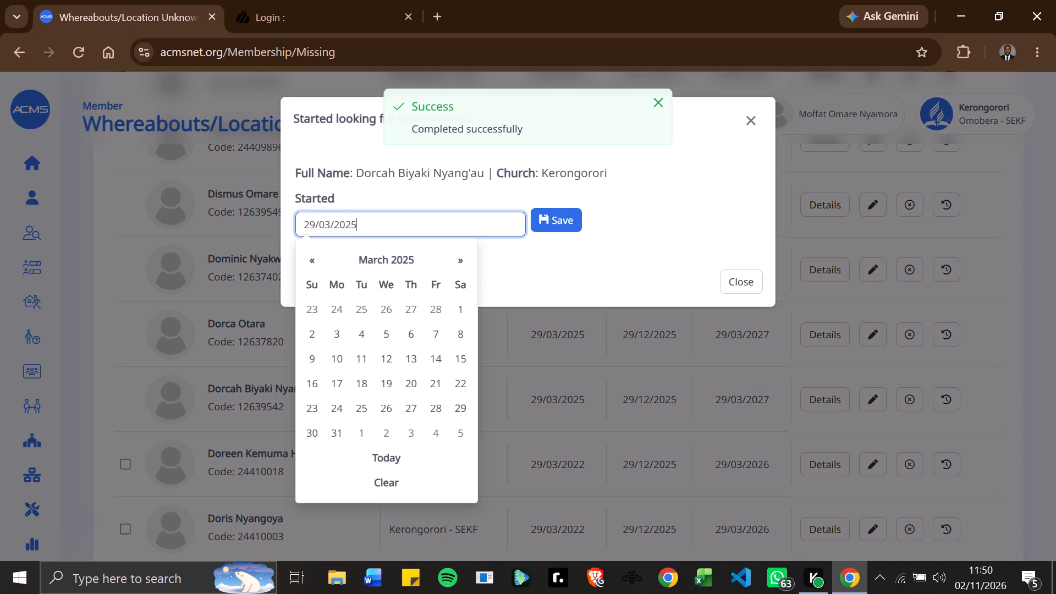
key("BackSpace")
key("2")
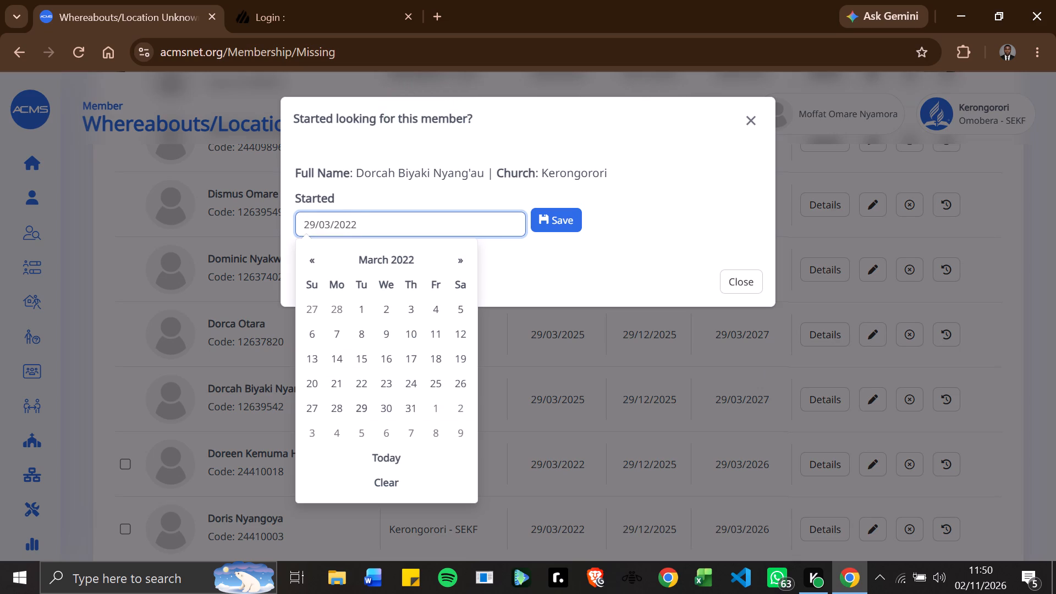
key("Return")
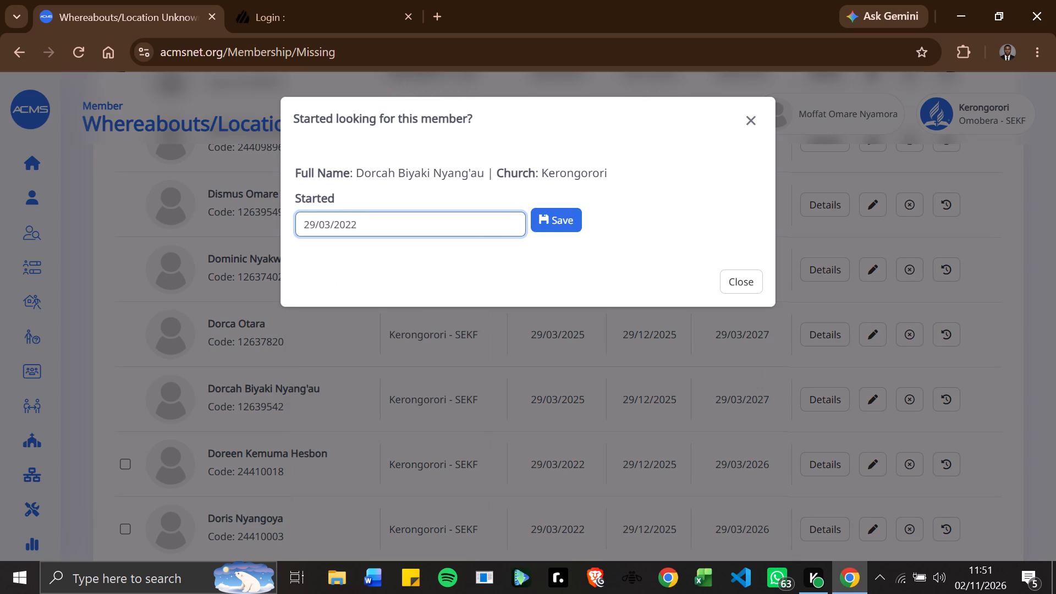
key("Return")
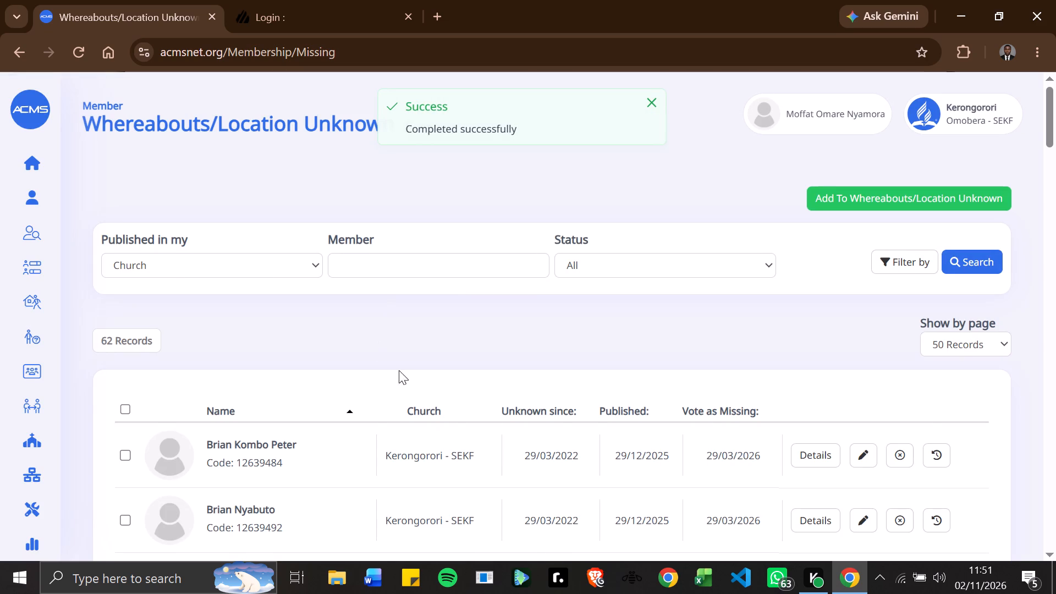
Change the Started date of Daniel, the member between Damaris and Delvin, to 30/03/2022 and save it.
scroll(698, 431, "down", 15)
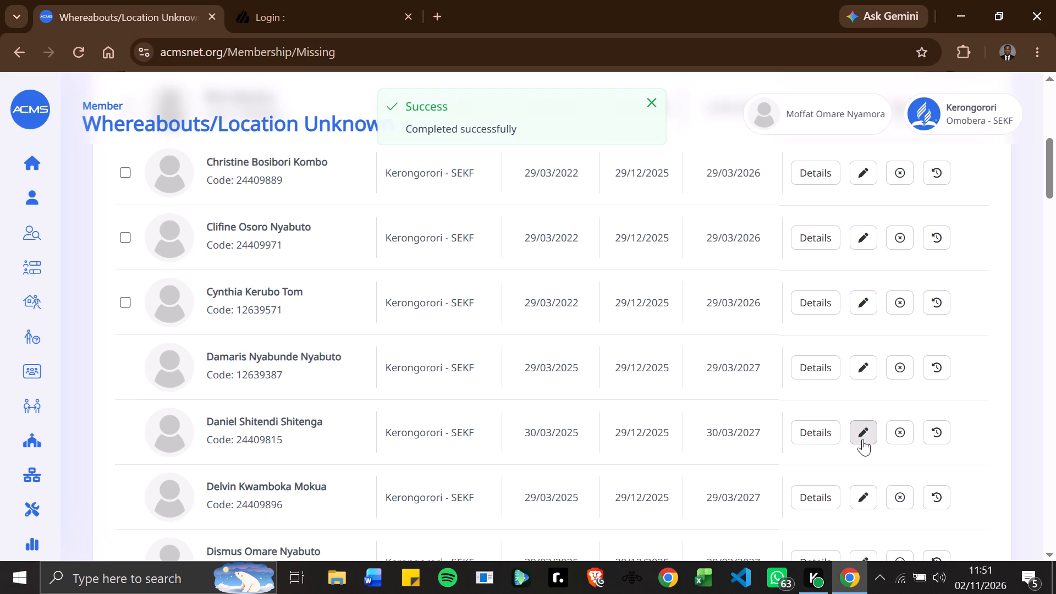
left_click(862, 436)
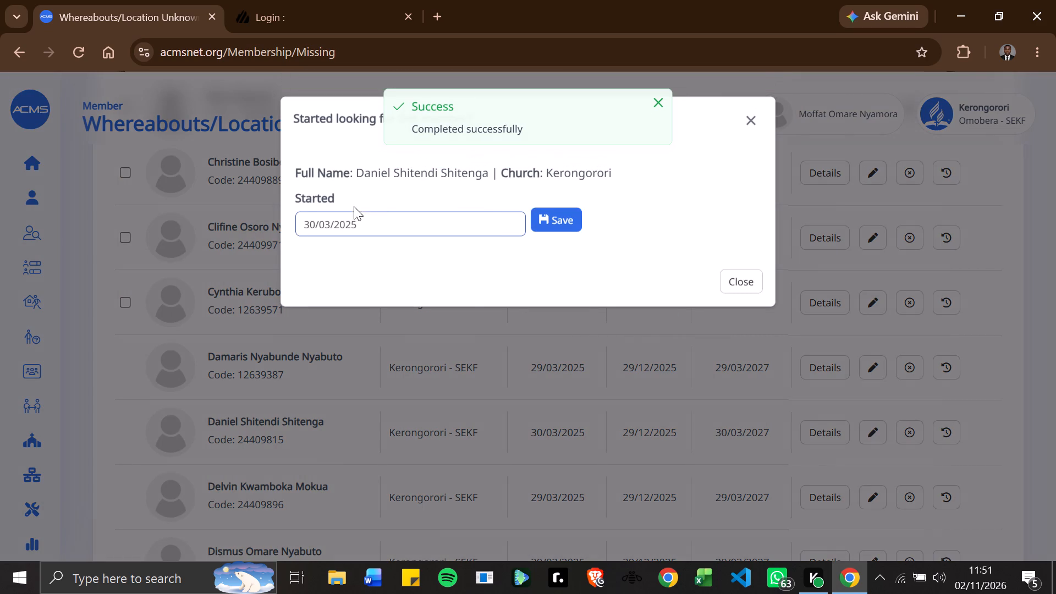
left_click(354, 216)
left_click(359, 223)
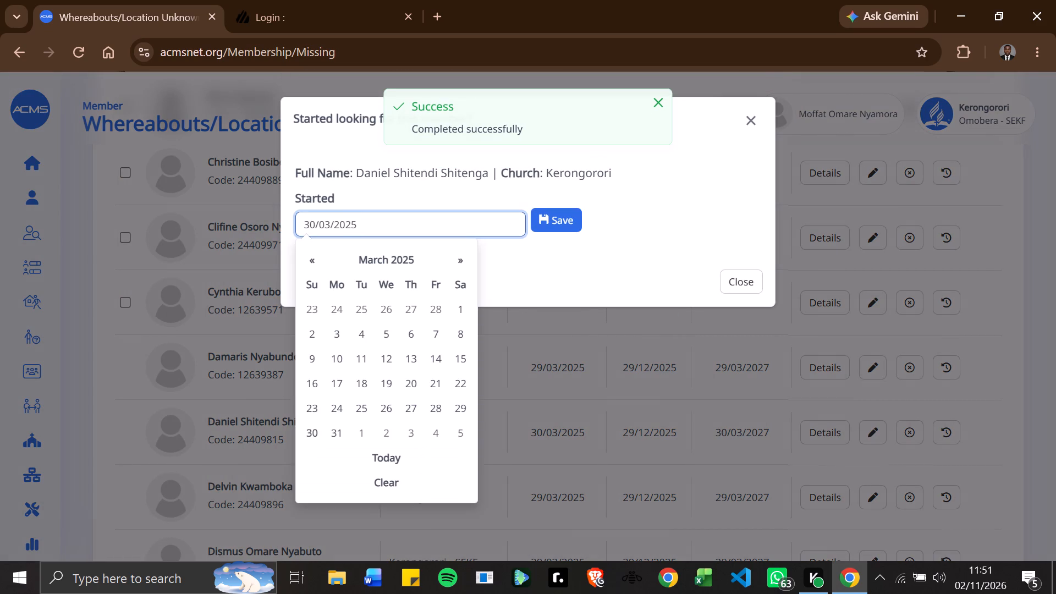
key("BackSpace")
key("2")
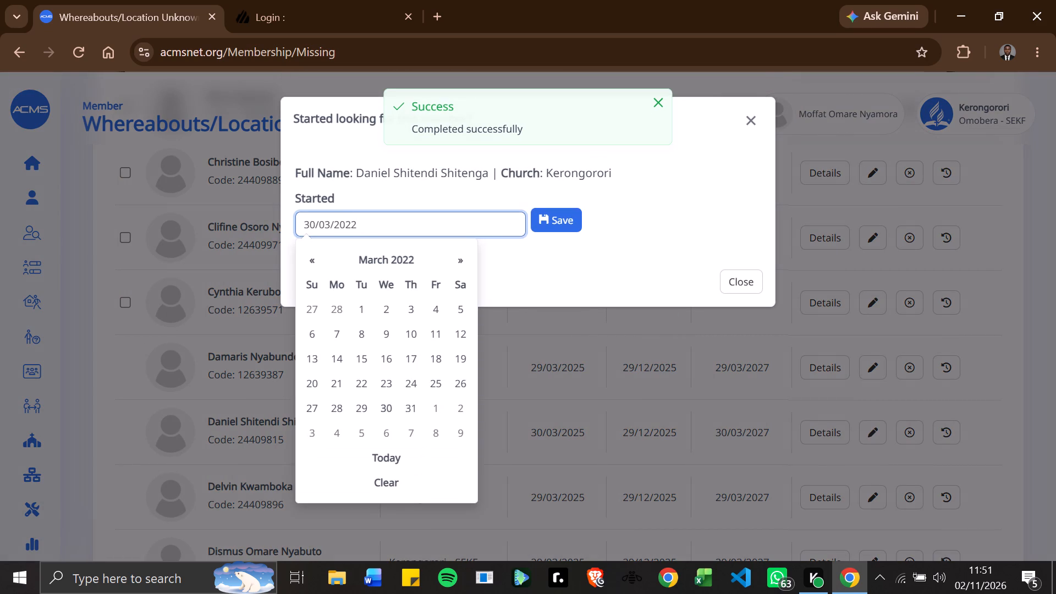
key("Return")
key("Return")
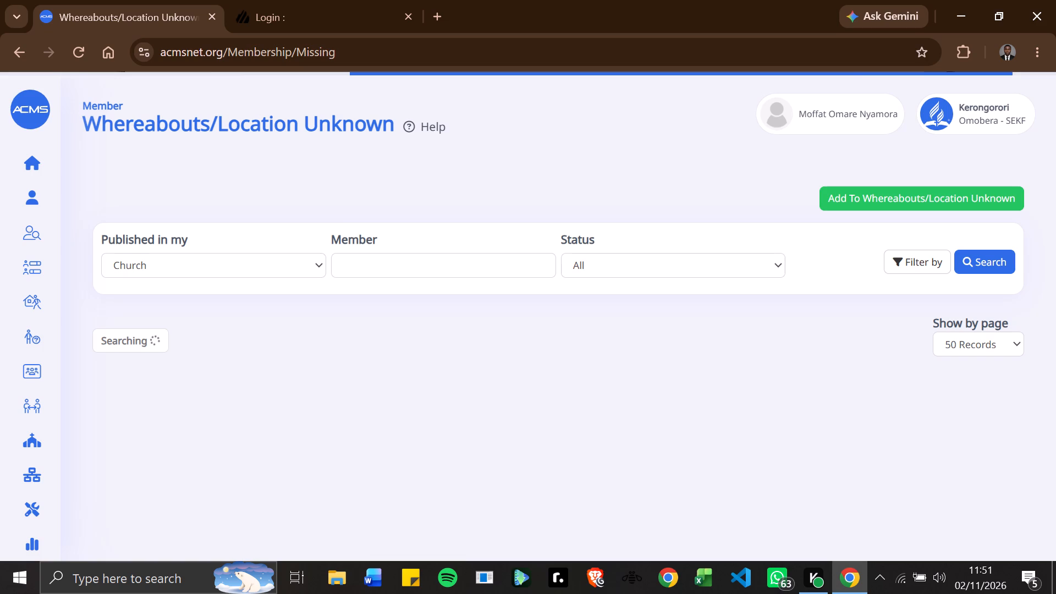
Change the Started date of Happiness, the member listed directly below Grace, to 29/03/2022 and save it.
scroll(541, 392, "down", 3)
scroll(541, 393, "up", 20)
scroll(541, 393, "up", 7)
scroll(542, 393, "down", 1)
scroll(542, 393, "down", 20)
scroll(542, 393, "down", 10)
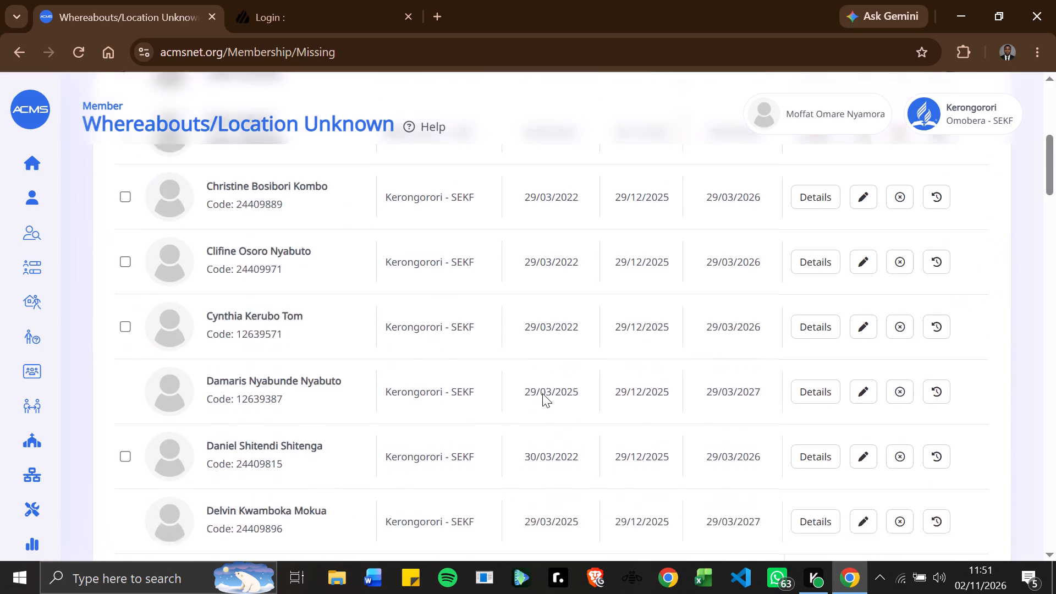
scroll(543, 395, "down", 20)
scroll(543, 395, "down", 13)
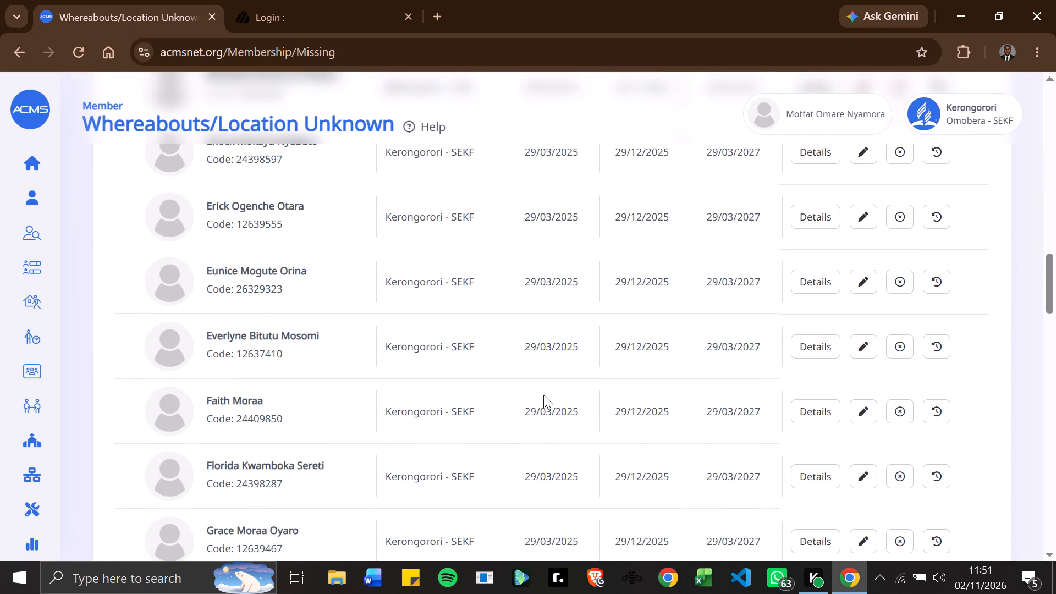
scroll(544, 395, "down", 3)
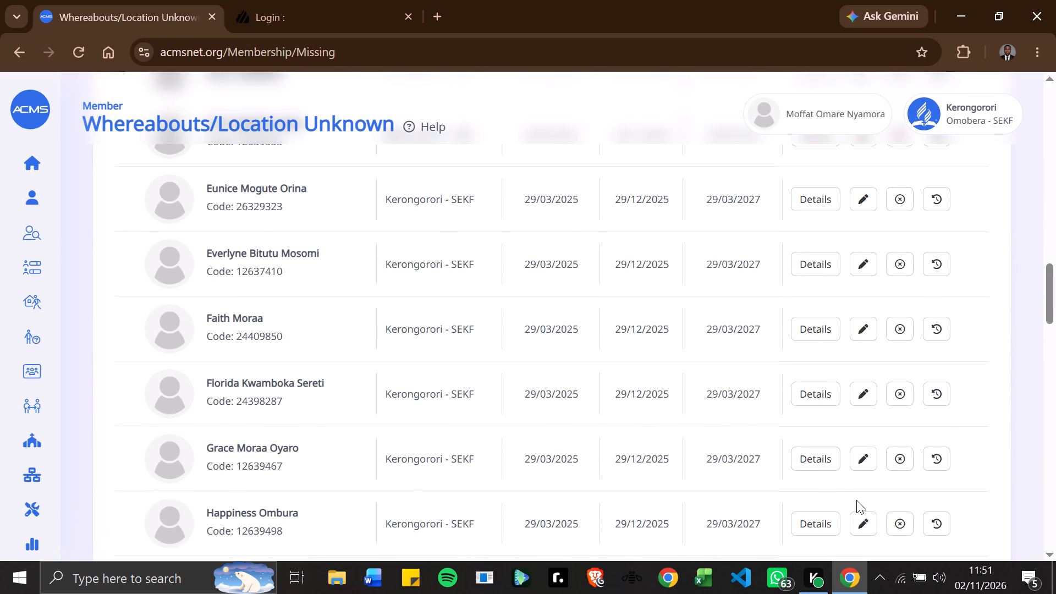
left_click(864, 515)
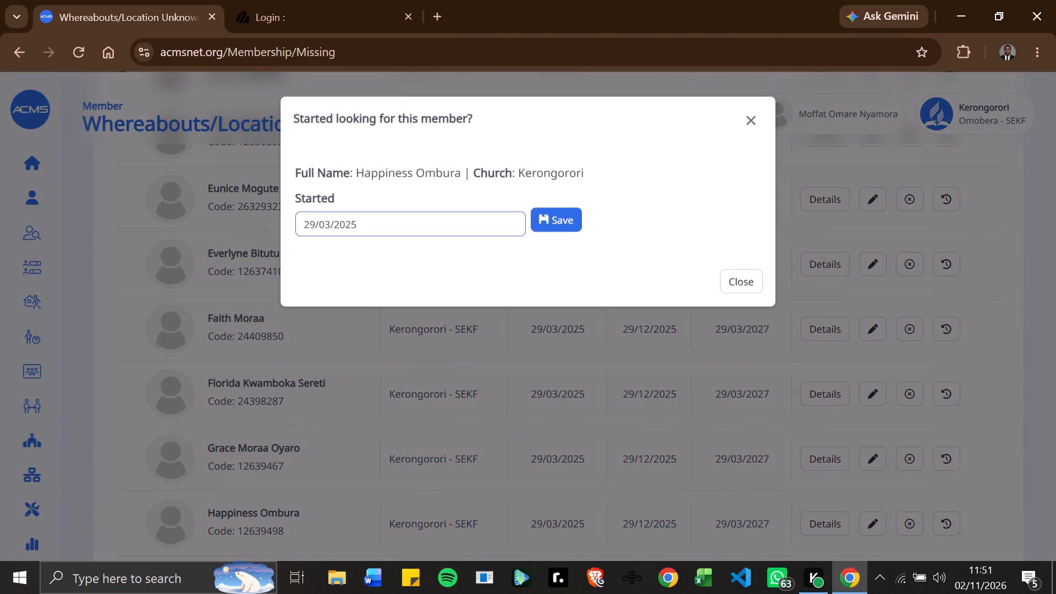
triple_click(358, 222)
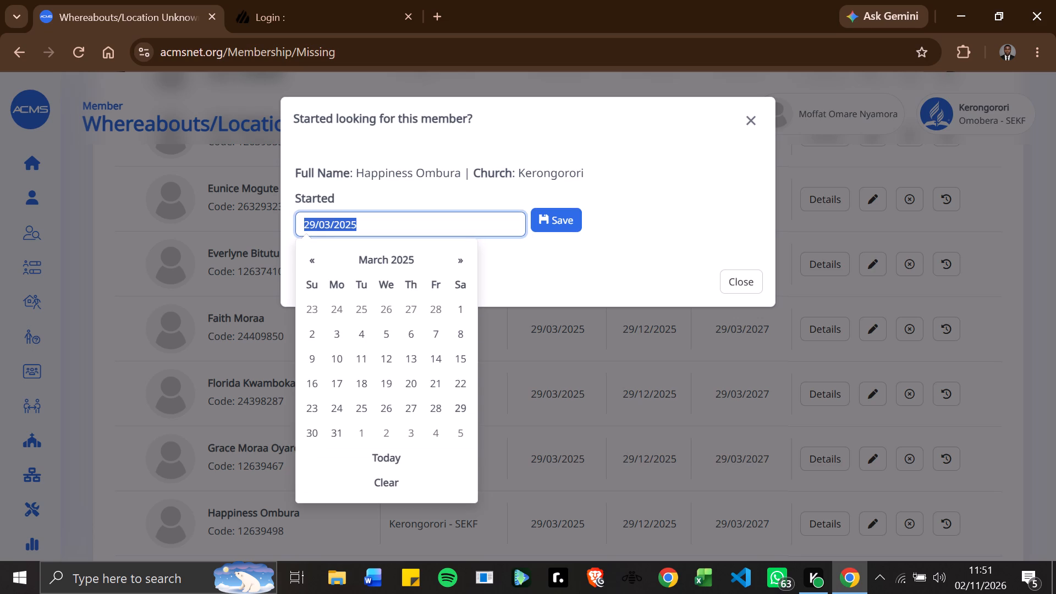
triple_click(358, 222)
triple_click(358, 222)
left_click(358, 222)
left_click(369, 228)
key("BackSpace")
key("2")
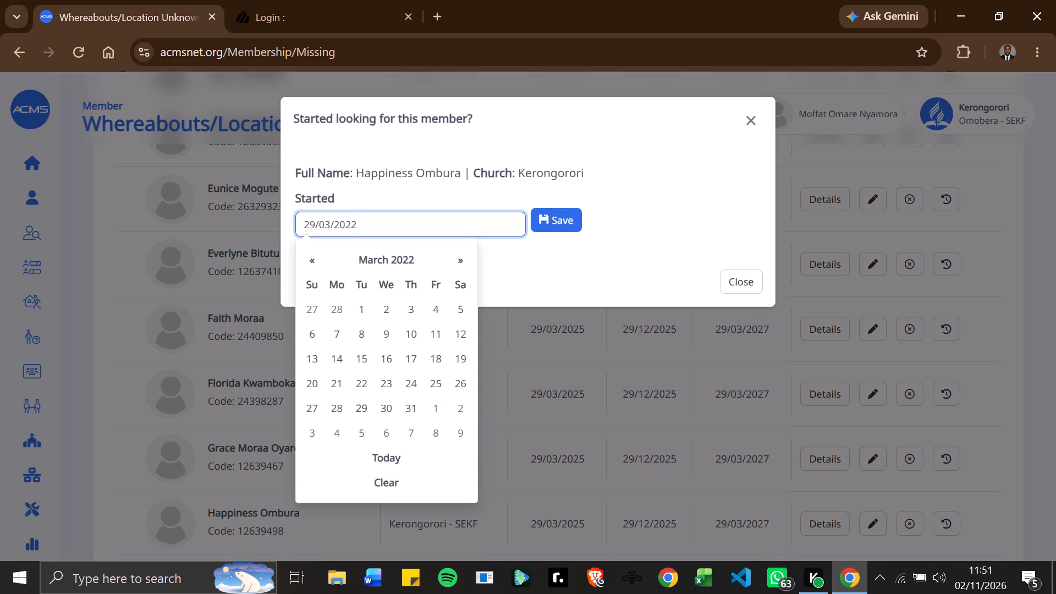
key("Return")
key("Return")
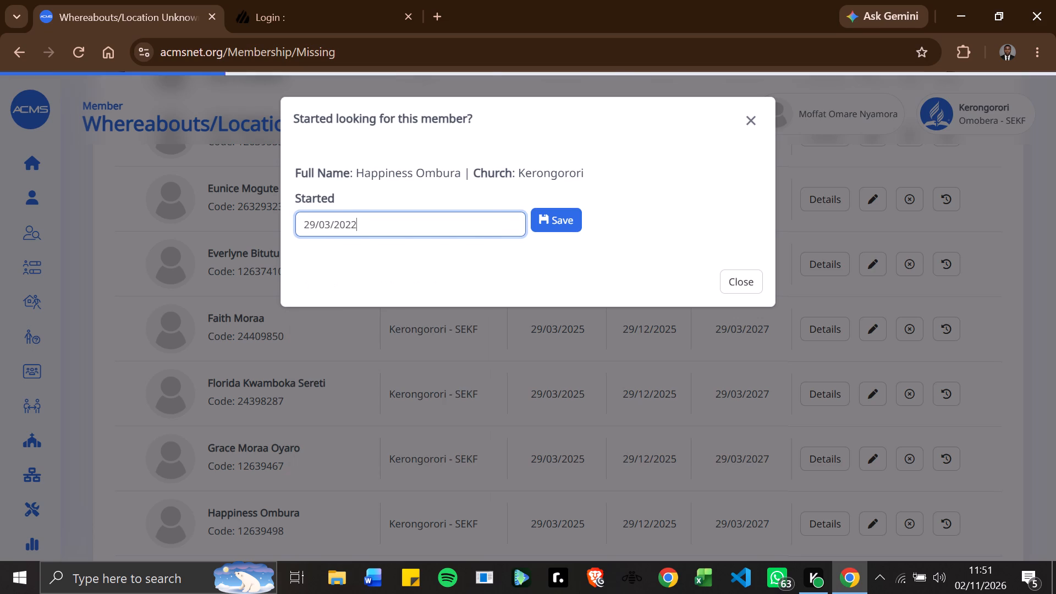
Change the Started date of John, the member listed between James and Josephine, to 29/03/2022 and save it.
scroll(455, 448, "down", 1)
scroll(461, 457, "up", 20)
scroll(461, 457, "up", 11)
scroll(461, 457, "down", 20)
scroll(461, 457, "down", 20)
scroll(461, 457, "down", 20)
left_click(864, 430)
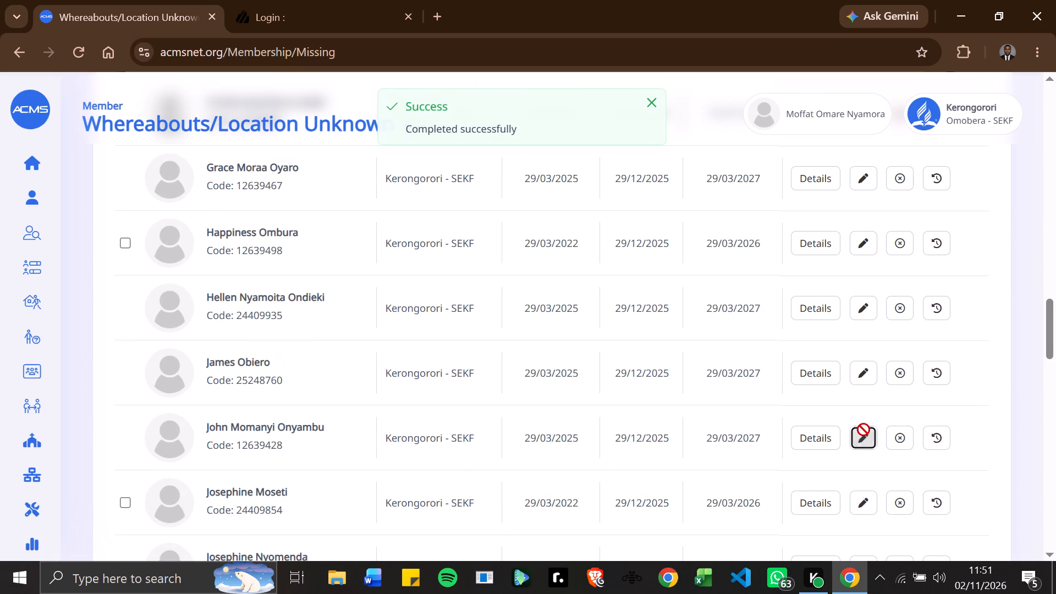
left_click(365, 219)
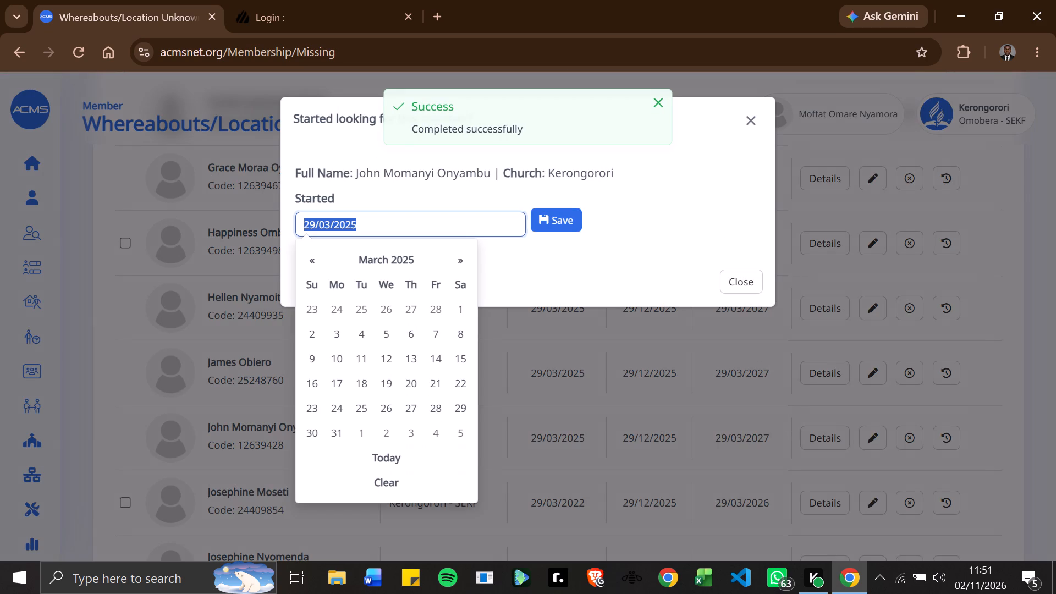
left_click(365, 219)
left_click(365, 219)
triple_click(364, 222)
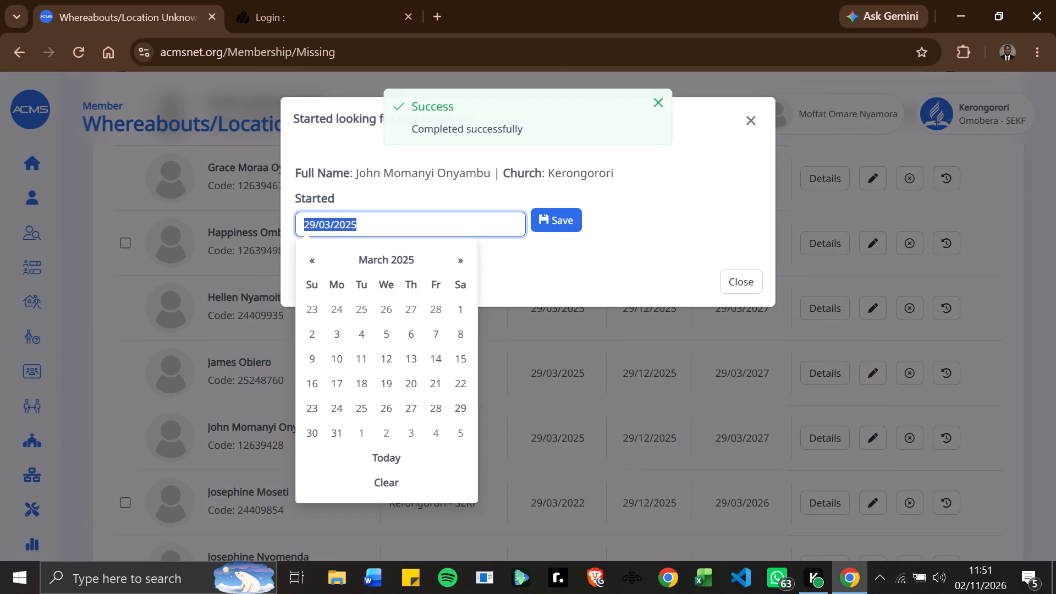
double_click(364, 222)
left_click(354, 224)
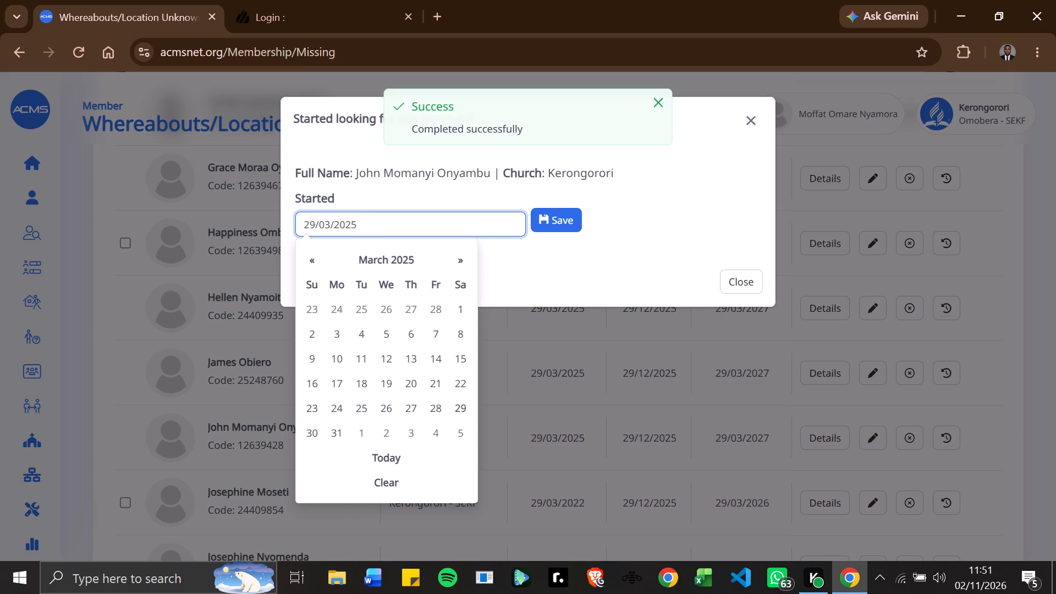
key("BackSpace")
key("2")
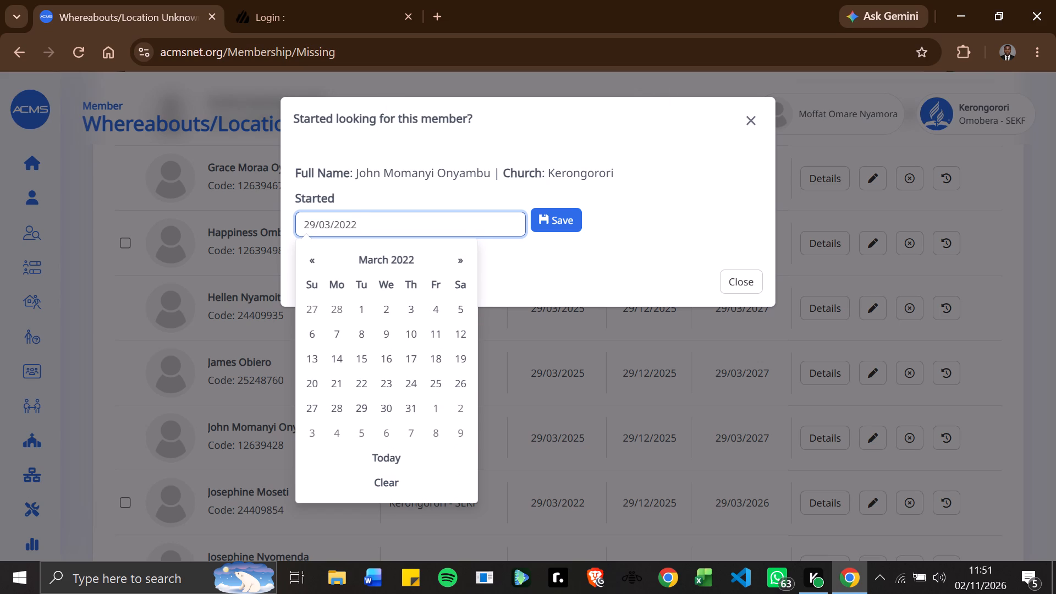
key("Return")
key("Return")
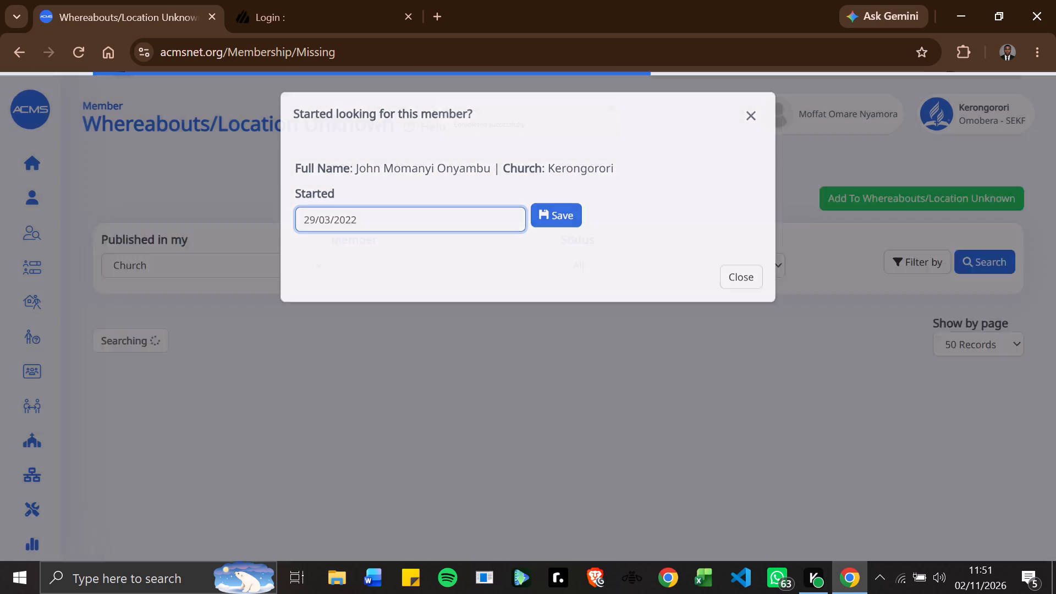
Change the Started date of Dismus, the member listed between Delvin and Dominic, to 29/03/2022 and save it.
scroll(577, 366, "down", 1)
scroll(578, 366, "up", 20)
scroll(578, 366, "up", 7)
scroll(584, 370, "down", 1)
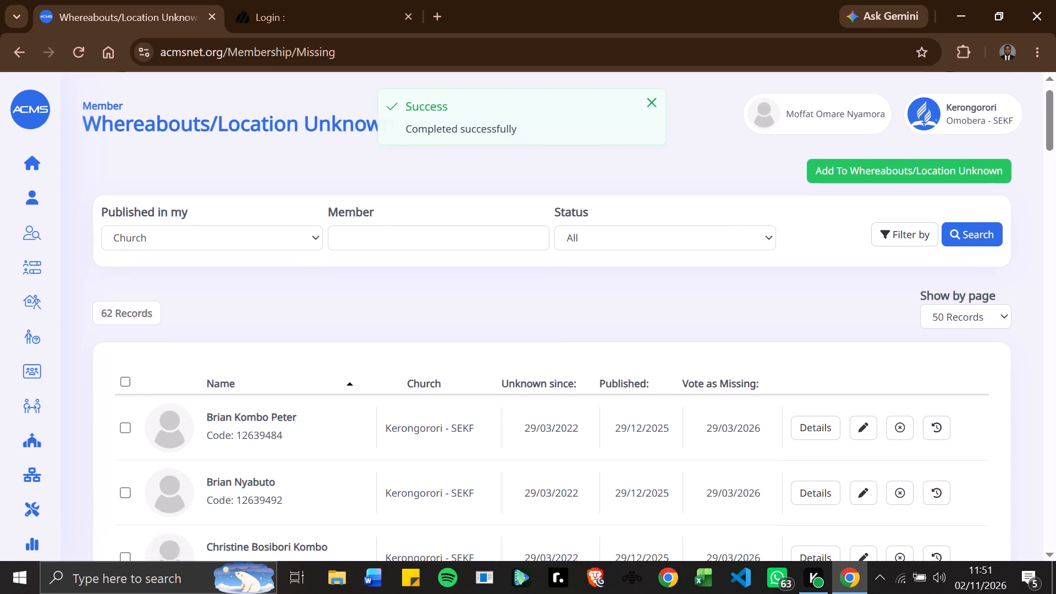
scroll(706, 389, "down", 19)
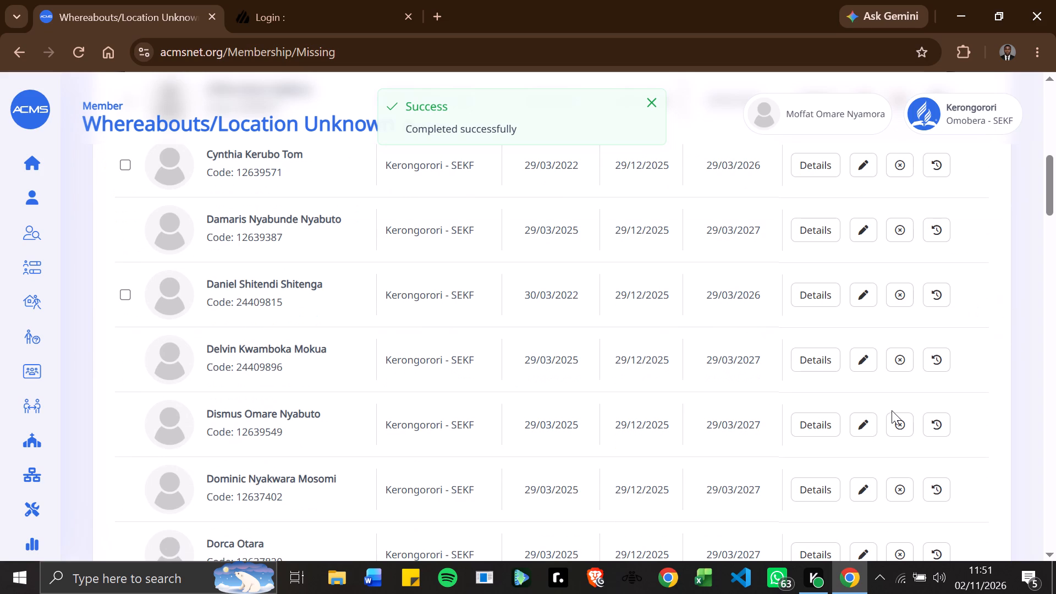
left_click(874, 425)
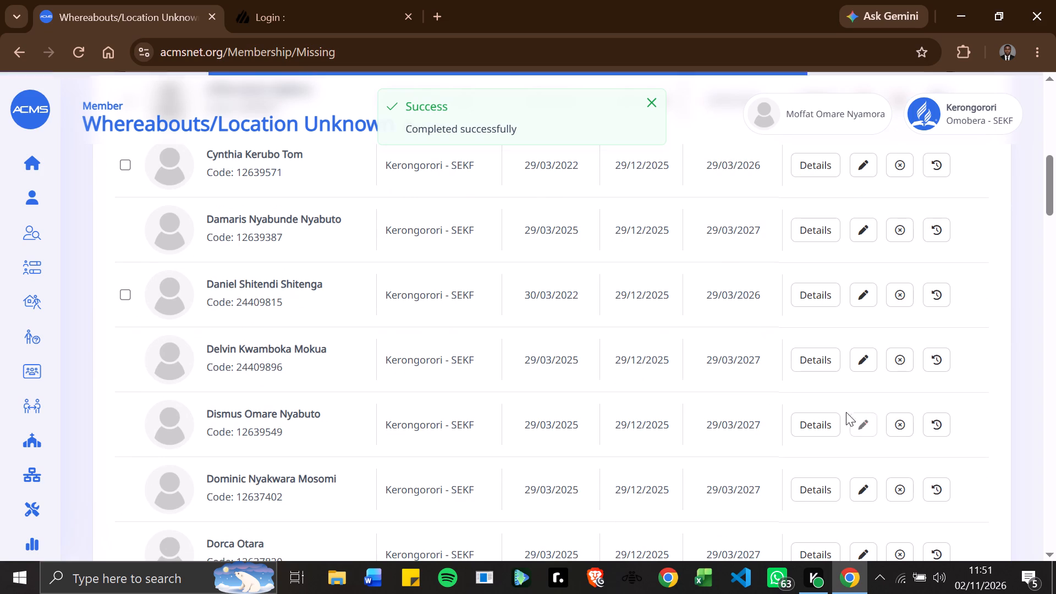
left_click(351, 228)
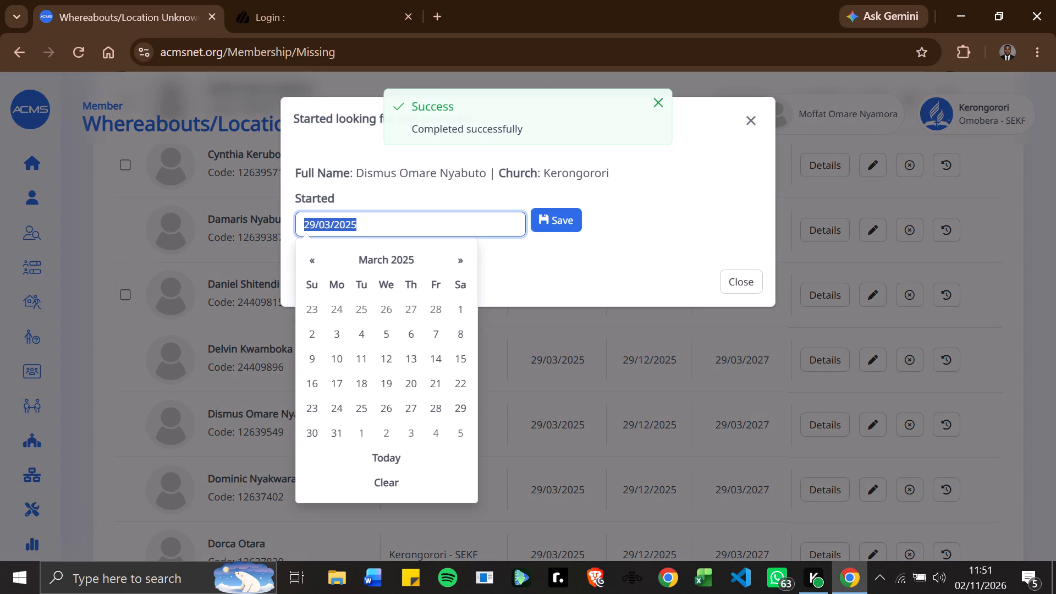
left_click(358, 224)
key("BackSpace")
key("2")
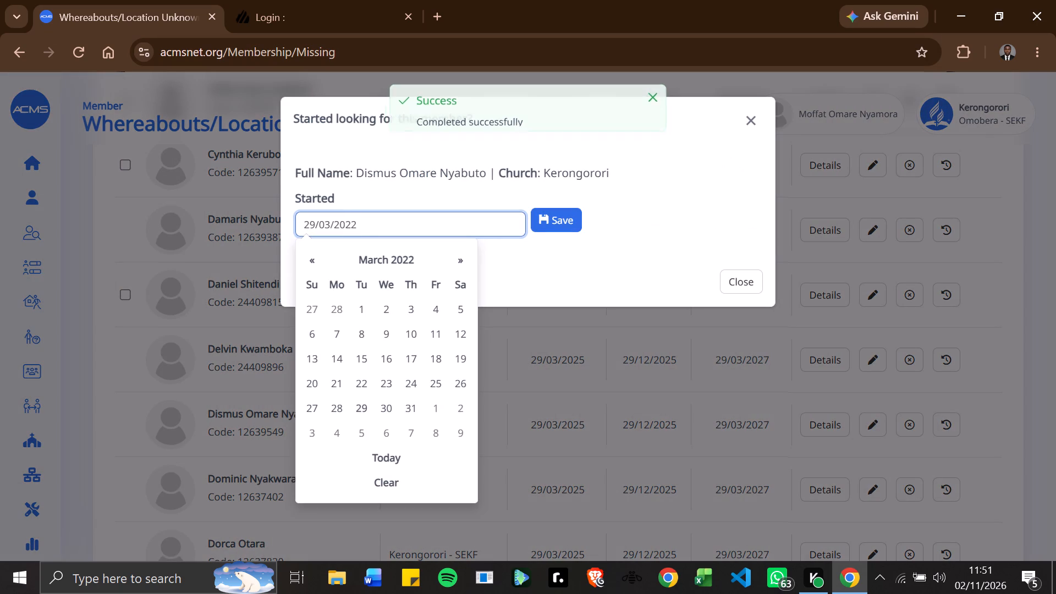
key("Return")
key("Return")
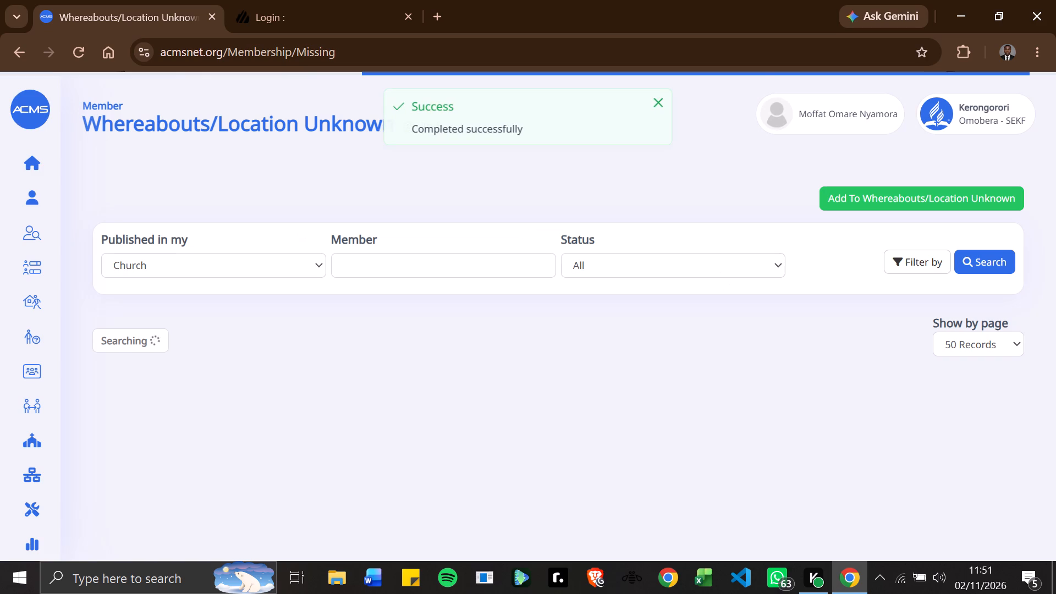
Change the Started date of Dorca, the member listed between Dominic and Dorcah, to 29/03/2022 and save it.
scroll(651, 457, "down", 3)
scroll(651, 457, "up", 20)
scroll(651, 457, "up", 20)
scroll(651, 457, "up", 5)
scroll(651, 457, "down", 20)
scroll(651, 457, "down", 5)
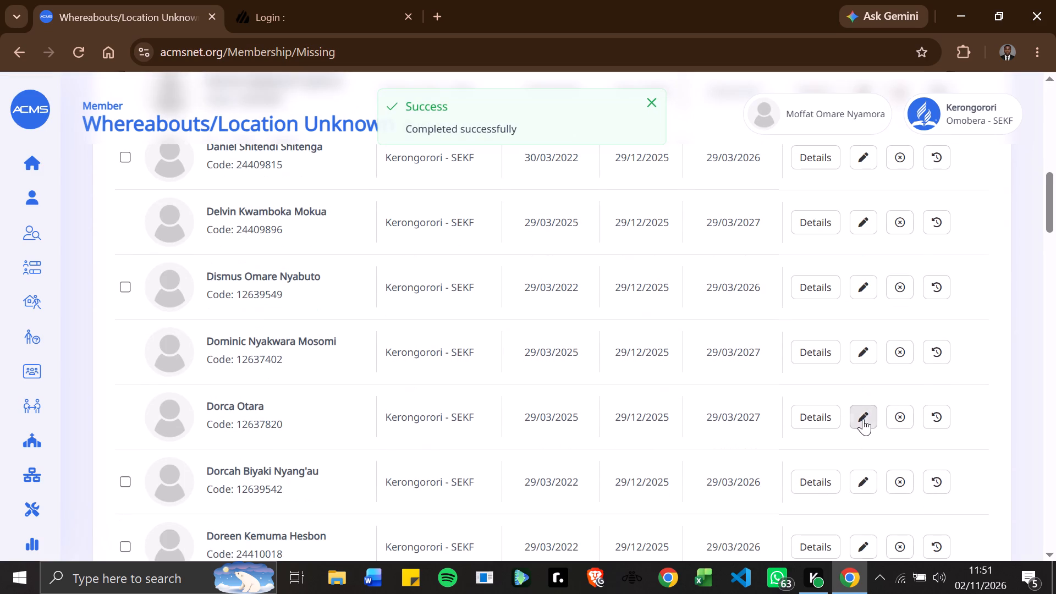
left_click(864, 419)
left_click(391, 226)
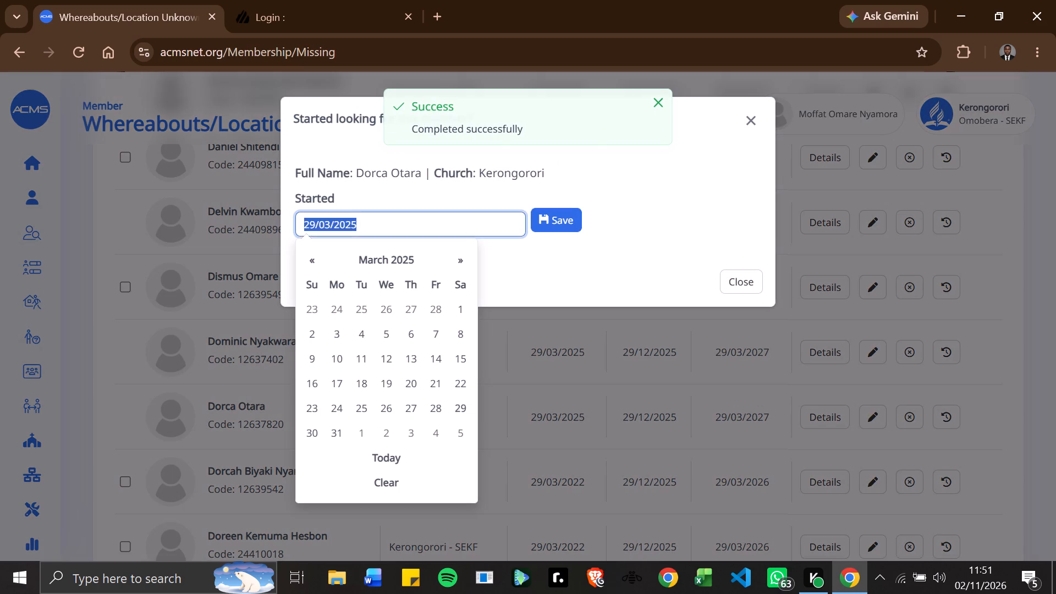
left_click(371, 221)
key("BackSpace")
key("2")
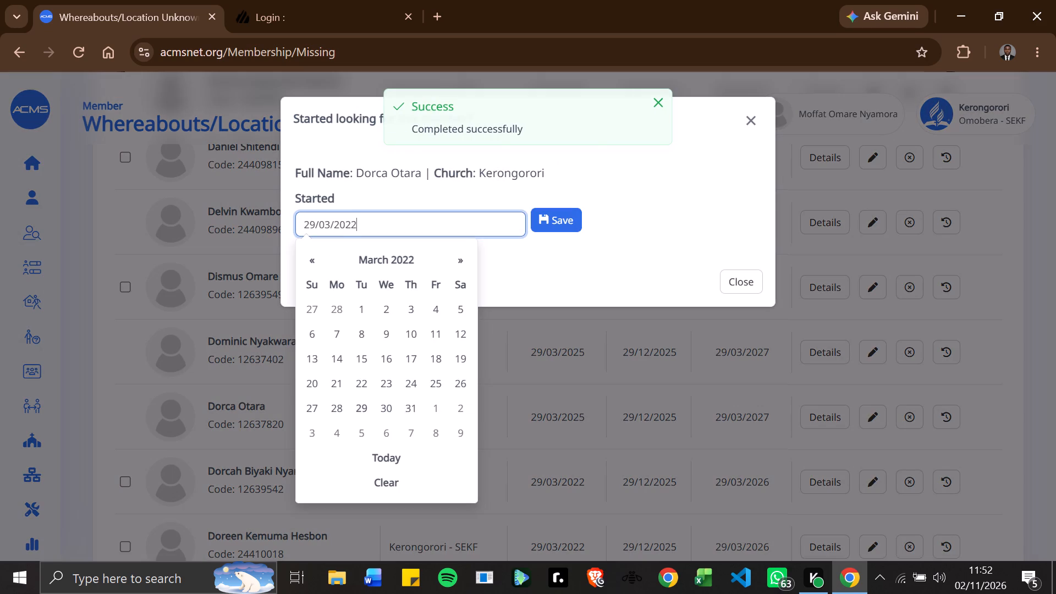
key("Return")
key("Return")
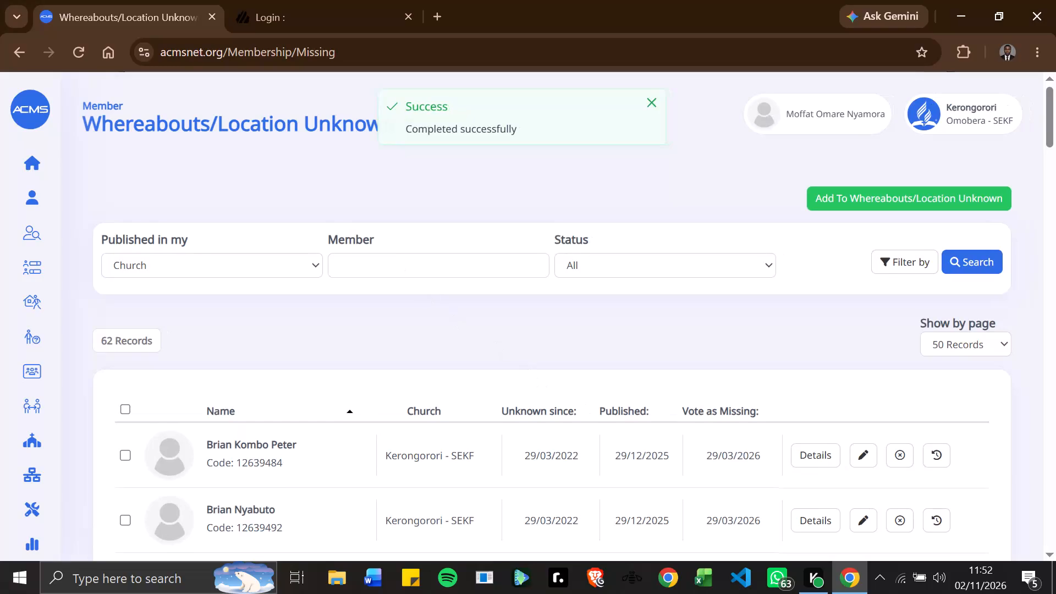
Change the Started date of Enock, the member listed between Elizabeth and Erick, to 29/03/2022 and save it.
scroll(652, 419, "down", 20)
scroll(652, 419, "down", 20)
scroll(652, 419, "down", 20)
scroll(661, 425, "up", 20)
scroll(661, 425, "up", 2)
scroll(663, 427, "down", 1)
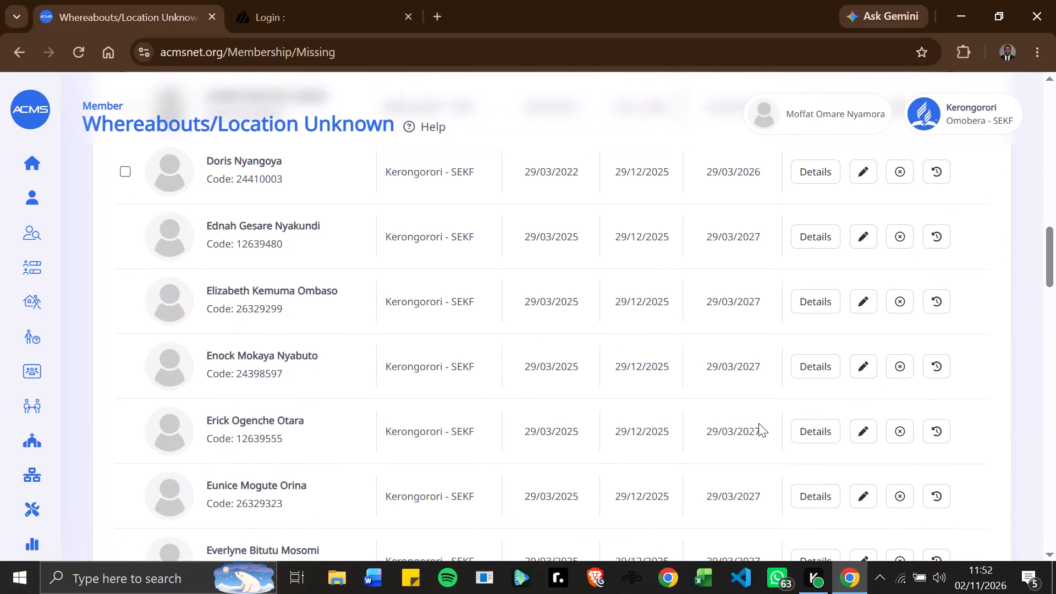
left_click(871, 368)
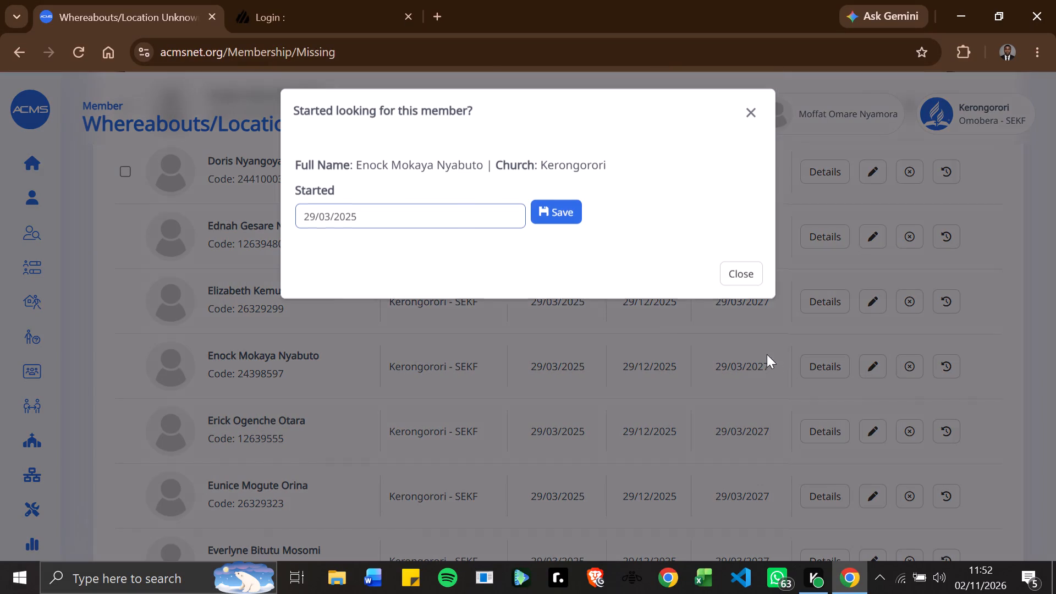
left_click(371, 223)
double_click(371, 223)
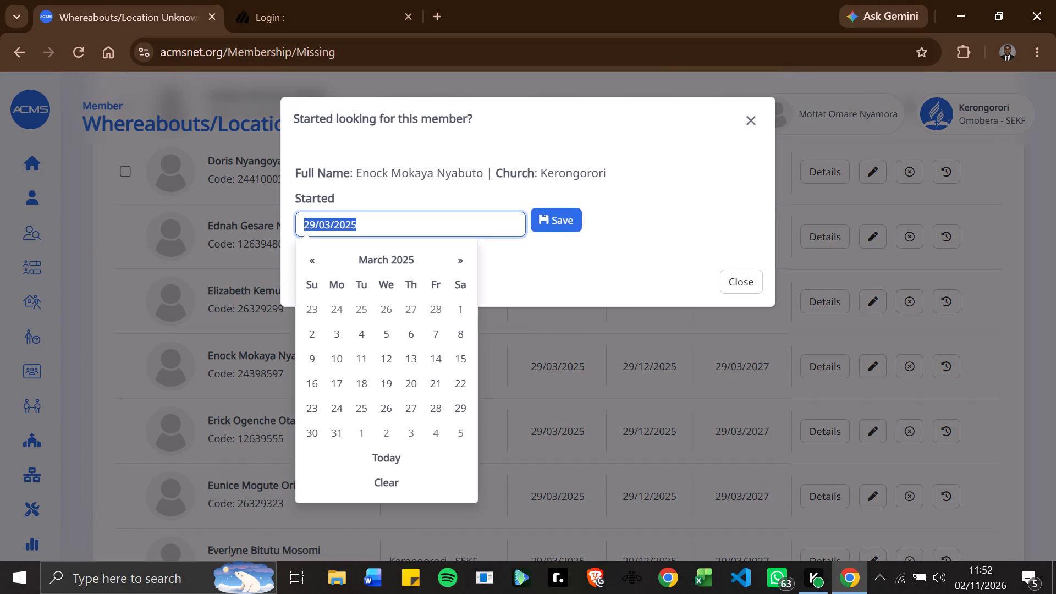
left_click(371, 223)
left_click(365, 220)
key("BackSpace")
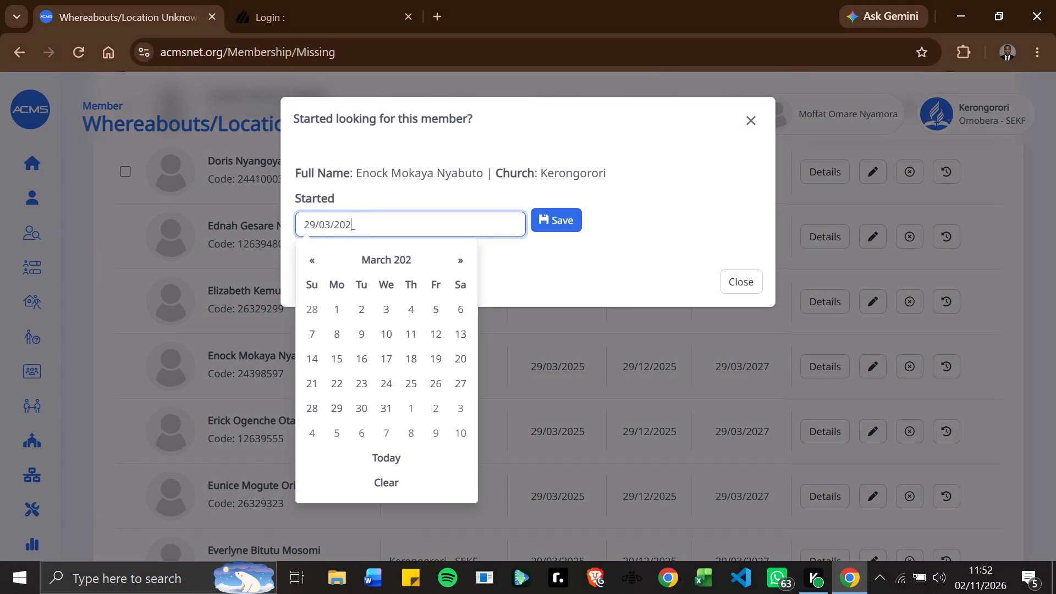
key("2")
key("Return")
key("Return")
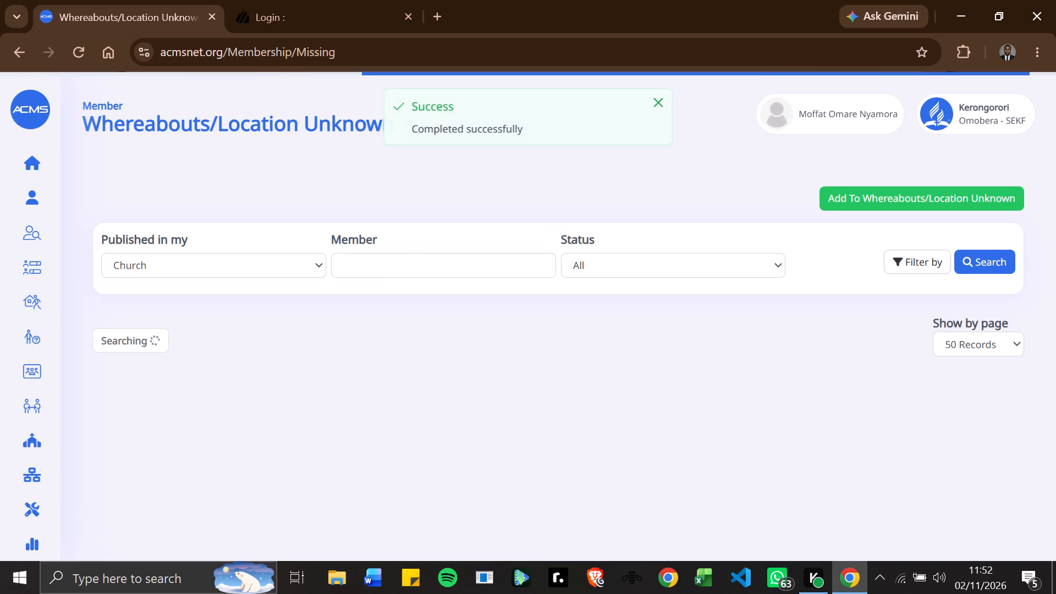
Change the Started date of Elizabeth, the member listed between Ednah and Enock, to 29/03/2022 and save it.
scroll(802, 446, "down", 20)
scroll(802, 446, "down", 20)
scroll(802, 446, "down", 18)
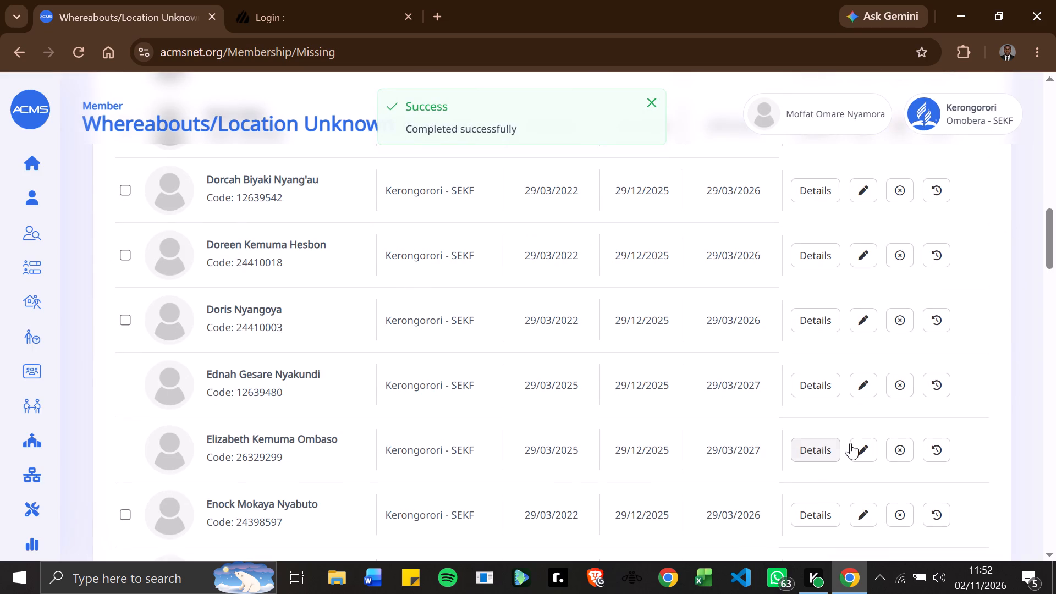
left_click(857, 442)
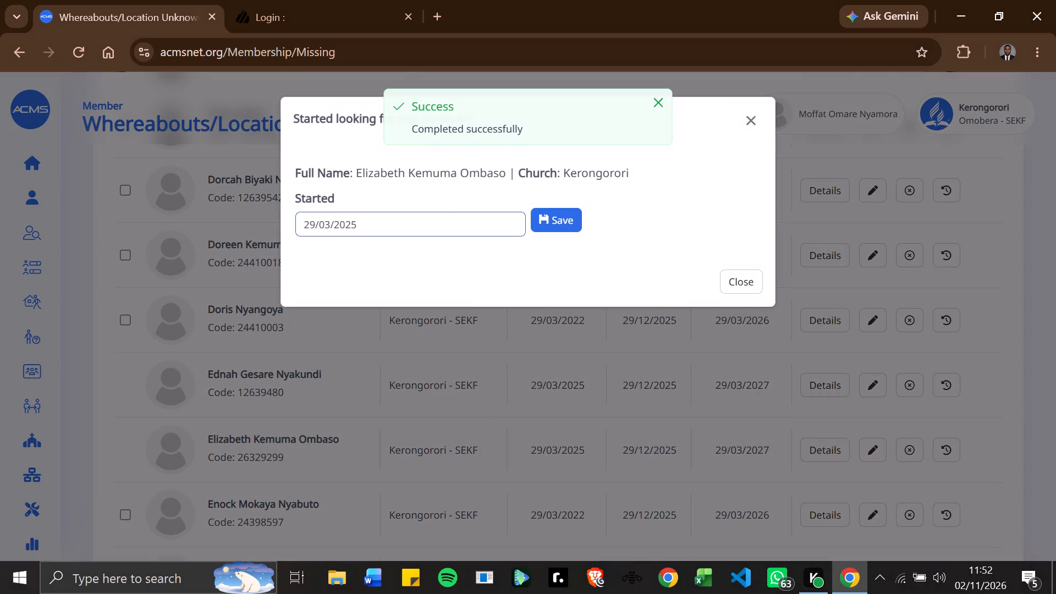
double_click(371, 218)
left_click(371, 218)
triple_click(369, 219)
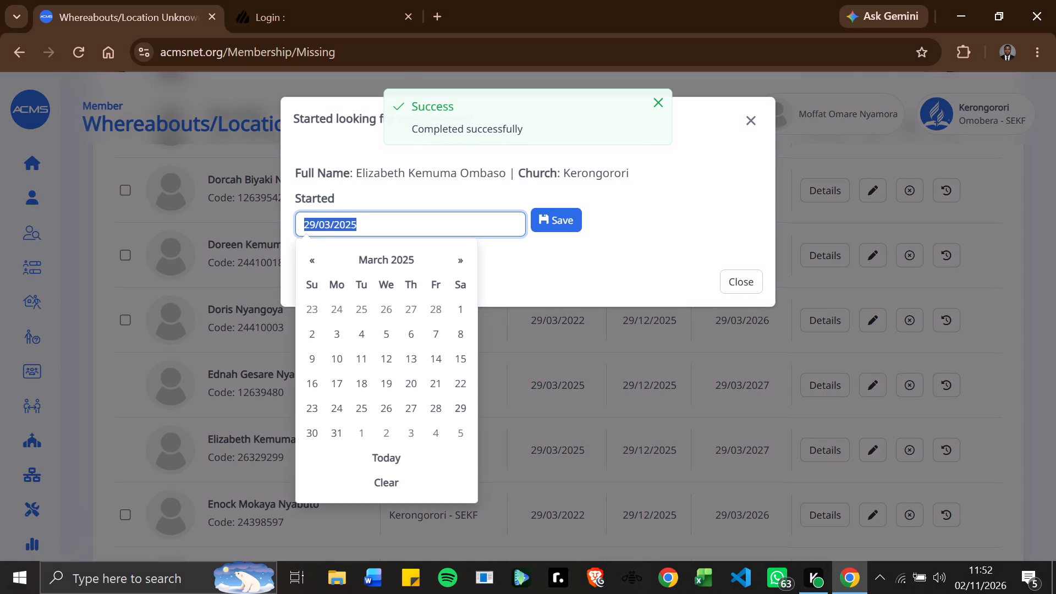
left_click(365, 227)
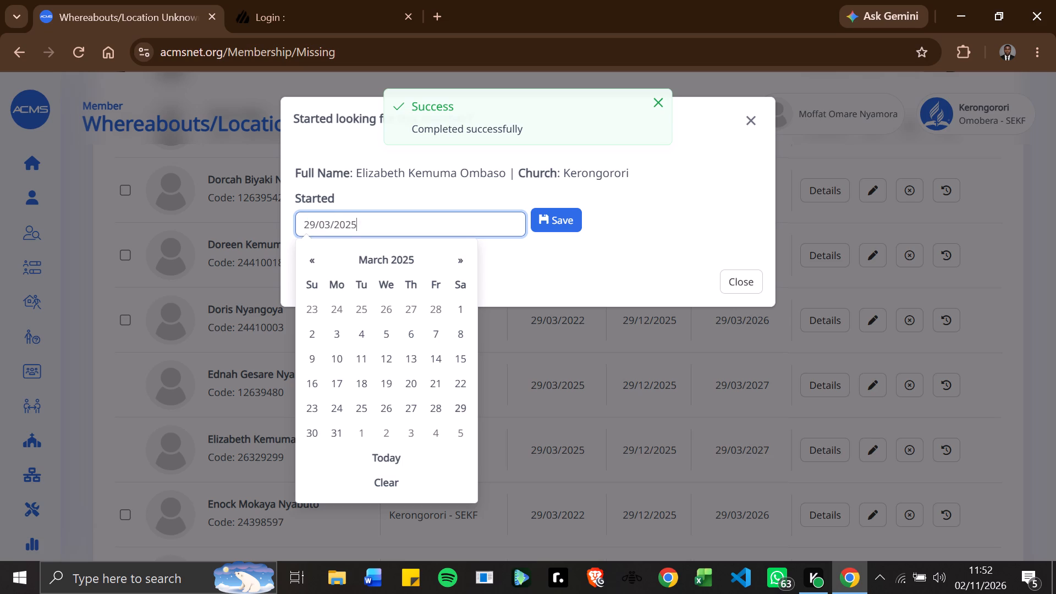
key("BackSpace")
key("2")
key("Return")
key("Return")
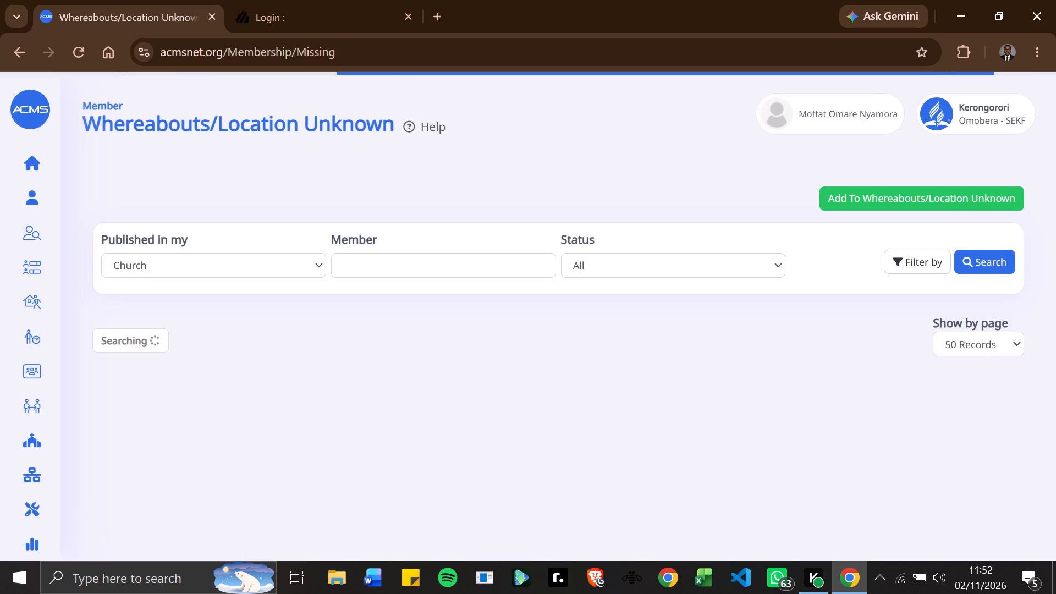
Change the Started date of Dominic, the member listed between Dismus and Dorca, to 29/03/2022 and save it.
scroll(652, 469, "down", 20)
scroll(652, 469, "down", 8)
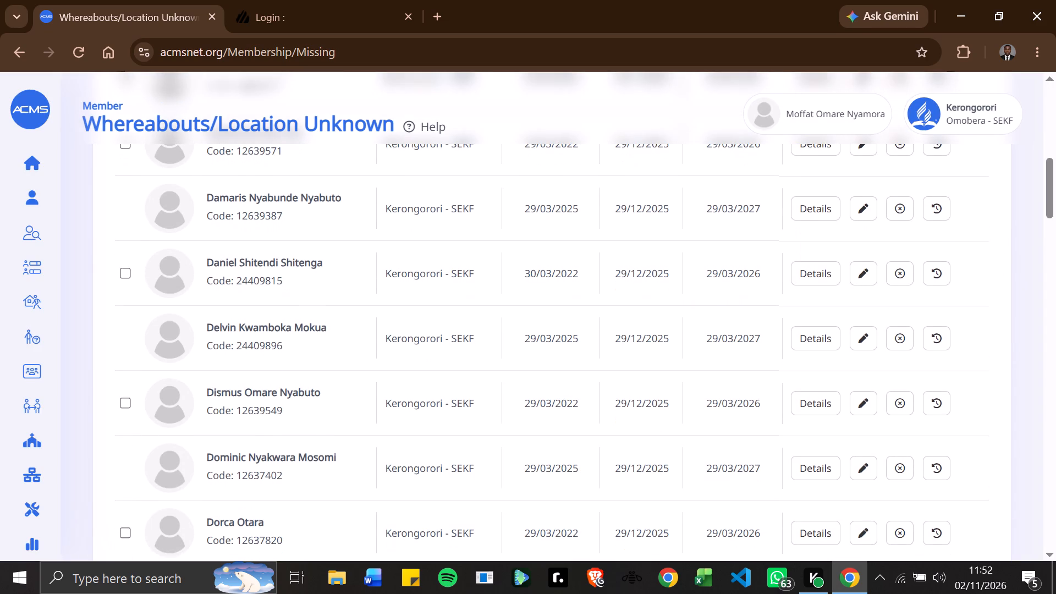
left_click(865, 470)
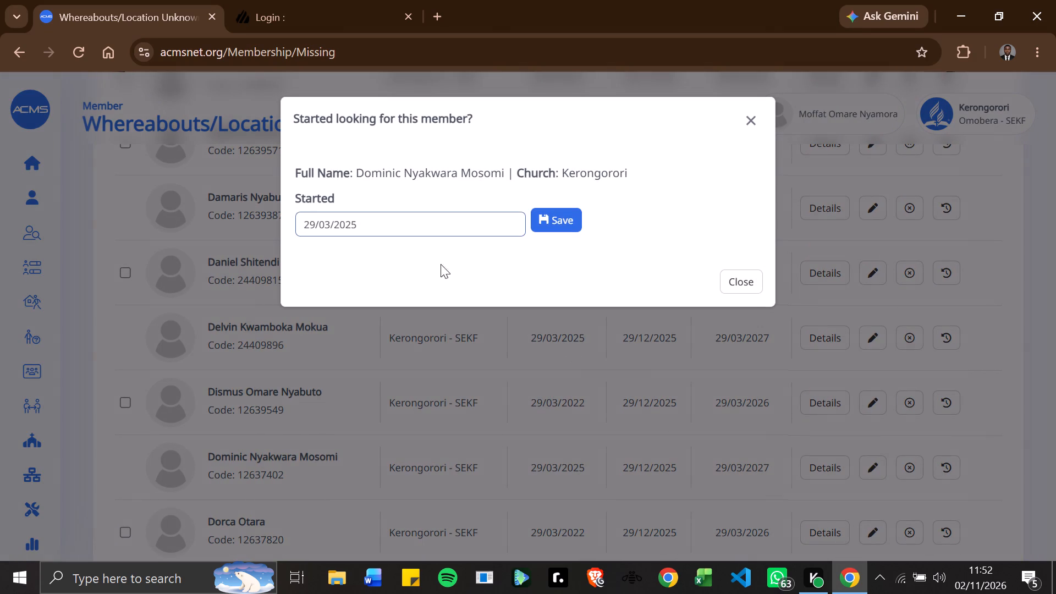
triple_click(359, 222)
left_click(359, 222)
left_click(362, 222)
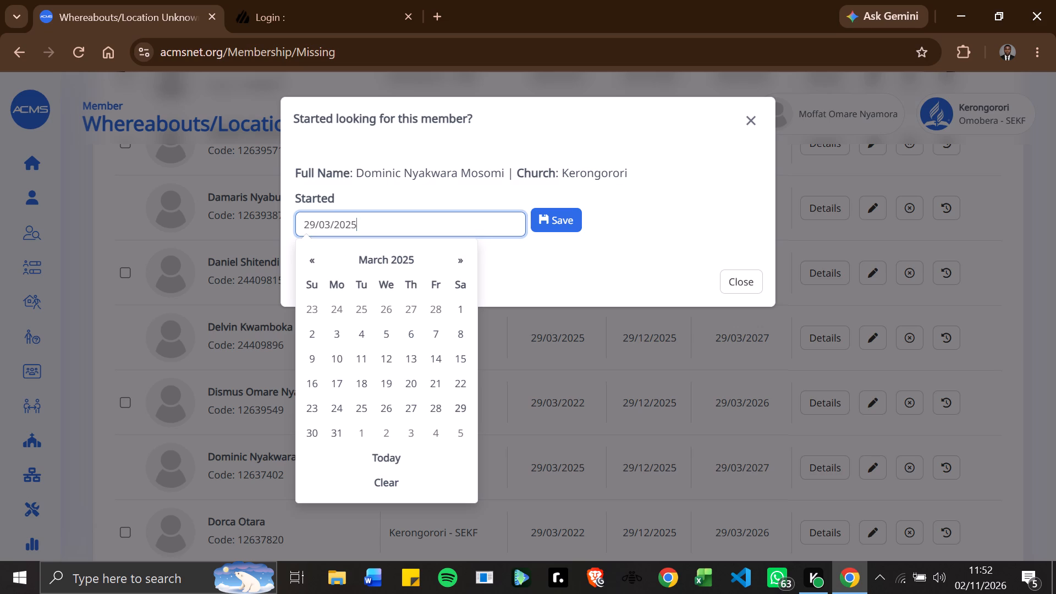
key("BackSpace")
key("2")
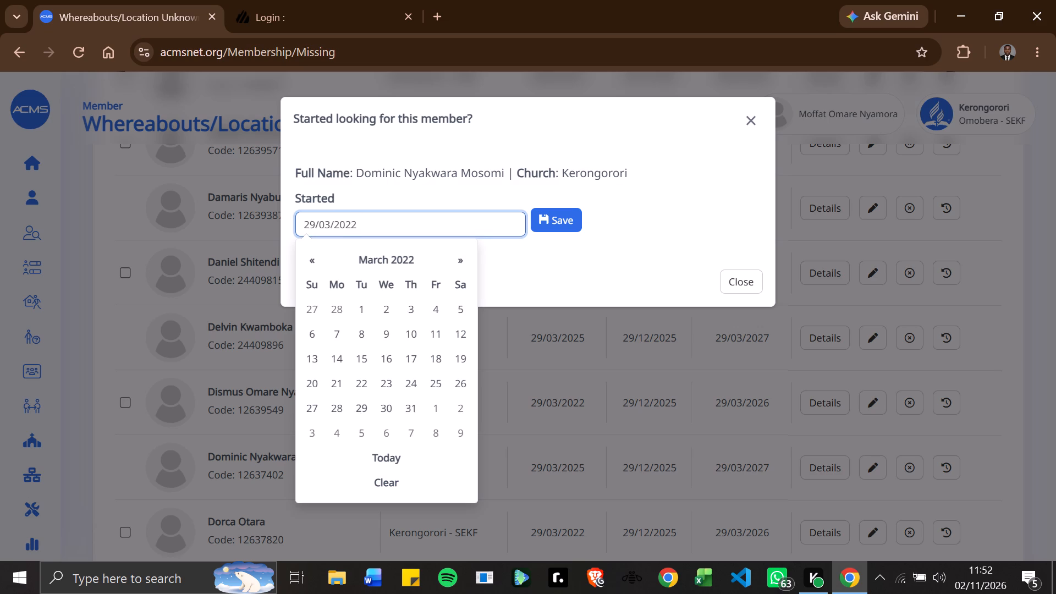
key("Return")
key("Return")
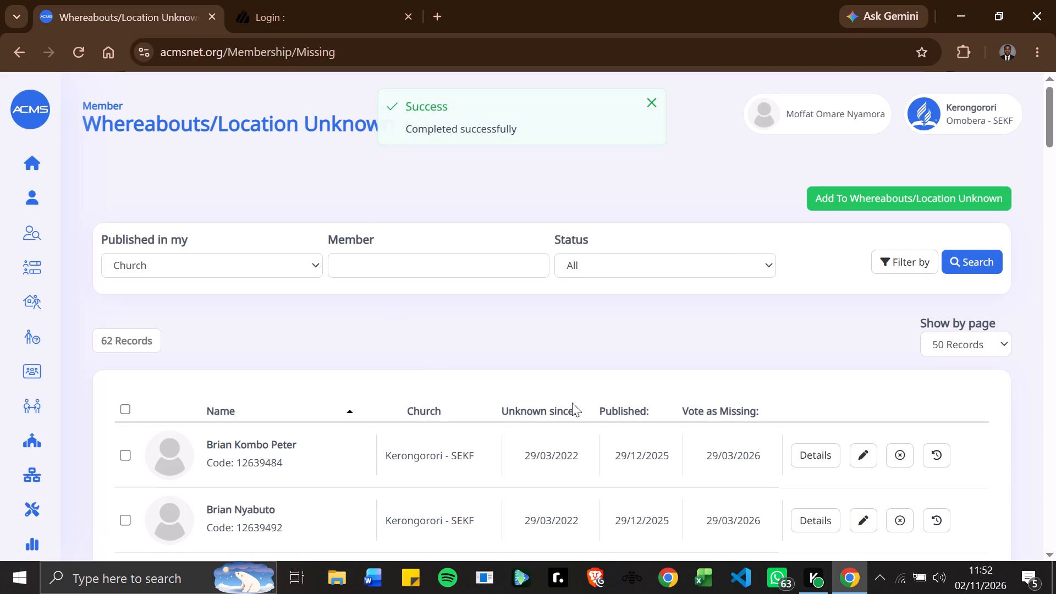
Change the Started date of Ednah, the member listed between Doris and Elizabeth, to 29/03/2022 and save it.
scroll(630, 417, "down", 5)
scroll(630, 417, "down", 20)
scroll(630, 417, "down", 11)
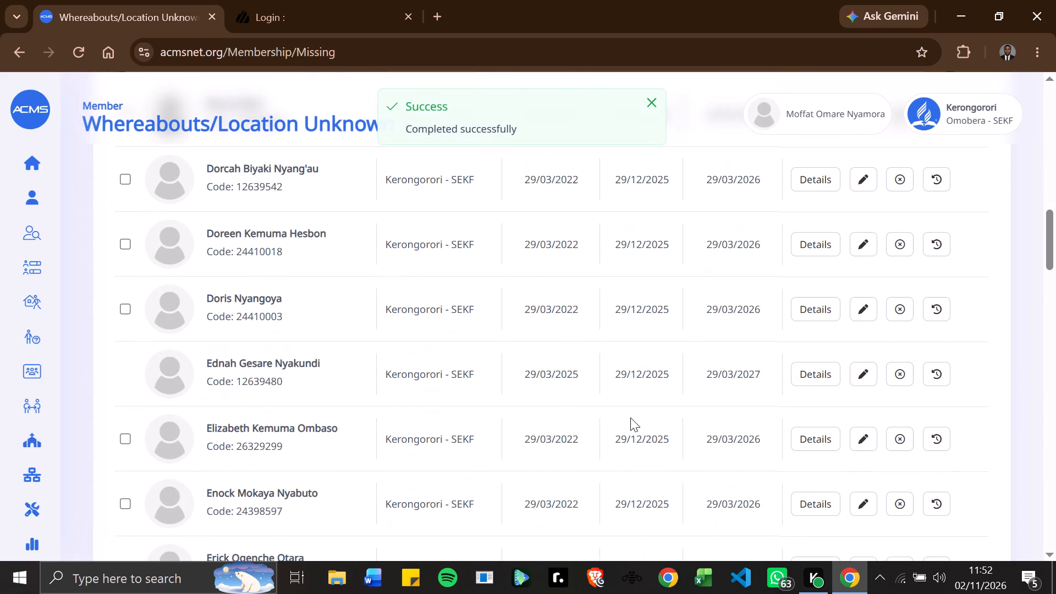
left_click(868, 369)
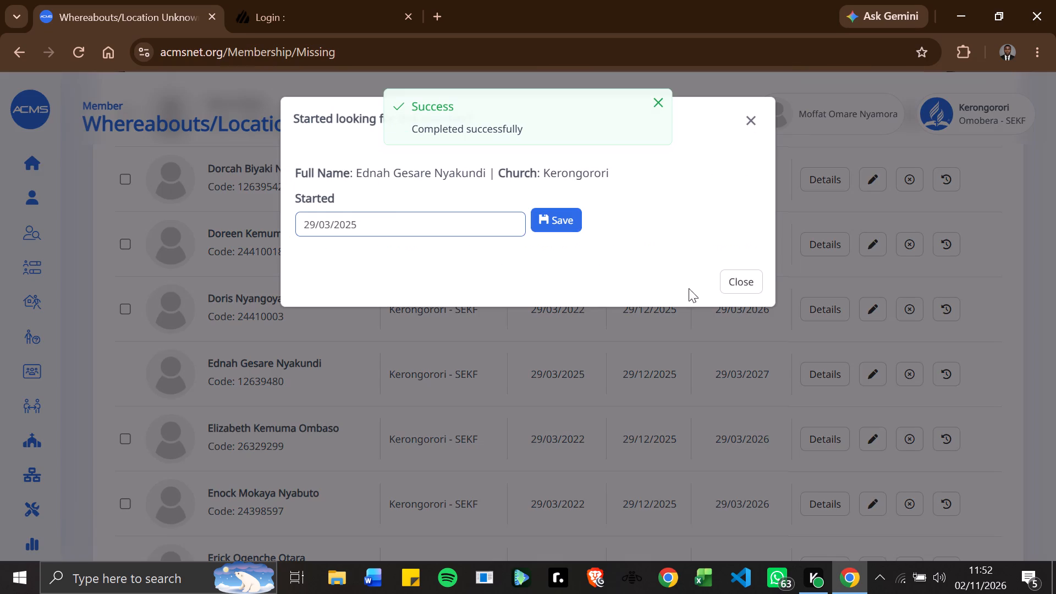
left_click(353, 224)
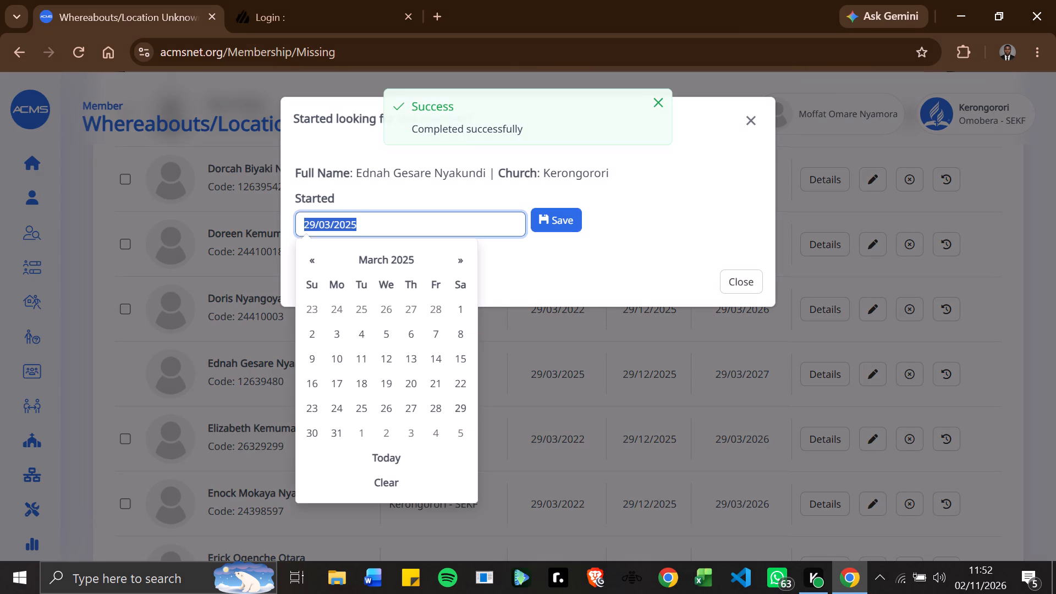
left_click(356, 224)
key("BackSpace")
key("2")
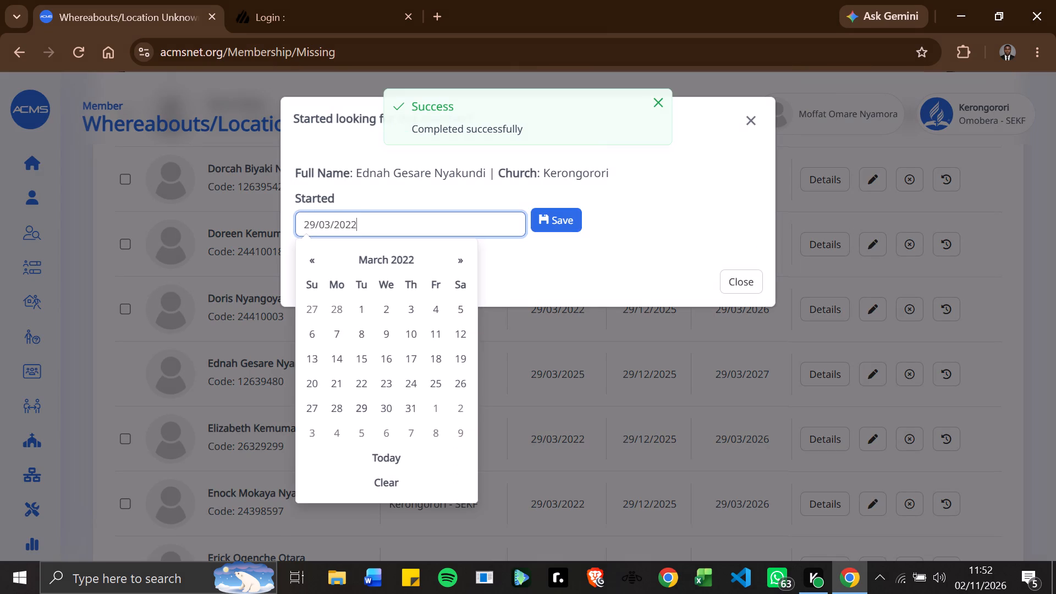
key("Return")
key("Return")
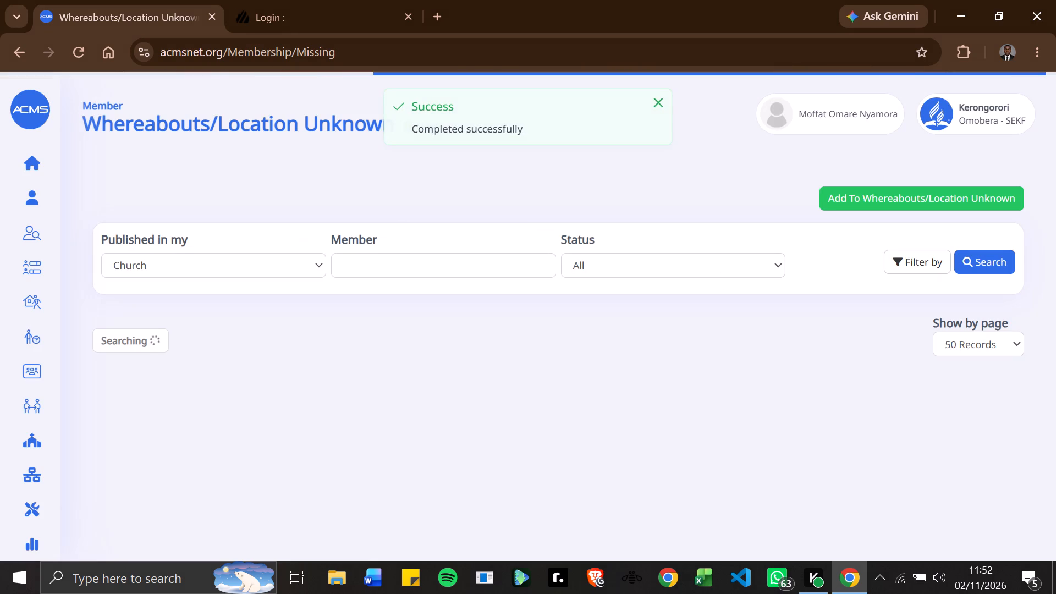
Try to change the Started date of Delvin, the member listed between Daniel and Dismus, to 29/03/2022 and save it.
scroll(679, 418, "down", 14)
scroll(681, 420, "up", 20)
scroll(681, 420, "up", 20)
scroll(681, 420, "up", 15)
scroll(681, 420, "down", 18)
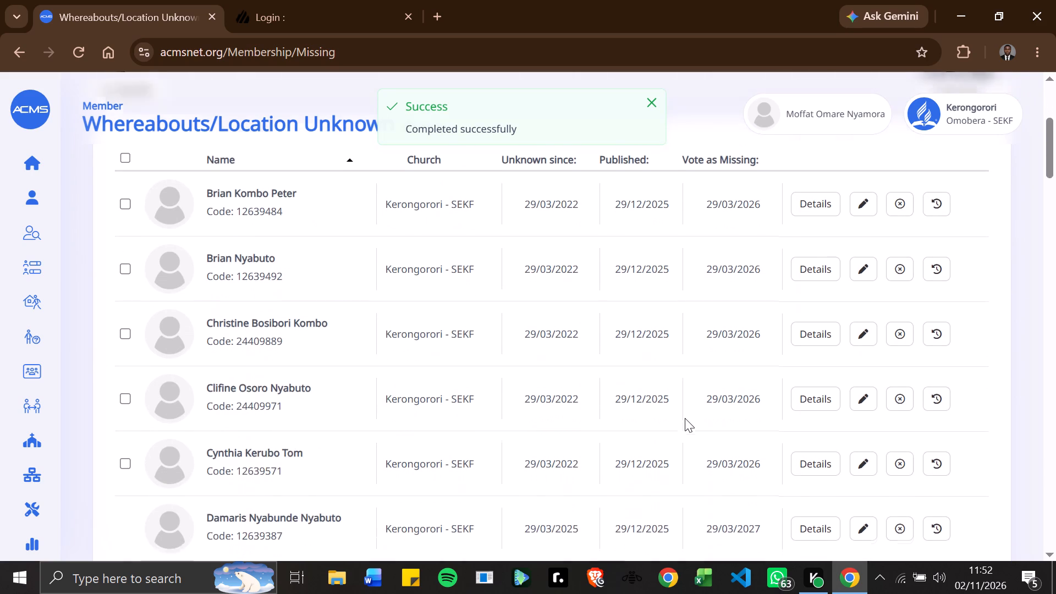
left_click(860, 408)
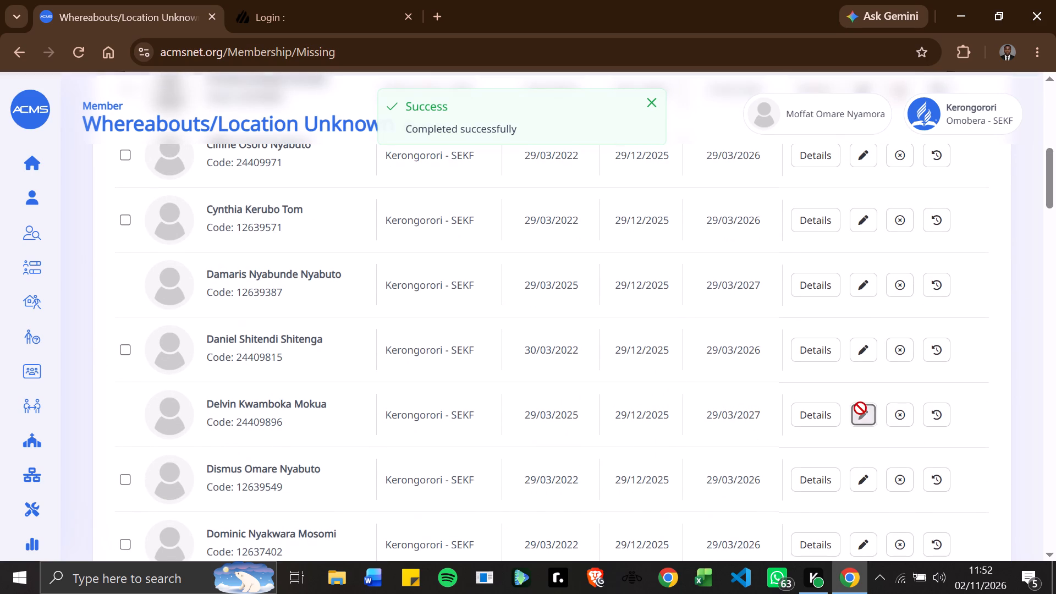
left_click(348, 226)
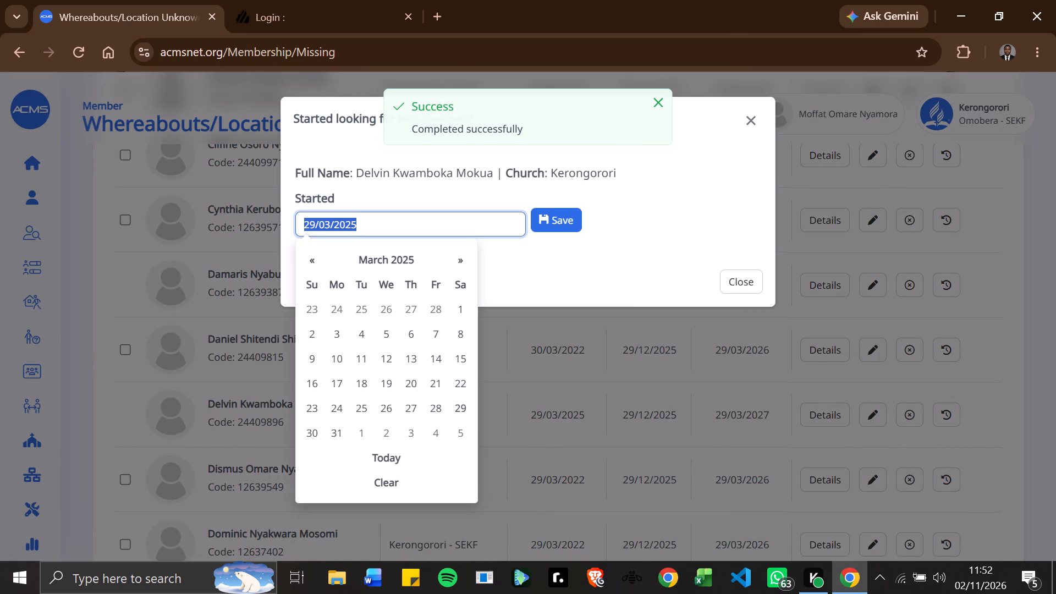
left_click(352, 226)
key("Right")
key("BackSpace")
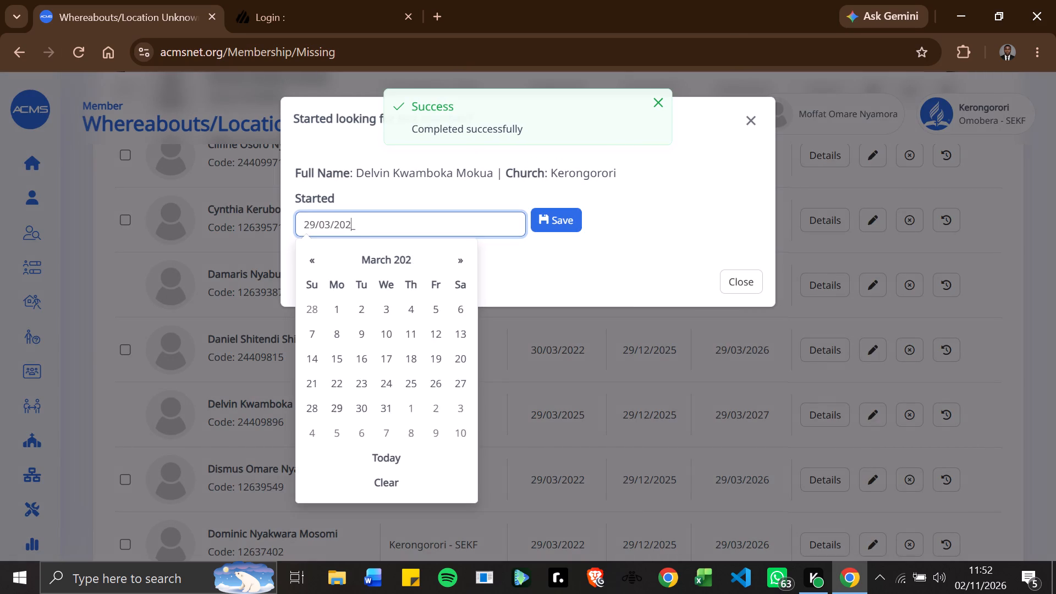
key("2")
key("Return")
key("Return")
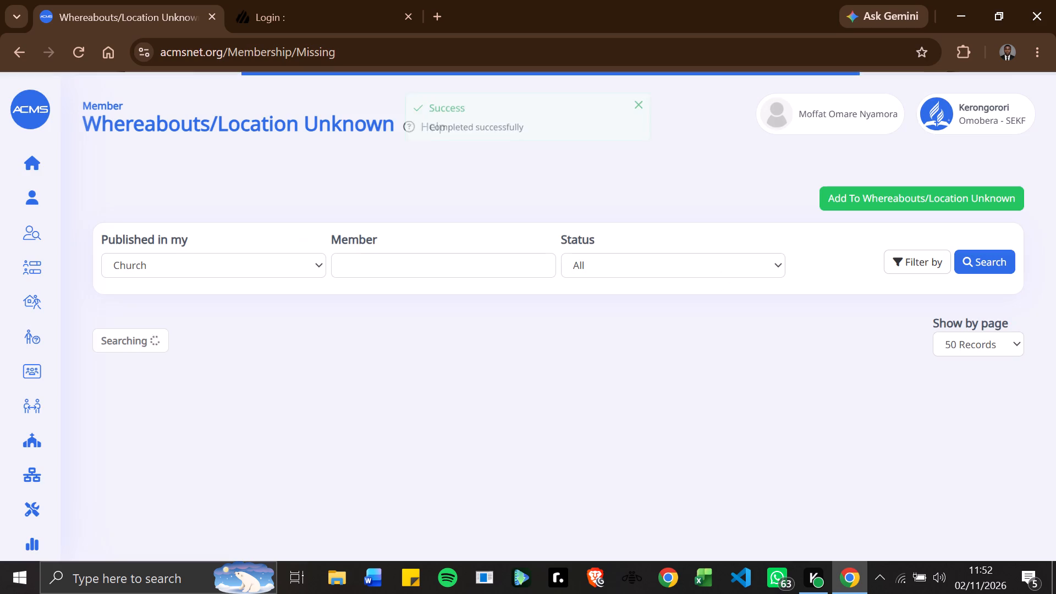
Set the Started date of Delvin, the member listed between Daniel and Dismus, to 30/03/2022 and save it.
scroll(480, 458, "down", 6)
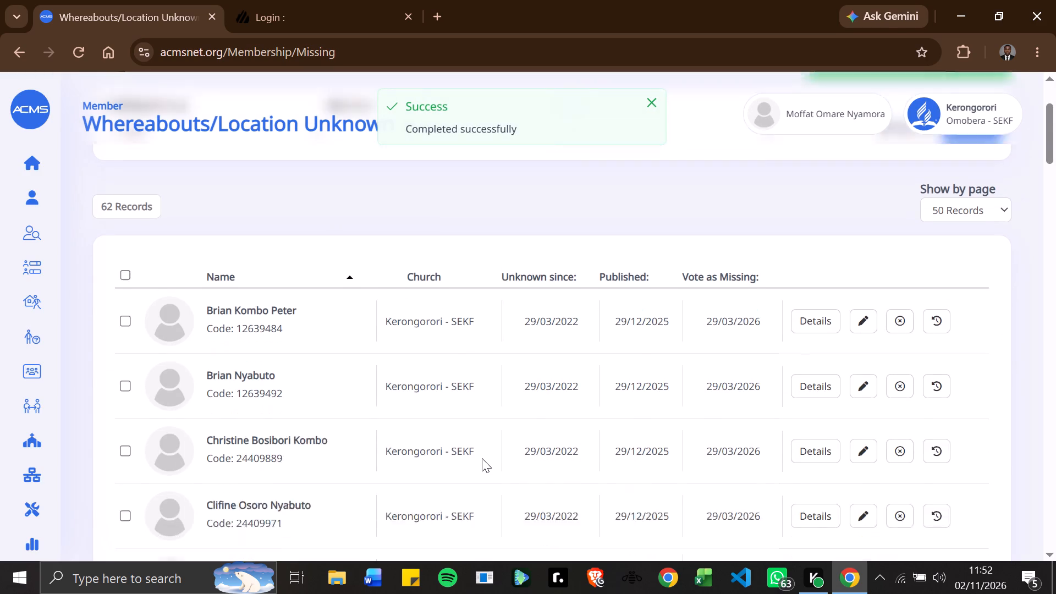
scroll(485, 455, "down", 19)
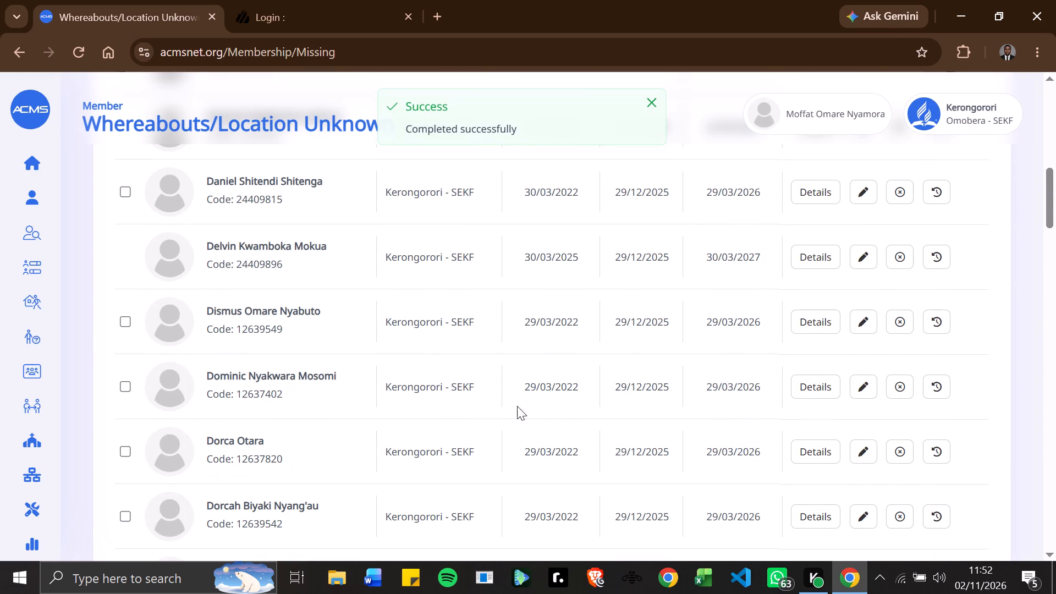
left_click(857, 216)
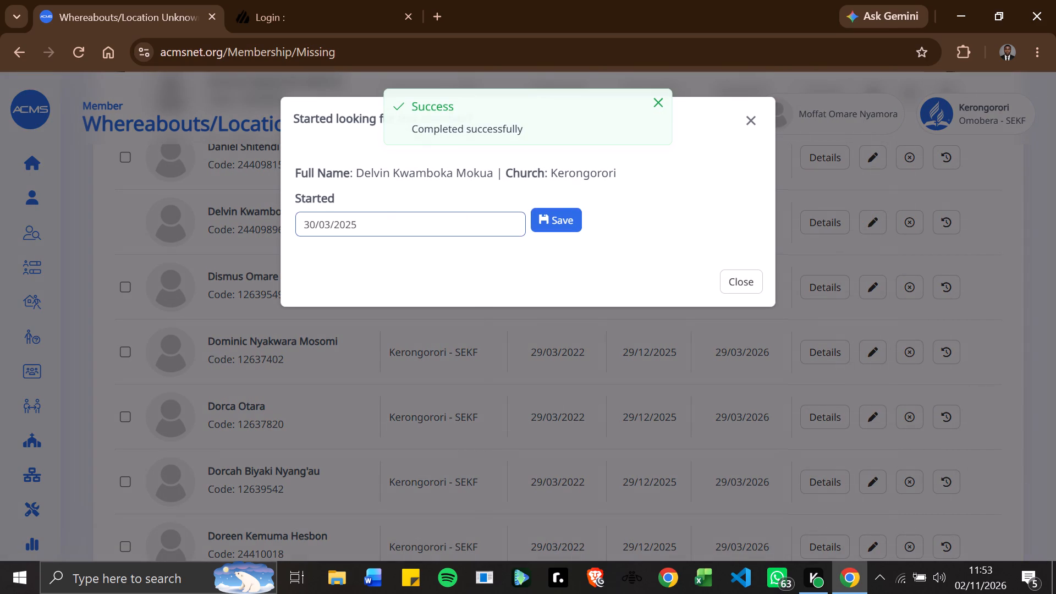
left_click(353, 224)
left_click(365, 226)
key("BackSpace")
key("2")
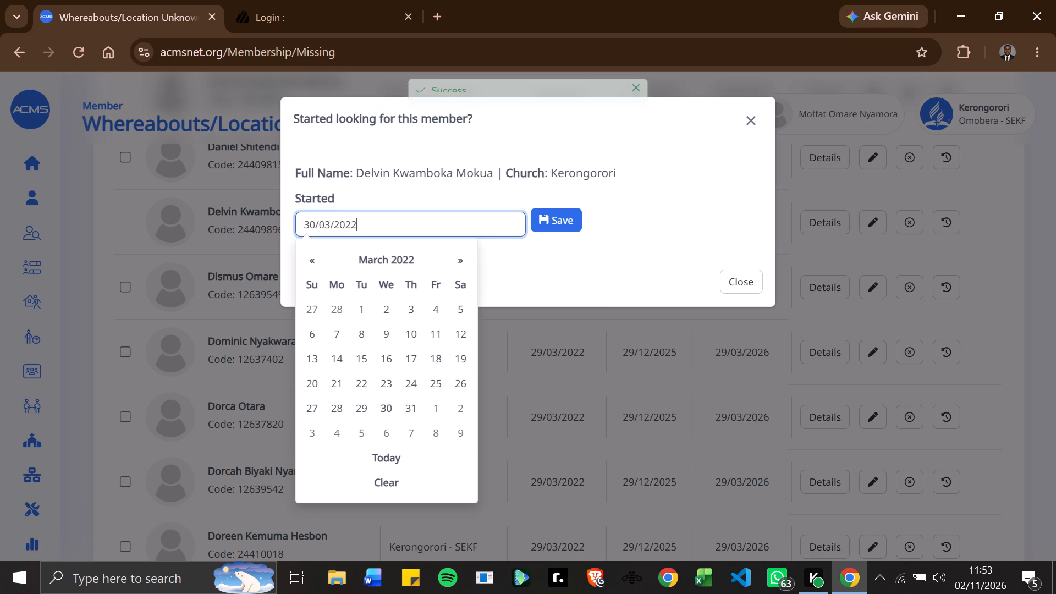
key("Return")
key("Return")
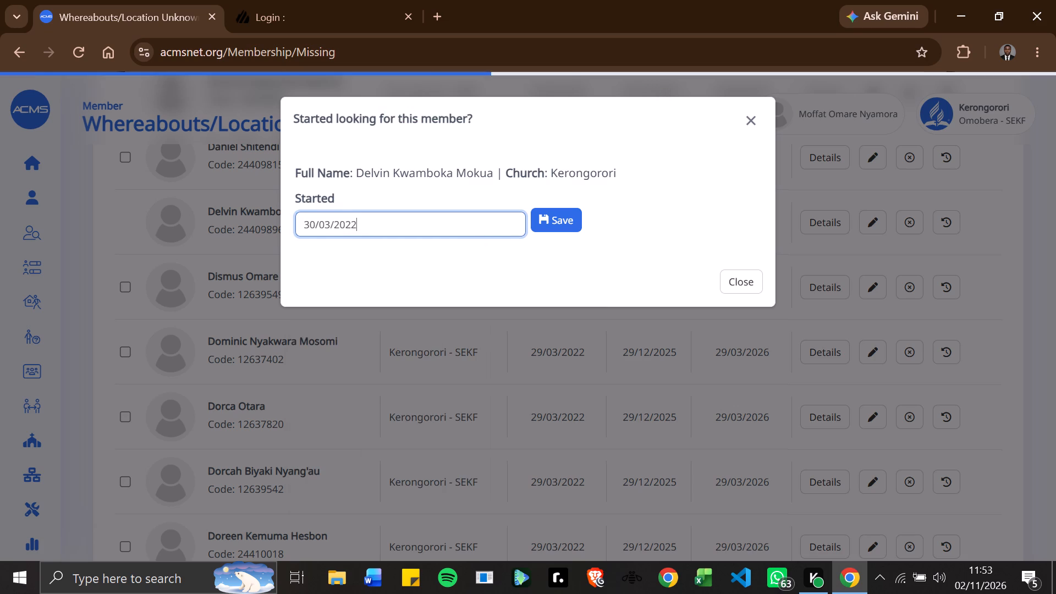
Change the Started date of Florida, the member listed between Faith and Grace, to 29/03/2022 and save it.
scroll(441, 425, "down", 6)
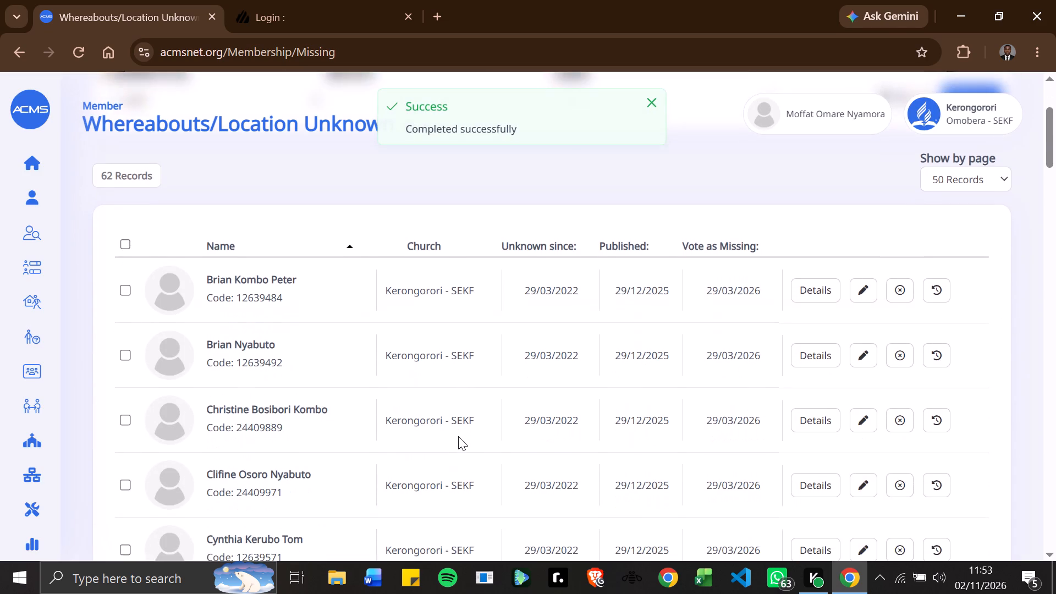
scroll(459, 436, "down", 16)
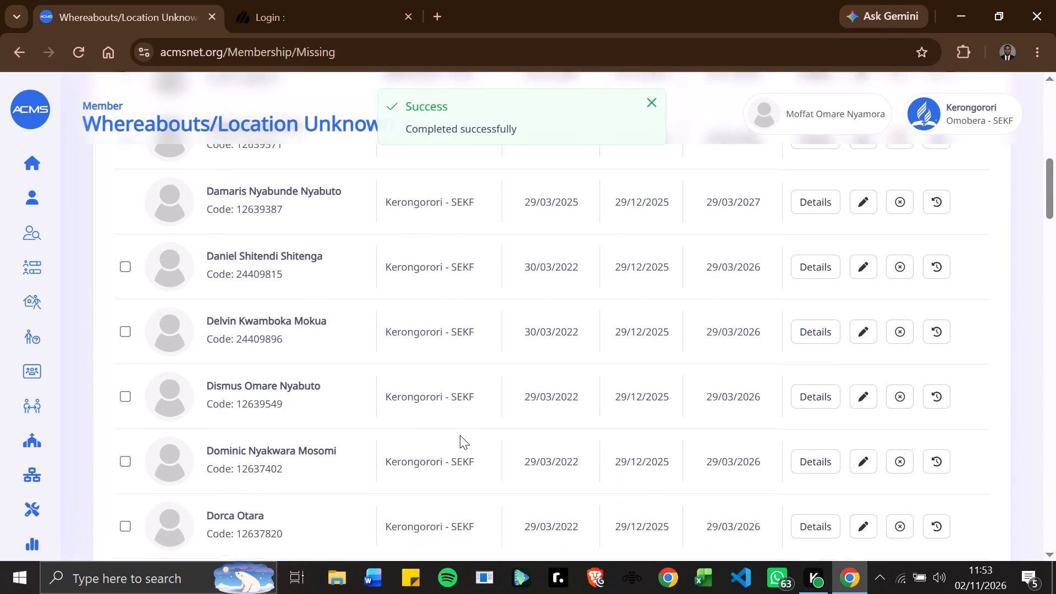
scroll(460, 435, "down", 19)
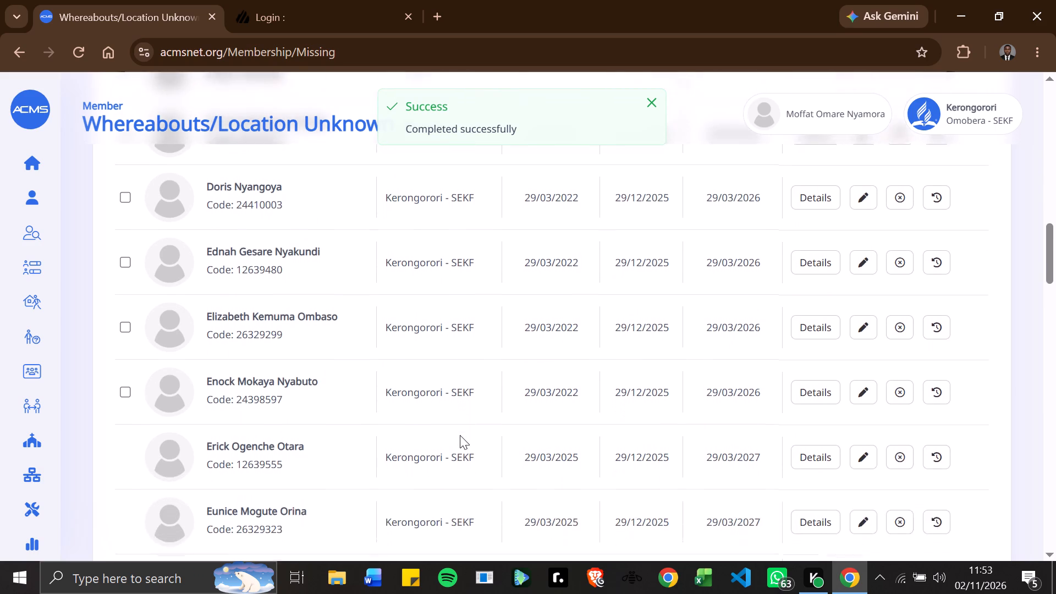
scroll(460, 435, "down", 16)
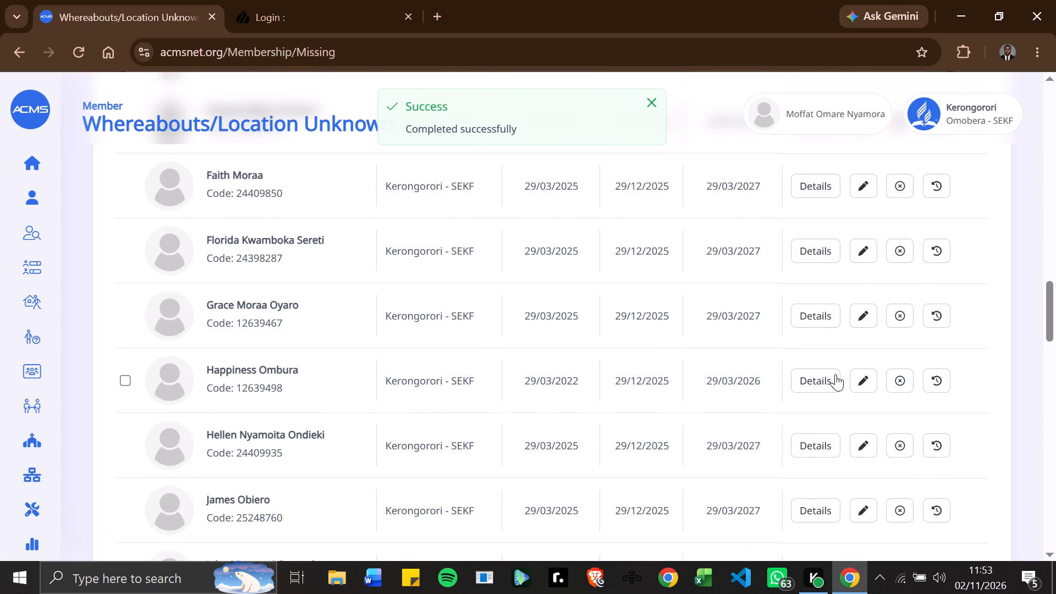
left_click(865, 250)
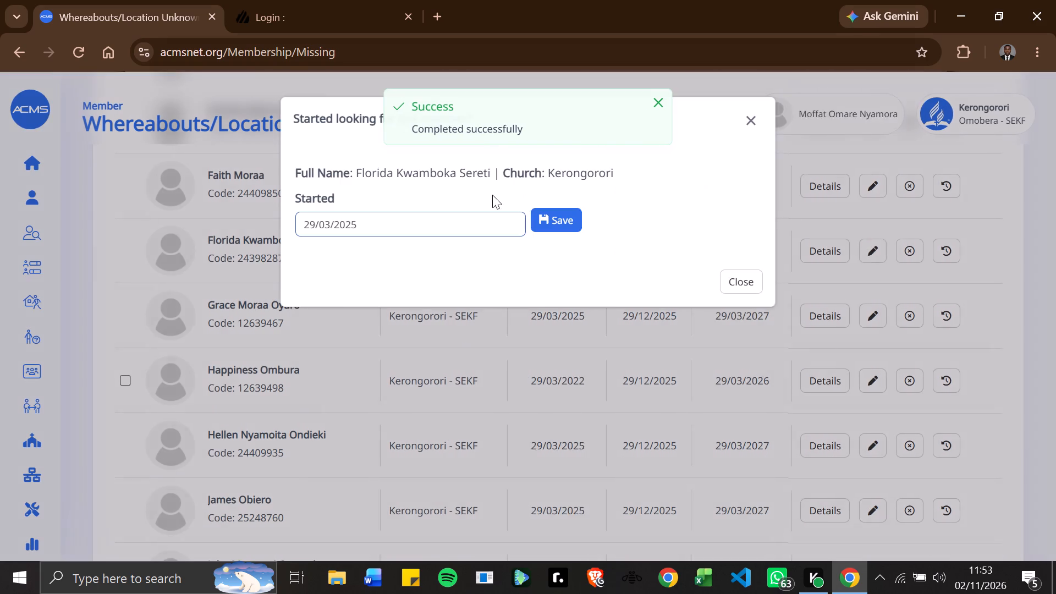
left_click(360, 221)
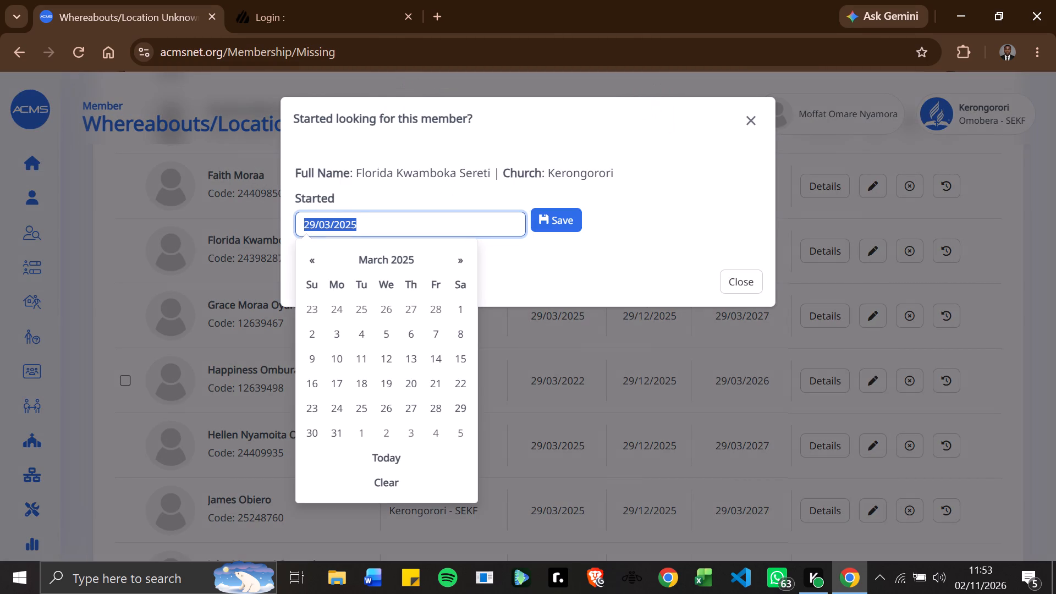
left_click(354, 222)
left_click(366, 224)
key("BackSpace")
key("2")
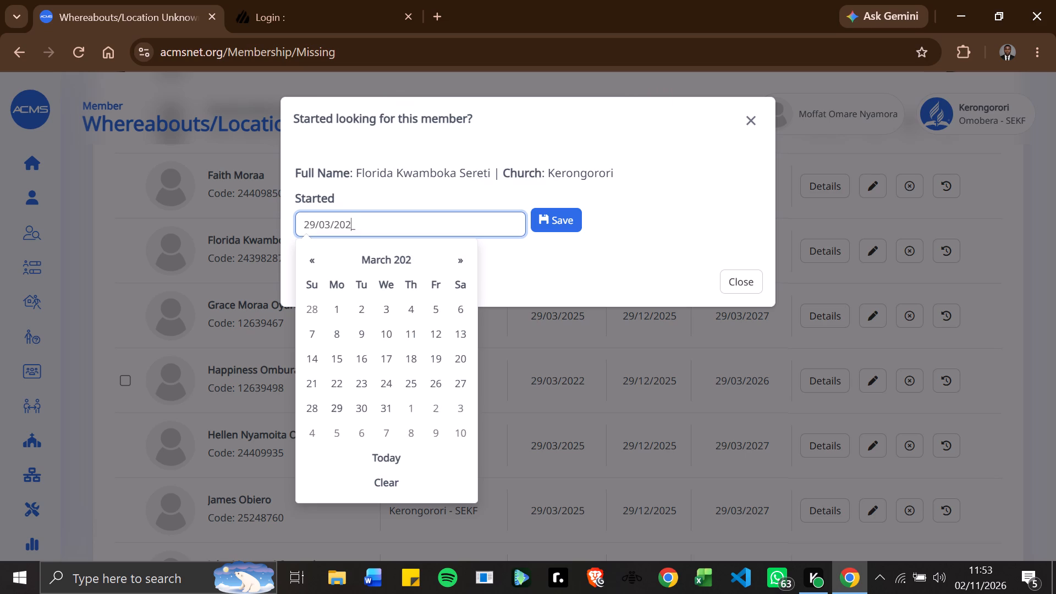
key("Return")
key("Return")
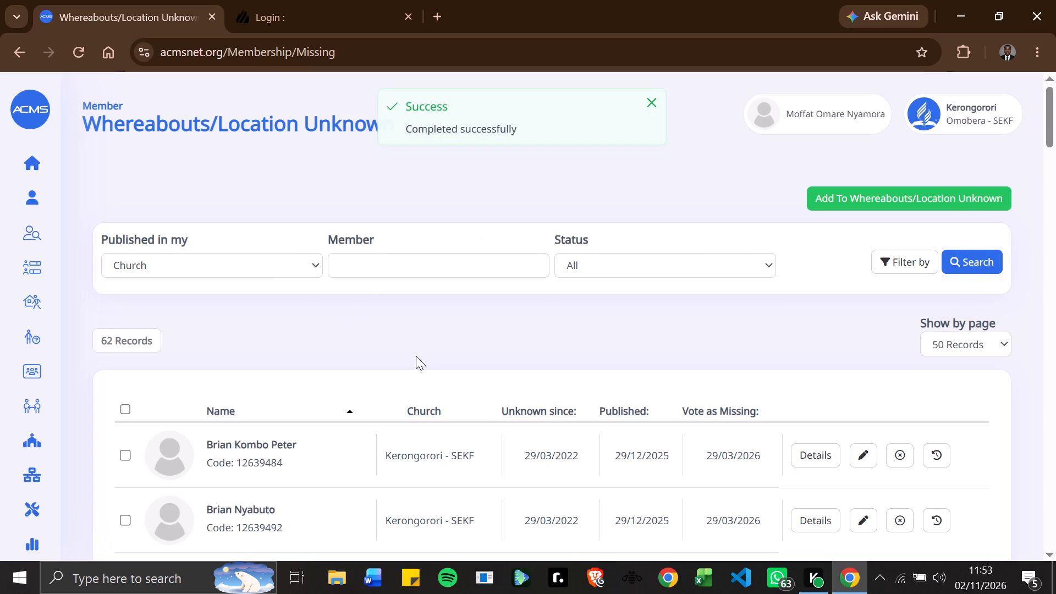
Select all eligible members in the list for removal, check the selection and open the member removal form.
left_click(128, 406)
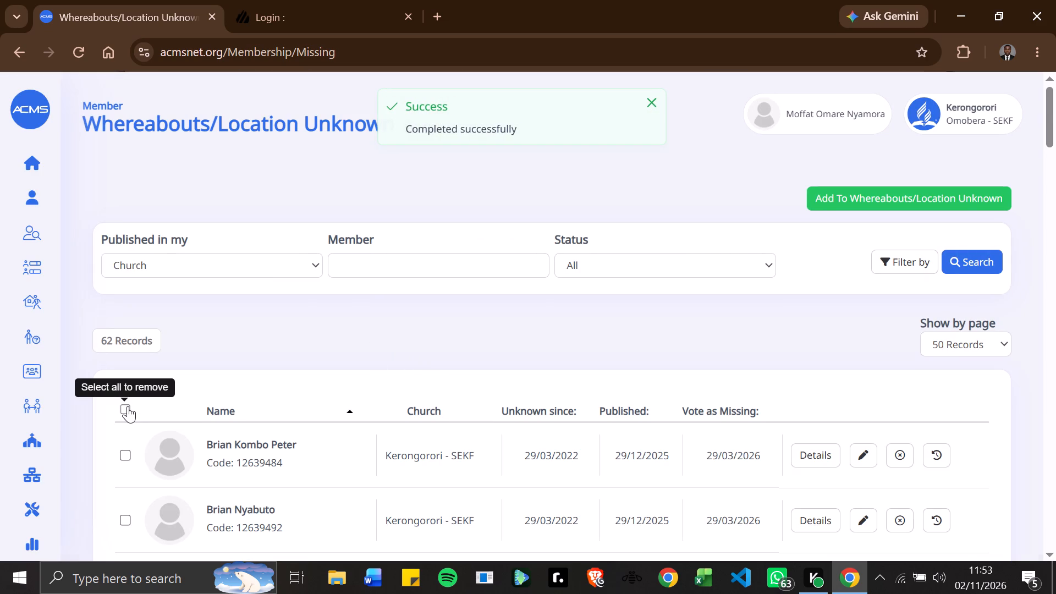
scroll(442, 375, "down", 3)
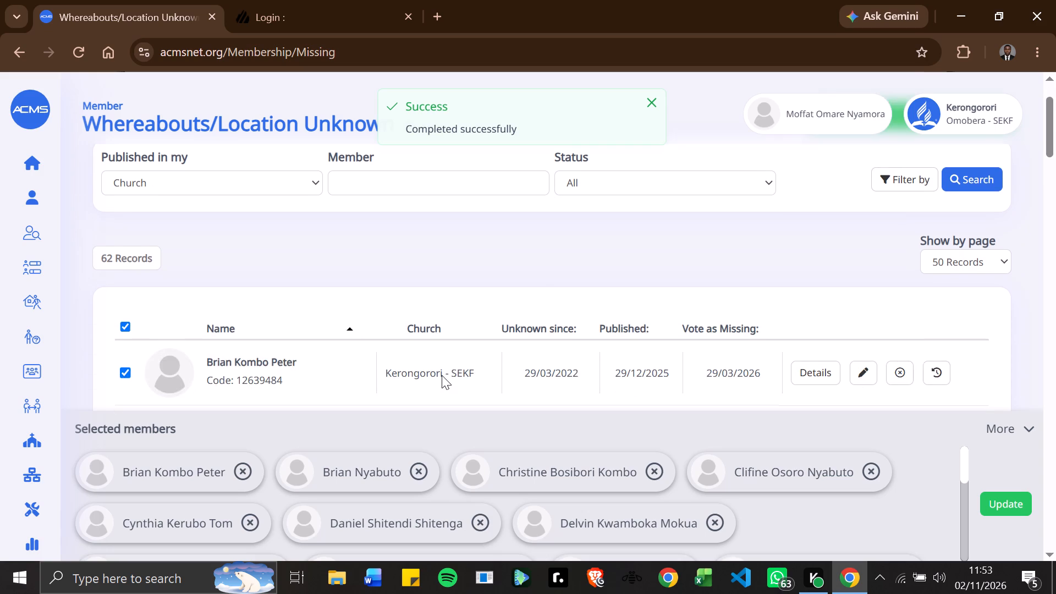
scroll(442, 375, "down", 18)
scroll(442, 375, "down", 20)
scroll(442, 375, "down", 20)
scroll(442, 375, "down", 20)
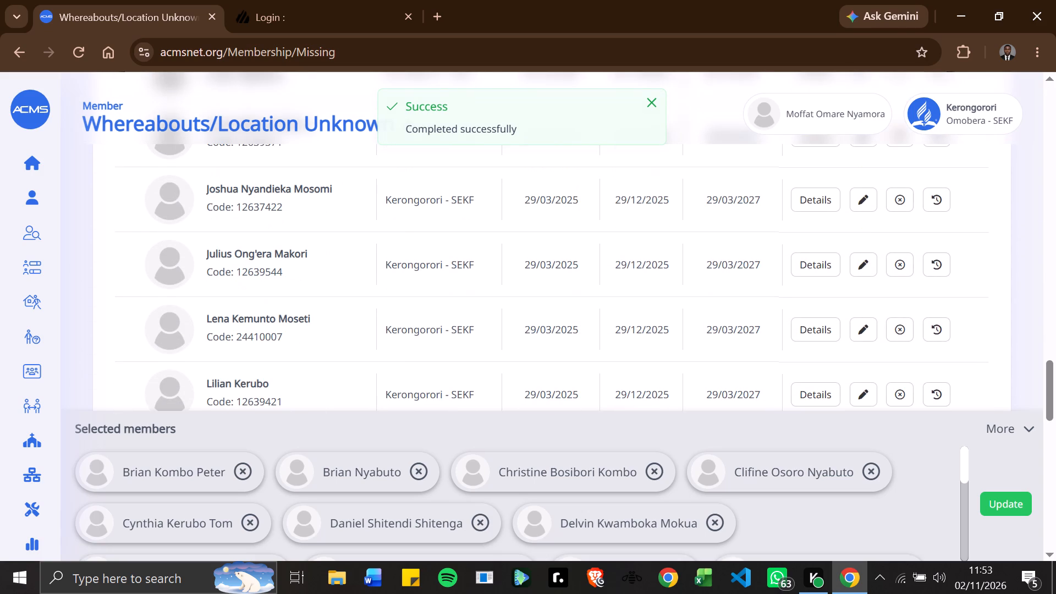
scroll(861, 469, "down", 5)
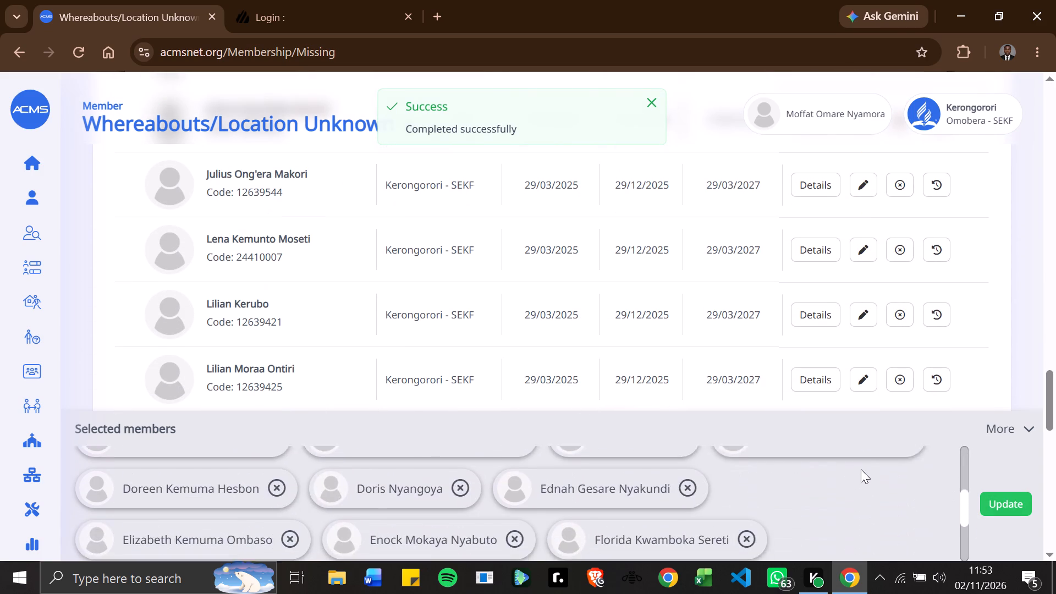
scroll(861, 469, "down", 12)
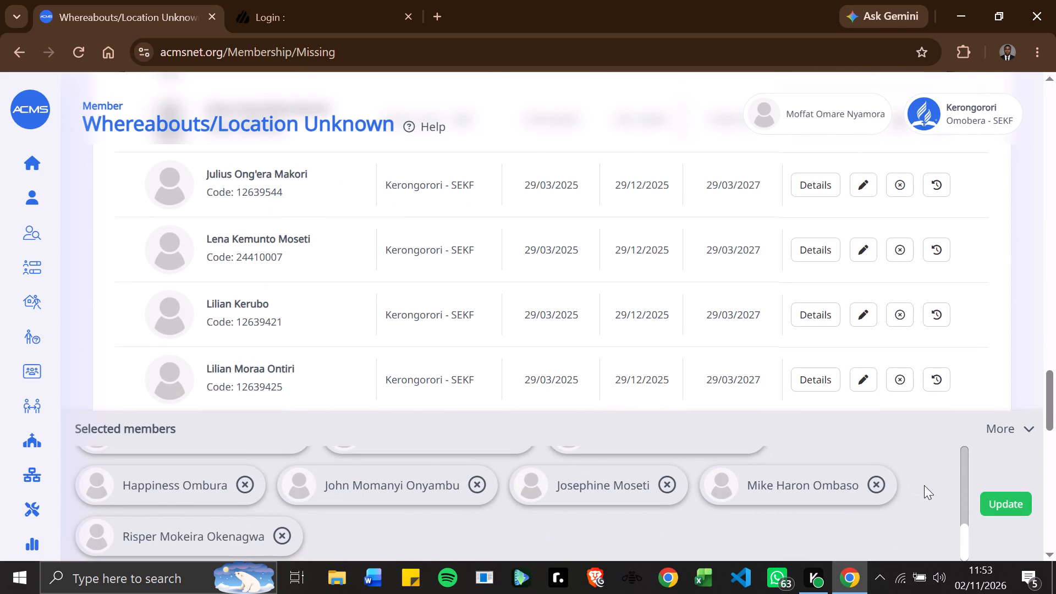
scroll(925, 486, "down", 8)
left_click(1002, 501)
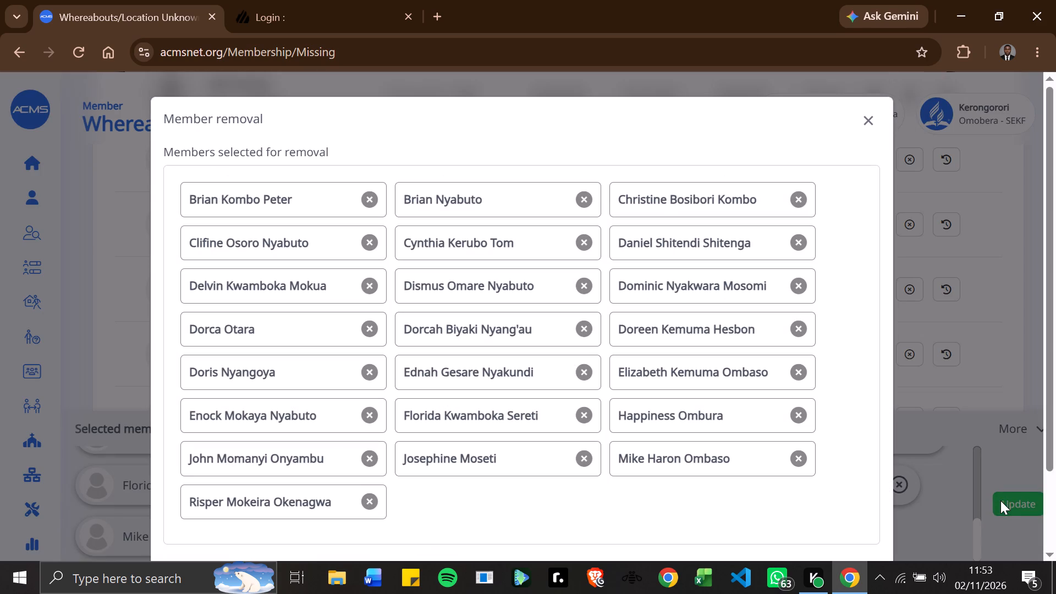
Enter MIN3/6/2025 as the minute number for the member removal.
scroll(483, 375, "down", 4)
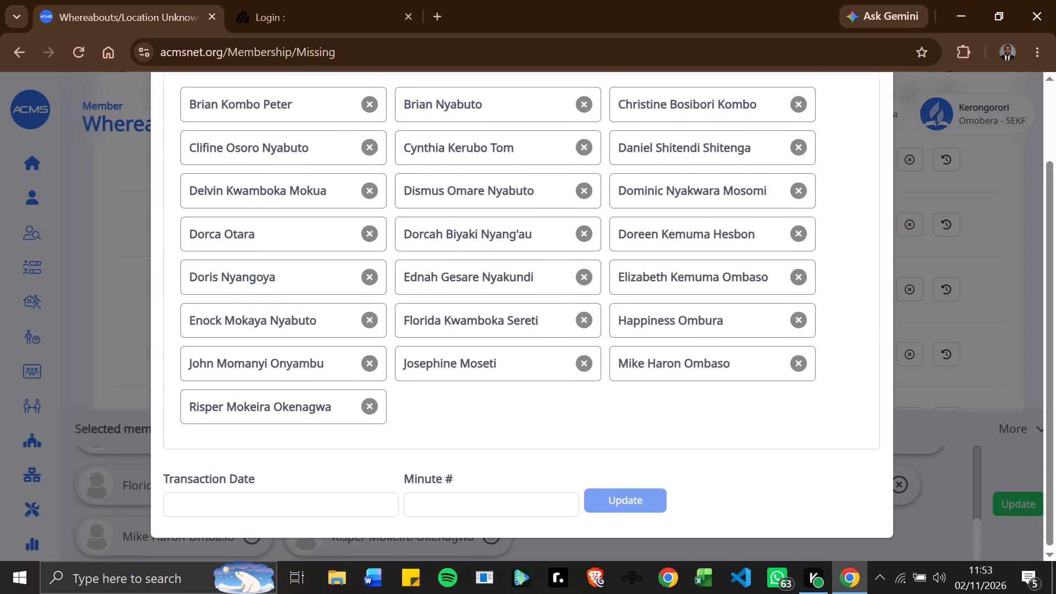
scroll(483, 375, "down", 8)
left_click(437, 504)
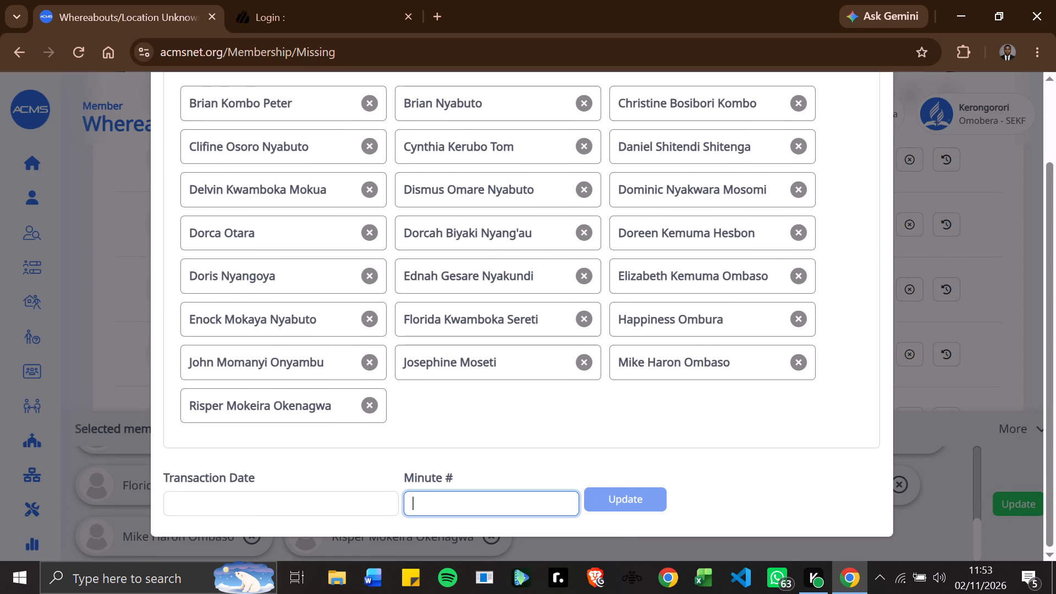
type("MIN3")
type("/6")
key("slash")
type("2025")
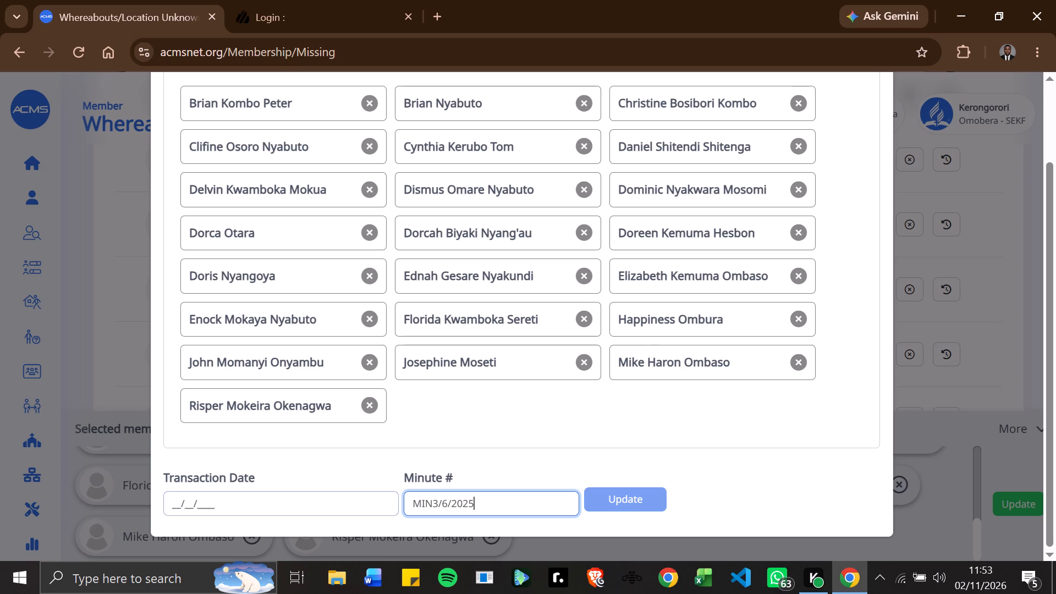
Set the transaction date to 01/11/2026, submit the removal of the selected members and close the removal form.
left_click(296, 501)
scroll(294, 502, "down", 15)
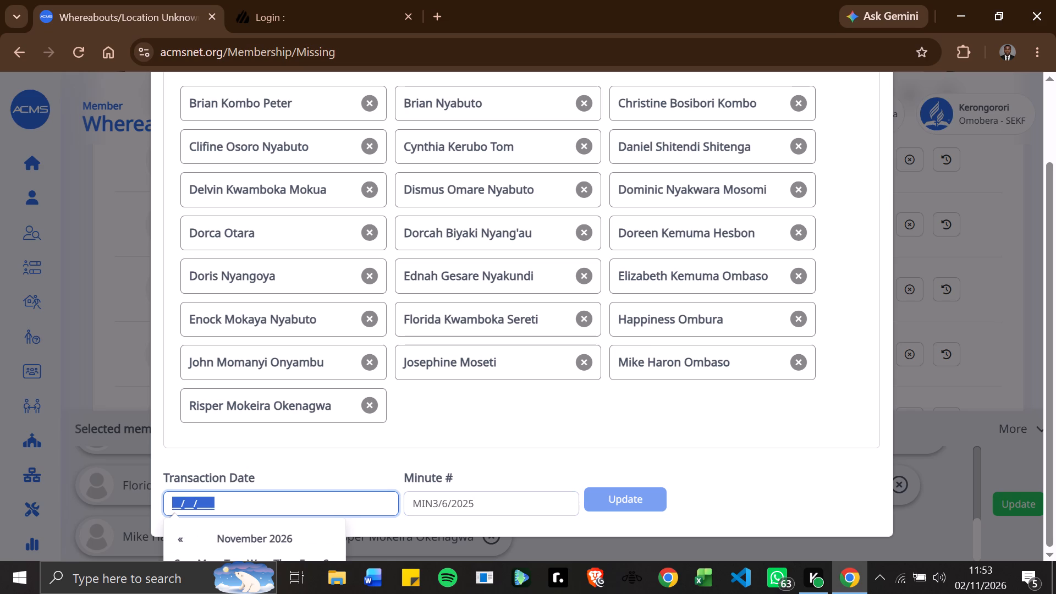
scroll(562, 391, "down", 20)
scroll(562, 391, "down", 20)
scroll(562, 391, "down", 1)
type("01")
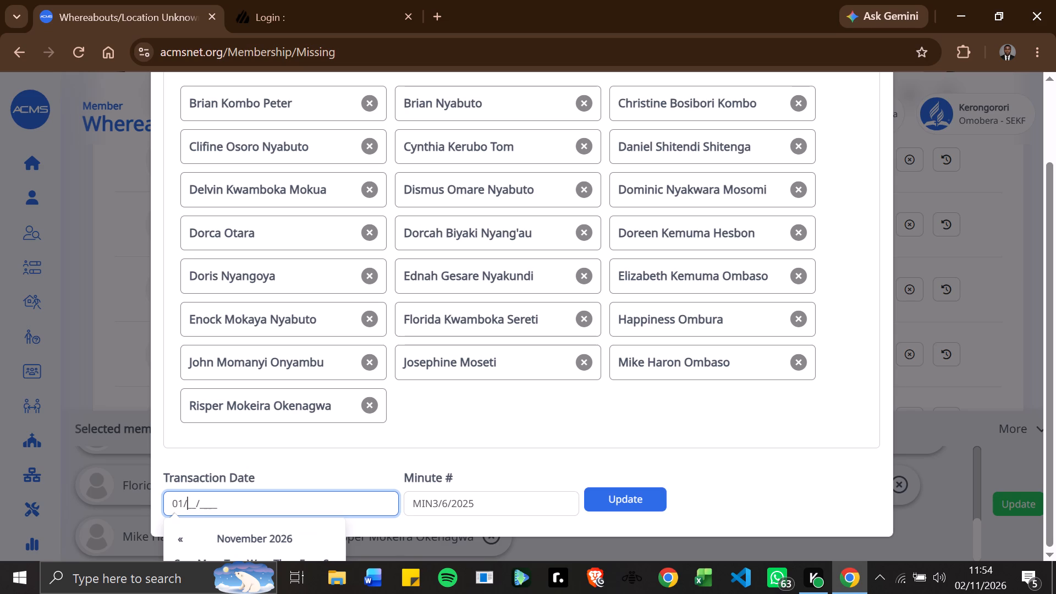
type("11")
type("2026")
left_click(794, 464)
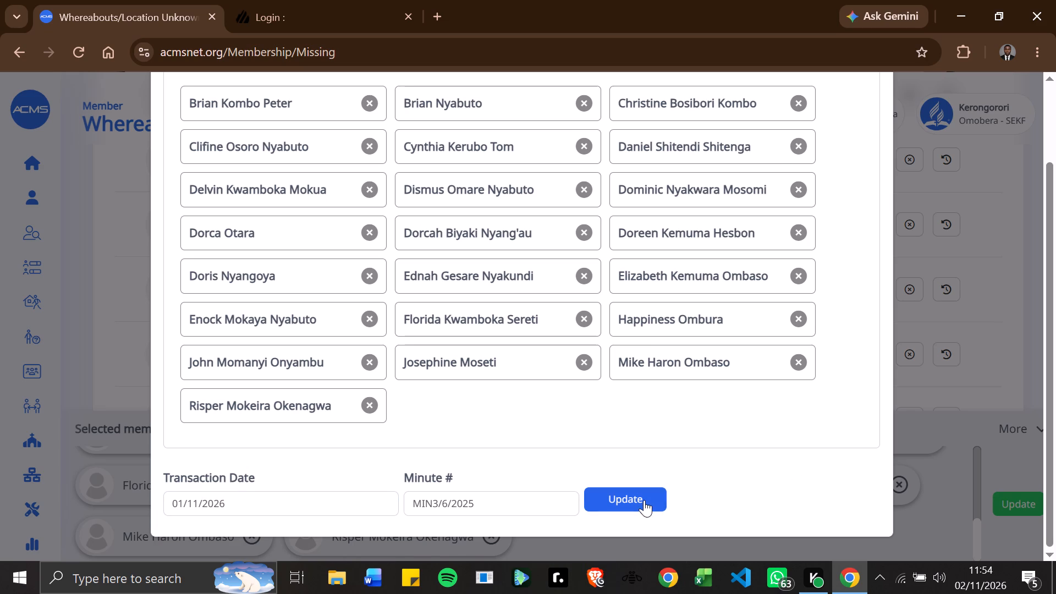
left_click(644, 500)
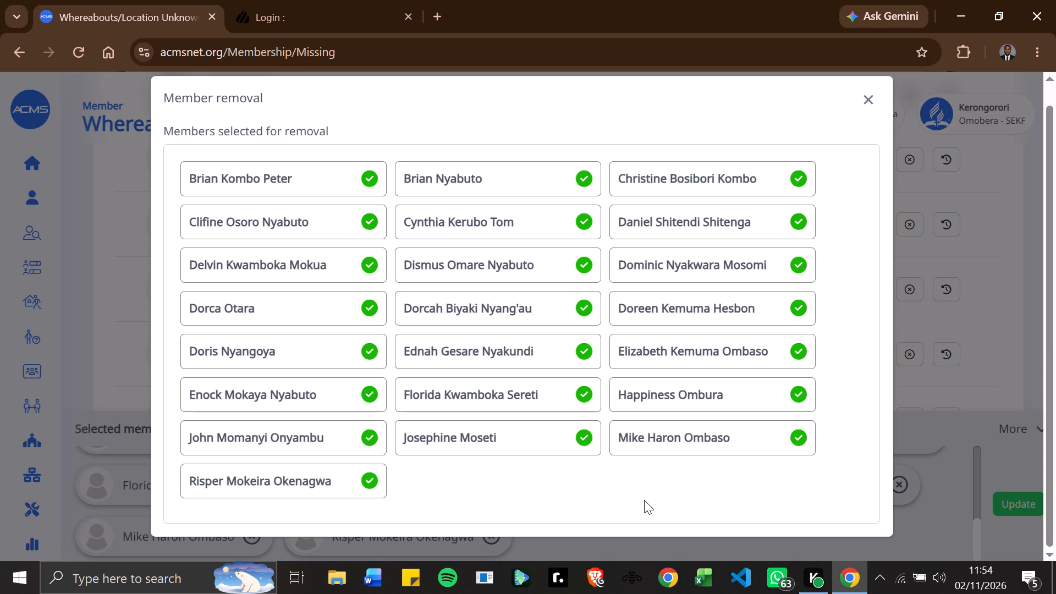
scroll(718, 380, "down", 8)
scroll(721, 380, "up", 20)
scroll(721, 380, "up", 11)
scroll(721, 380, "down", 4)
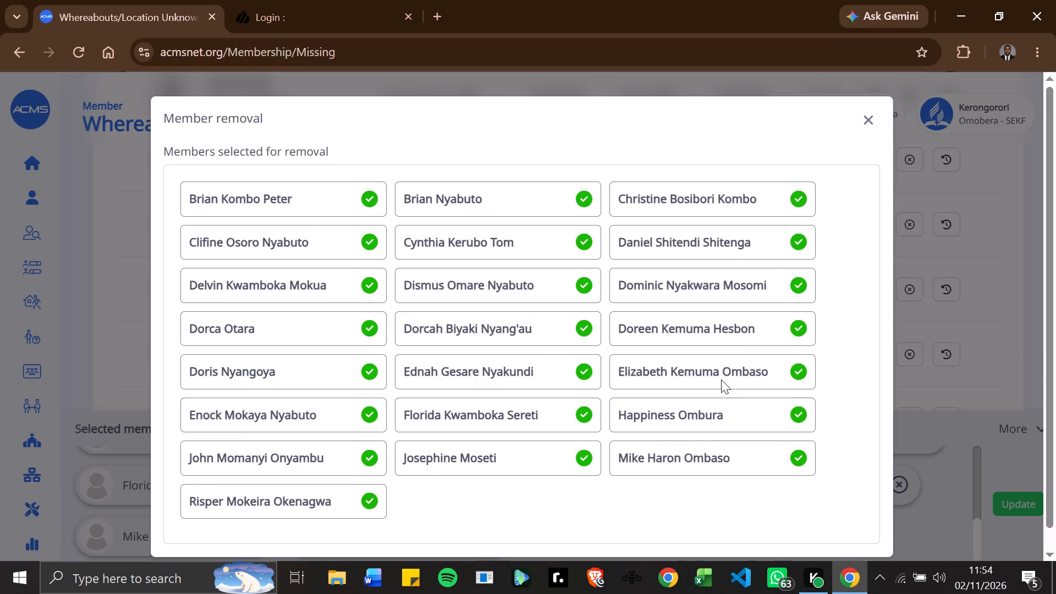
scroll(721, 380, "down", 20)
scroll(721, 380, "down", 11)
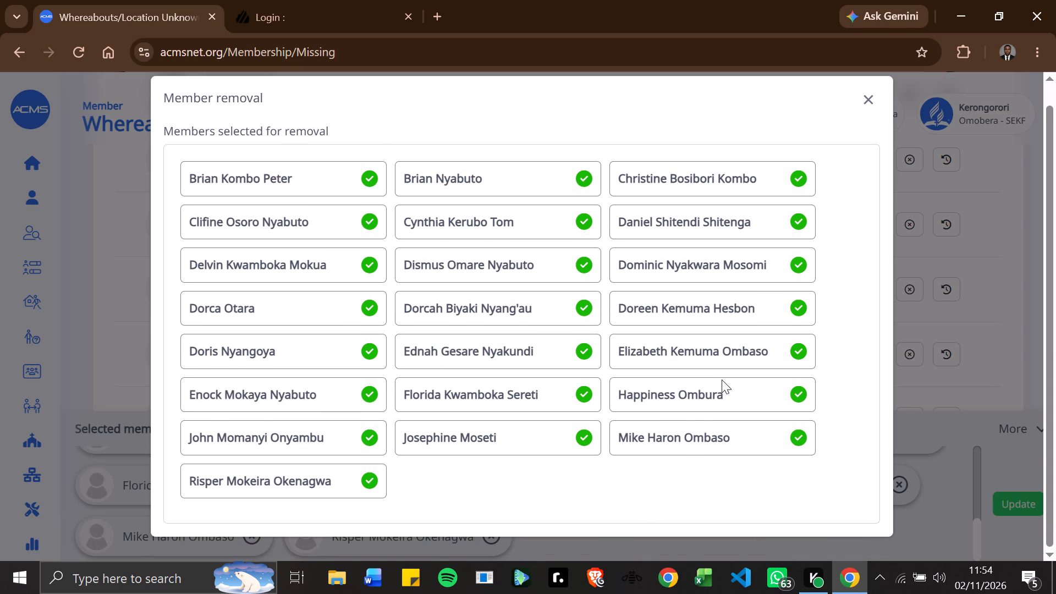
left_click(863, 98)
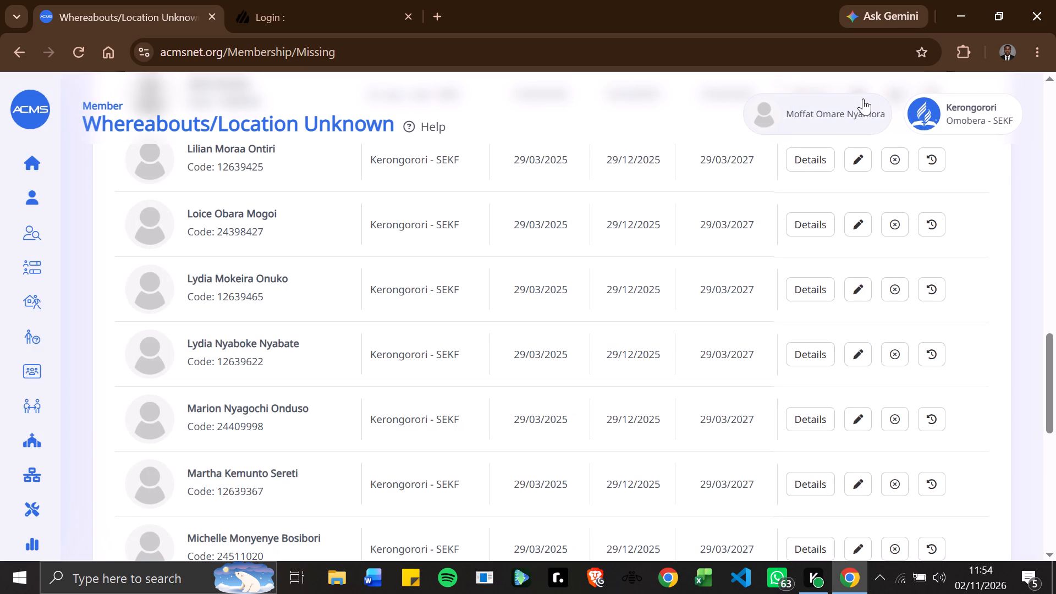
Examine the remaining members in the whereabouts-unknown list and their Unknown since and Vote as Missing dates.
scroll(512, 353, "up", 13)
scroll(512, 353, "up", 20)
scroll(512, 353, "up", 15)
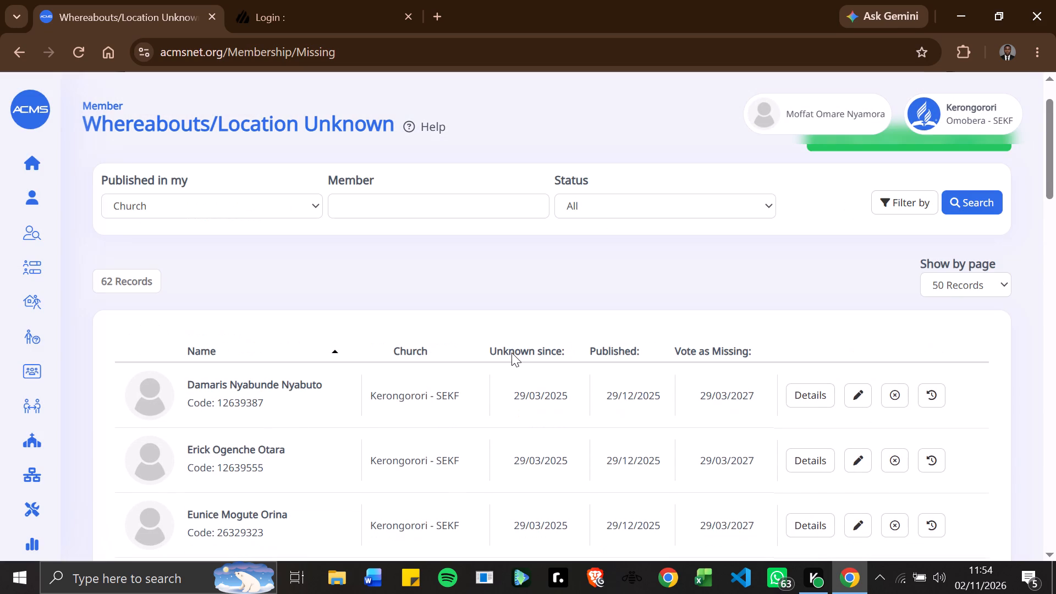
scroll(512, 353, "down", 20)
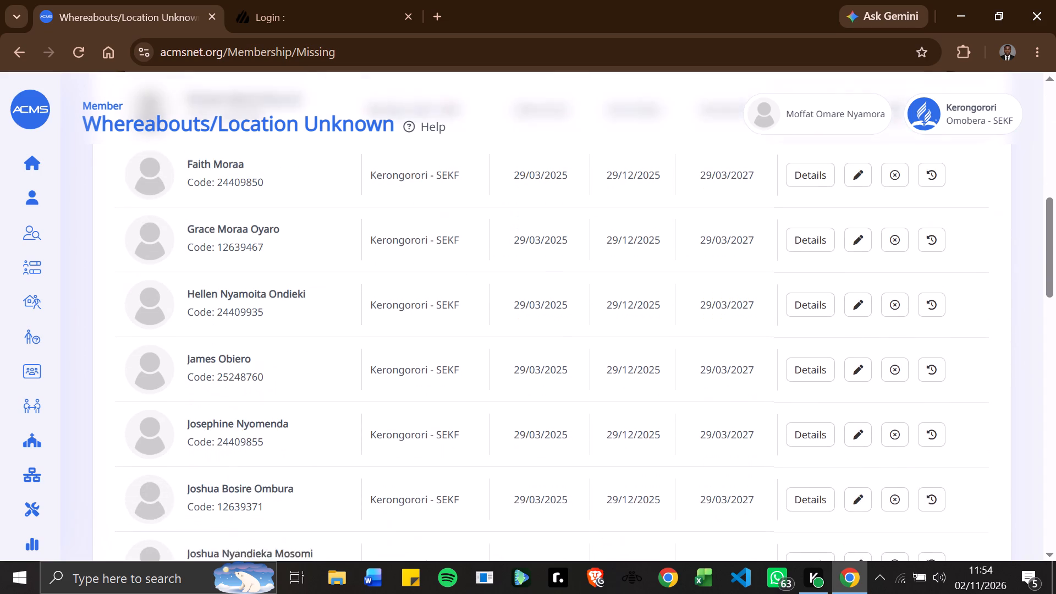
scroll(512, 353, "down", 20)
scroll(512, 353, "down", 15)
scroll(512, 353, "down", 20)
scroll(512, 353, "down", 20)
scroll(512, 353, "down", 20)
scroll(512, 354, "down", 6)
scroll(512, 354, "up", 14)
scroll(512, 354, "down", 17)
scroll(512, 354, "up", 20)
scroll(512, 354, "up", 20)
scroll(512, 354, "up", 7)
scroll(511, 354, "up", 20)
scroll(511, 354, "up", 20)
scroll(511, 354, "up", 2)
scroll(511, 354, "down", 4)
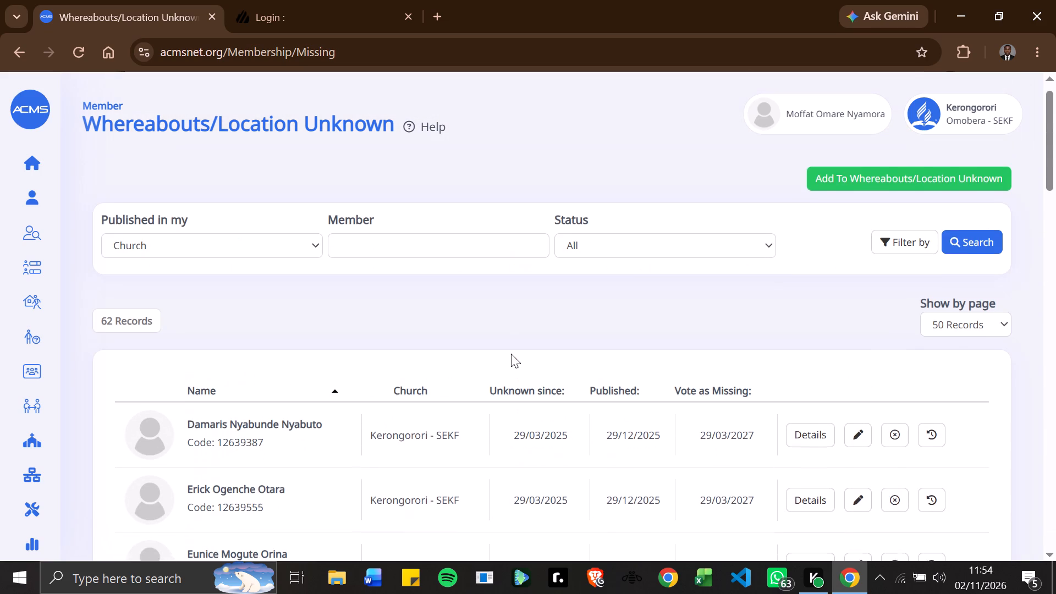
scroll(511, 354, "down", 1)
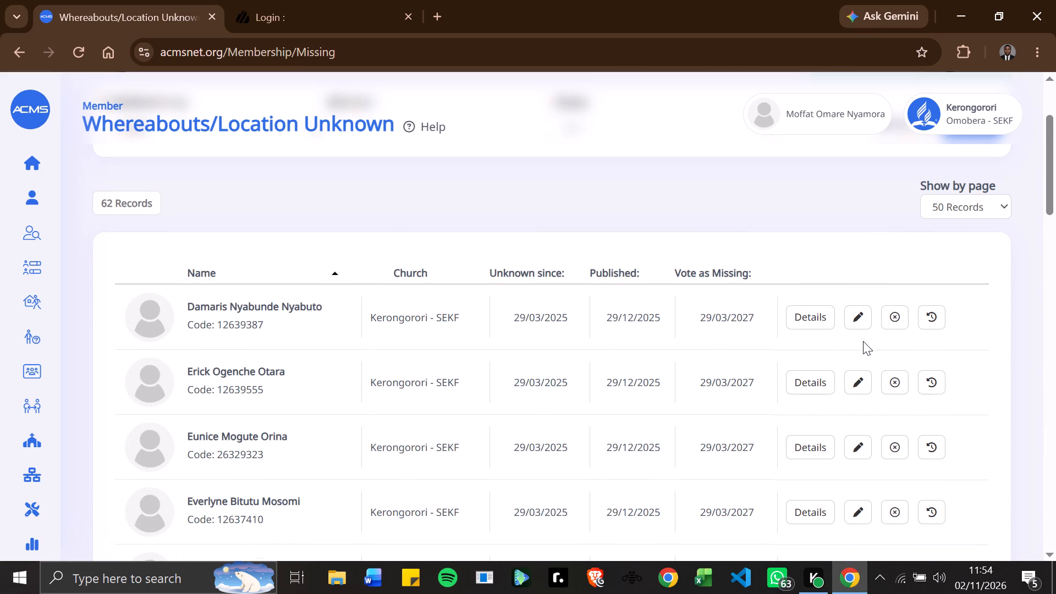
scroll(861, 338, "down", 13)
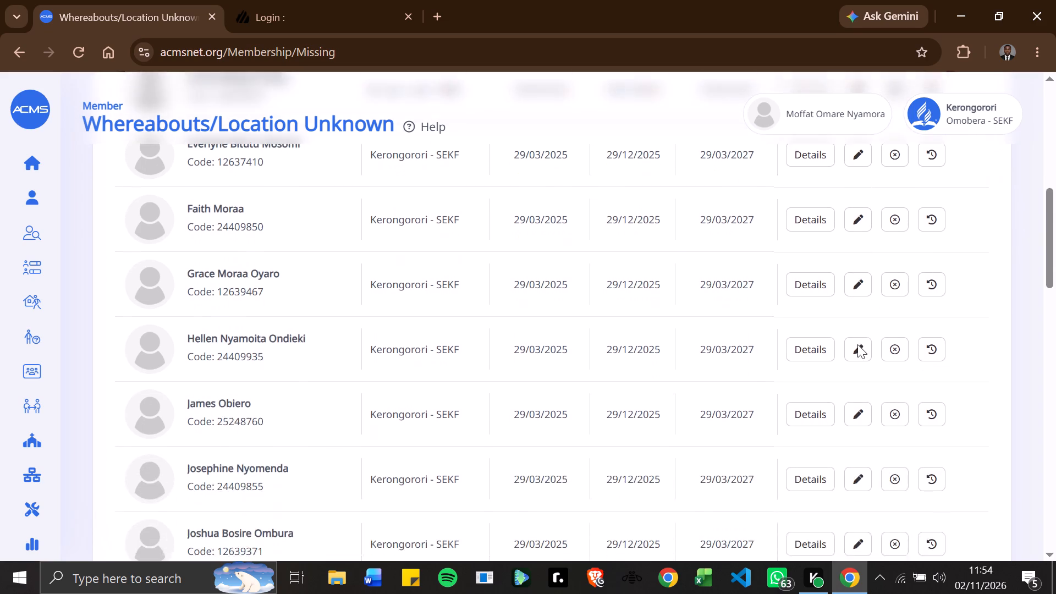
scroll(857, 344, "down", 1)
scroll(857, 344, "up", 20)
scroll(857, 344, "up", 18)
scroll(857, 344, "down", 14)
scroll(857, 344, "up", 20)
scroll(857, 344, "up", 11)
scroll(857, 344, "down", 9)
scroll(857, 344, "up", 20)
scroll(857, 344, "up", 9)
scroll(857, 344, "down", 4)
scroll(857, 344, "down", 20)
scroll(857, 344, "down", 19)
scroll(857, 344, "up", 20)
scroll(857, 344, "up", 20)
scroll(857, 344, "up", 2)
scroll(857, 344, "down", 20)
scroll(857, 344, "down", 20)
scroll(857, 344, "down", 5)
scroll(857, 344, "up", 20)
scroll(857, 344, "up", 20)
scroll(857, 344, "up", 20)
scroll(857, 344, "down", 12)
scroll(857, 344, "up", 20)
scroll(857, 344, "up", 19)
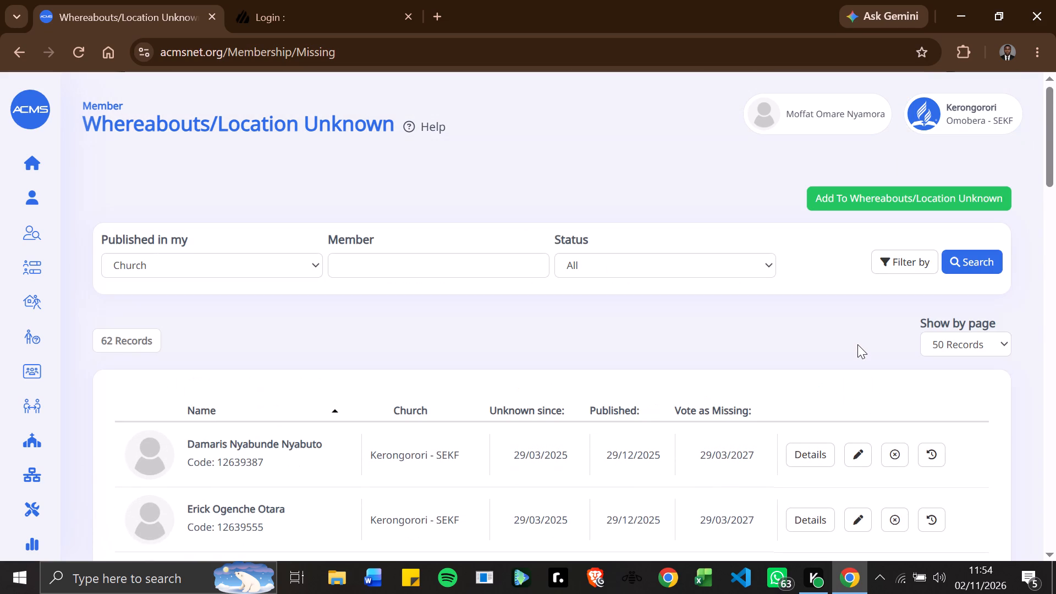
scroll(878, 309, "down", 8)
scroll(878, 309, "up", 19)
scroll(878, 309, "down", 20)
scroll(878, 309, "down", 19)
scroll(878, 309, "up", 20)
scroll(878, 309, "down", 17)
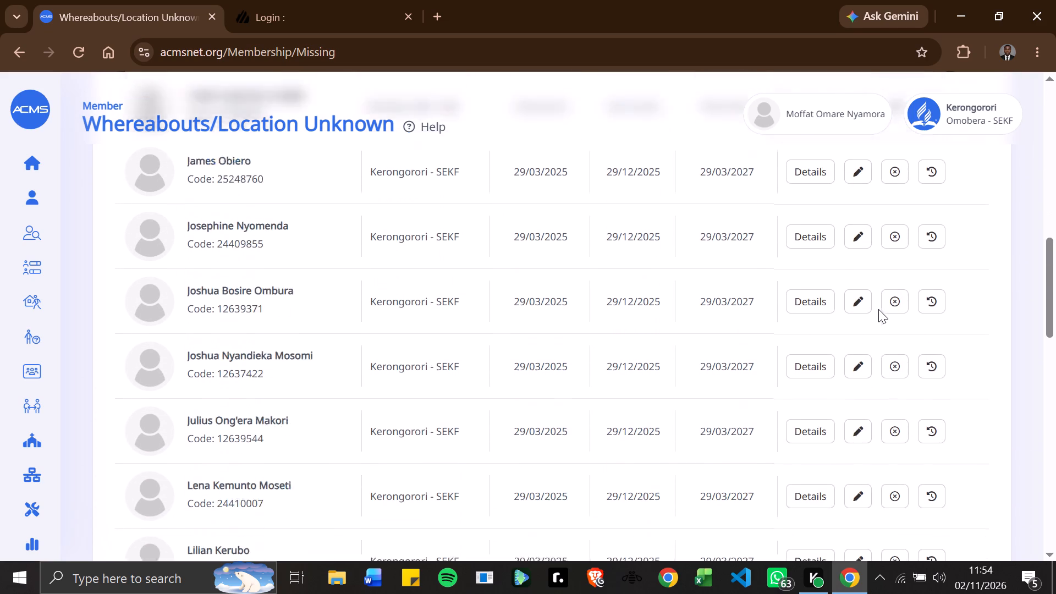
scroll(878, 309, "down", 20)
scroll(878, 309, "down", 20)
scroll(878, 309, "down", 11)
scroll(878, 309, "up", 20)
scroll(878, 309, "up", 2)
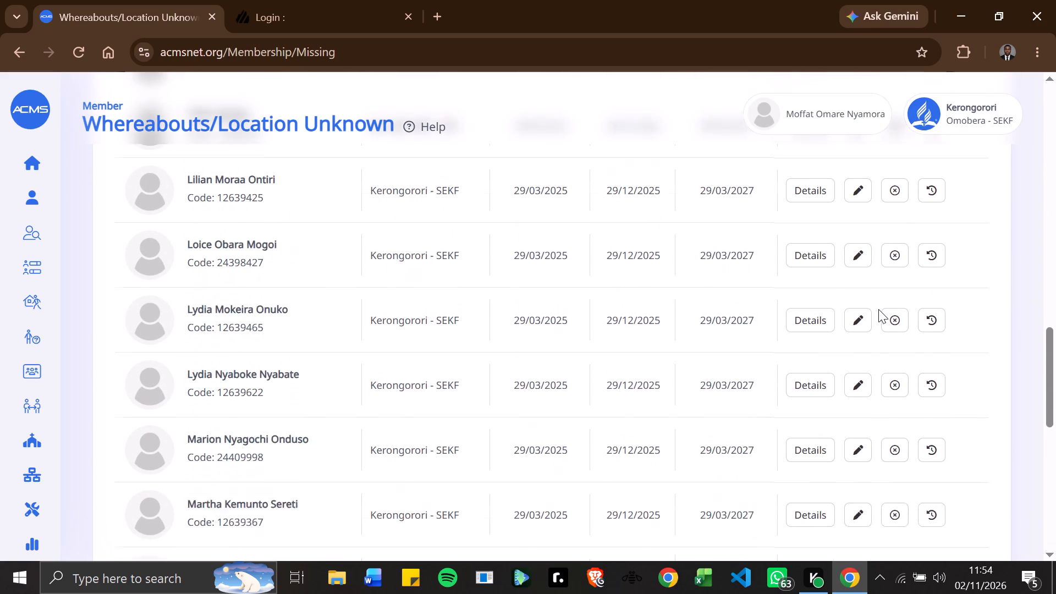
scroll(878, 309, "up", 14)
scroll(878, 308, "up", 7)
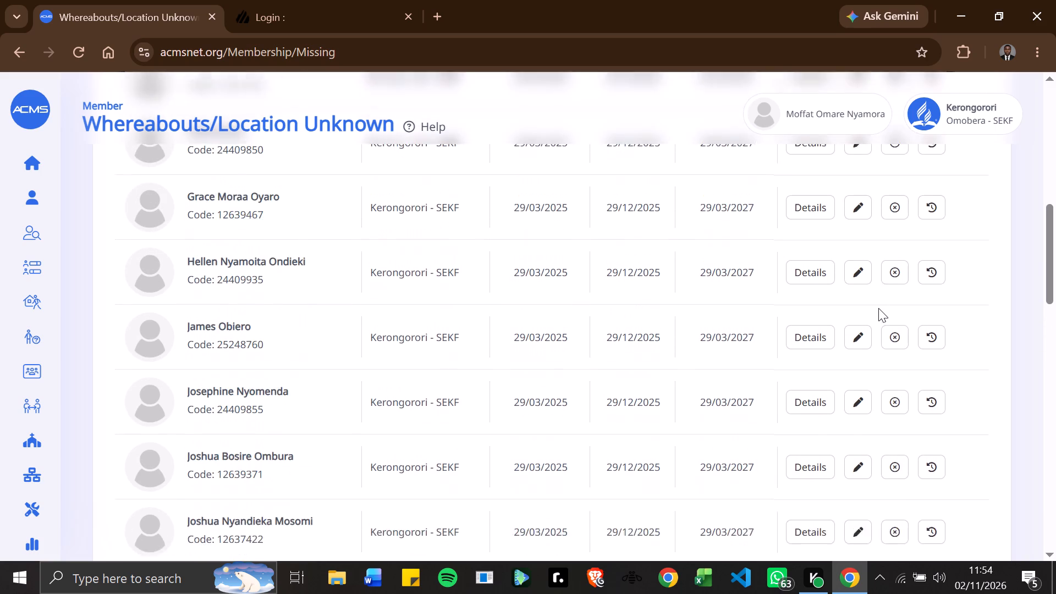
scroll(878, 308, "up", 2)
scroll(879, 306, "up", 20)
scroll(879, 306, "up", 2)
Change the Started date of Damaris, the first member in the list, to 29/03/2022 and save it.
scroll(872, 354, "down", 2)
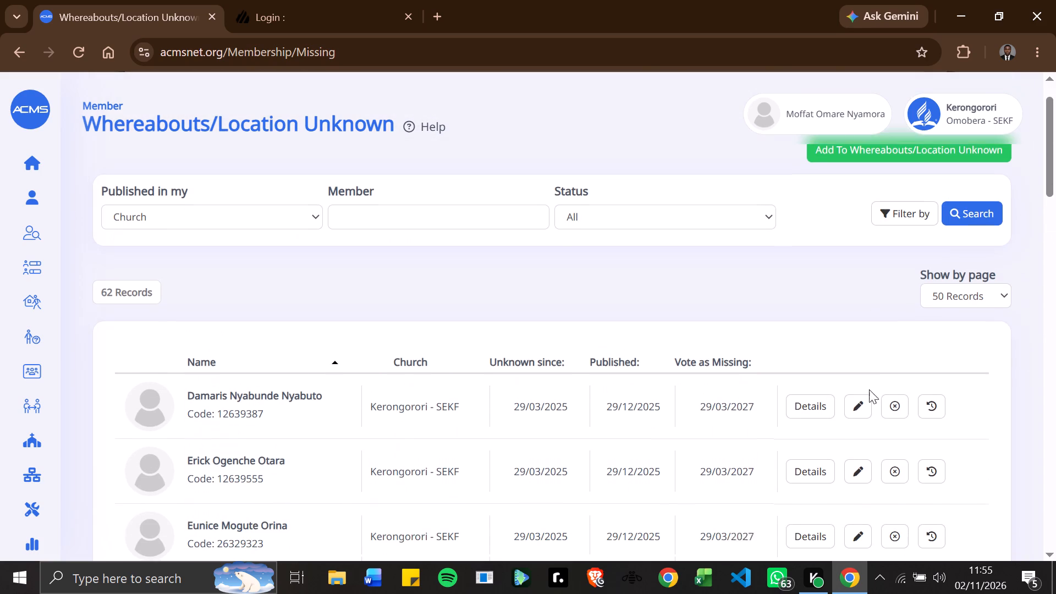
left_click(862, 406)
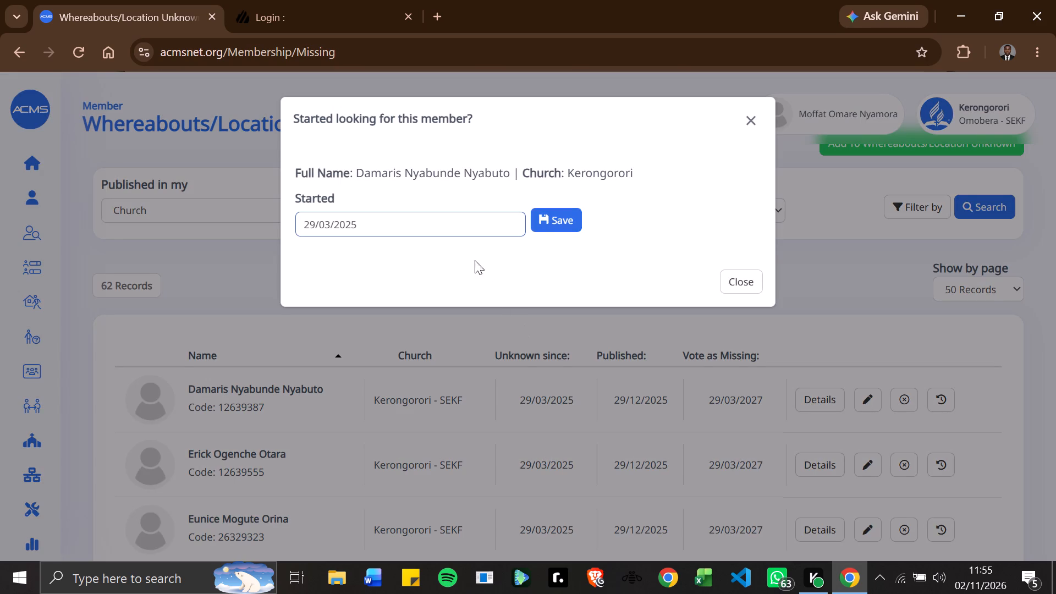
left_click(361, 221)
left_click(344, 221)
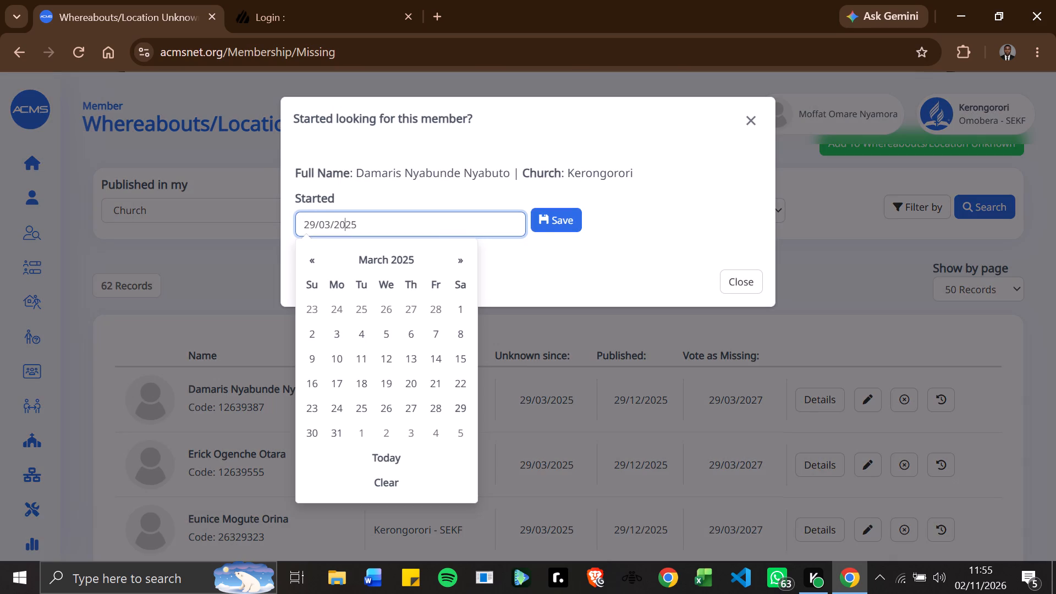
left_click(364, 224)
key("BackSpace")
key("2")
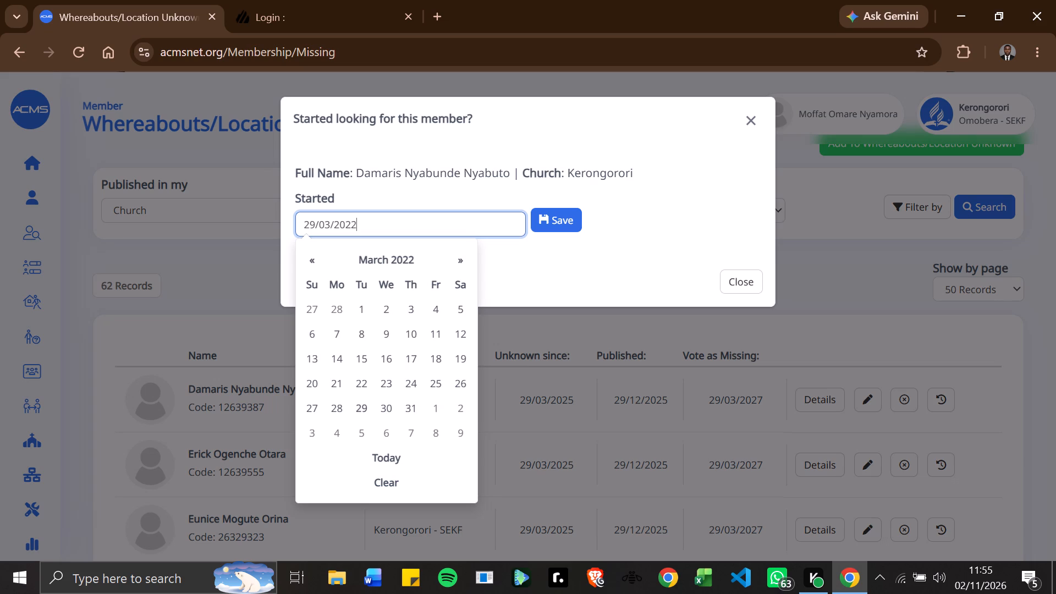
key("Return")
key("Return")
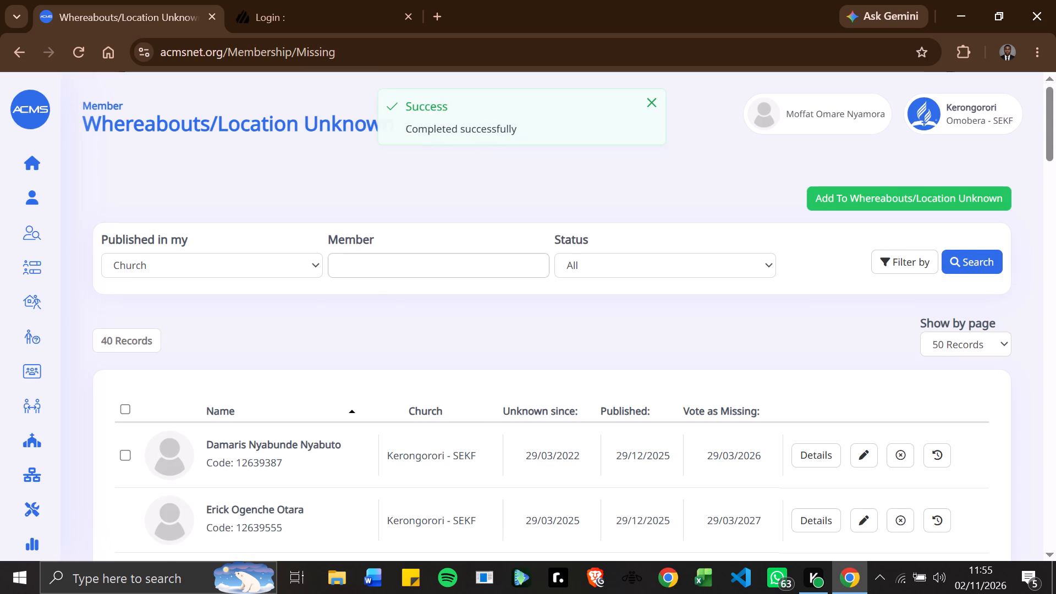
Change the Started date of Erick, the member listed between Damaris and Eunice, to 29/03/2022 and save it.
scroll(721, 455, "down", 1)
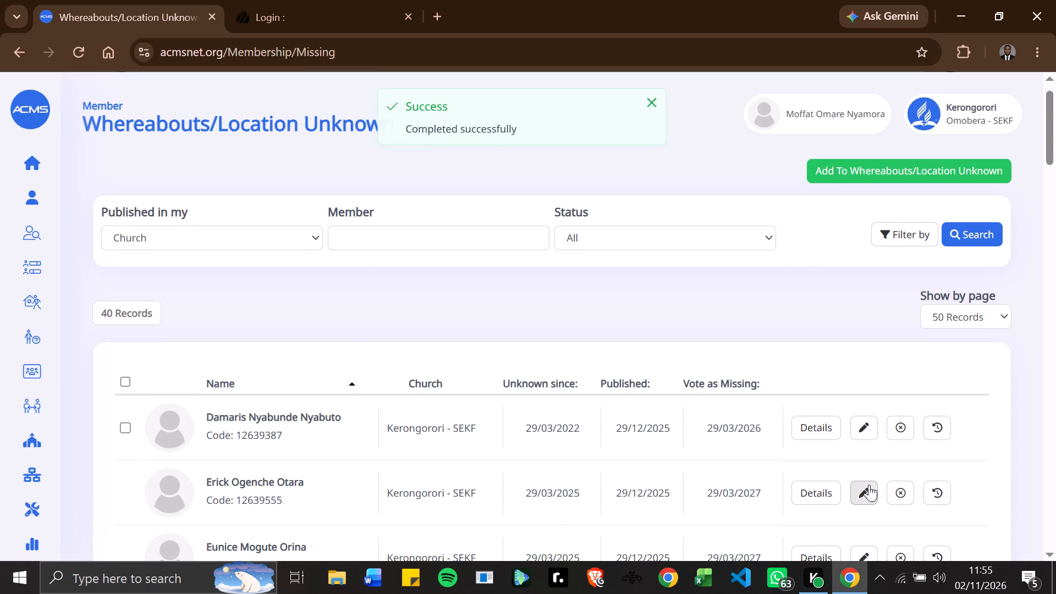
left_click(869, 485)
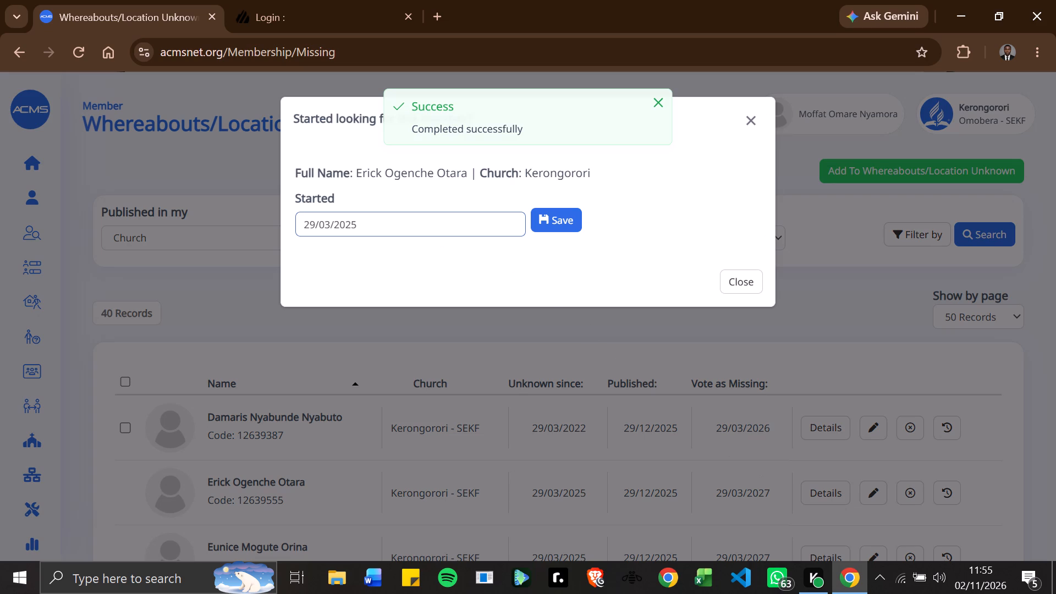
left_click(346, 221)
left_click(355, 221)
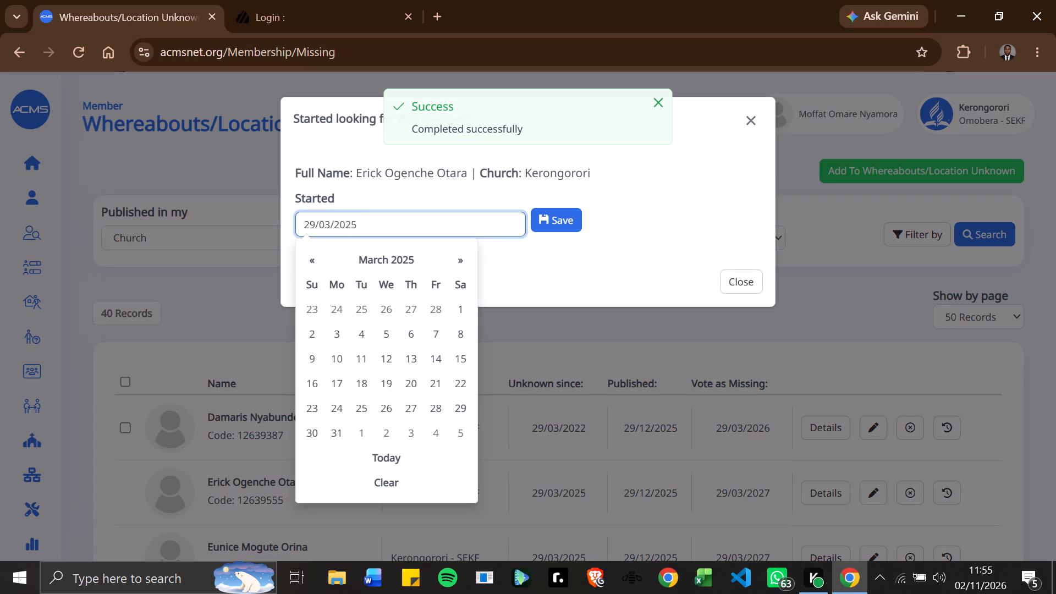
key("BackSpace")
key("2")
key("Return")
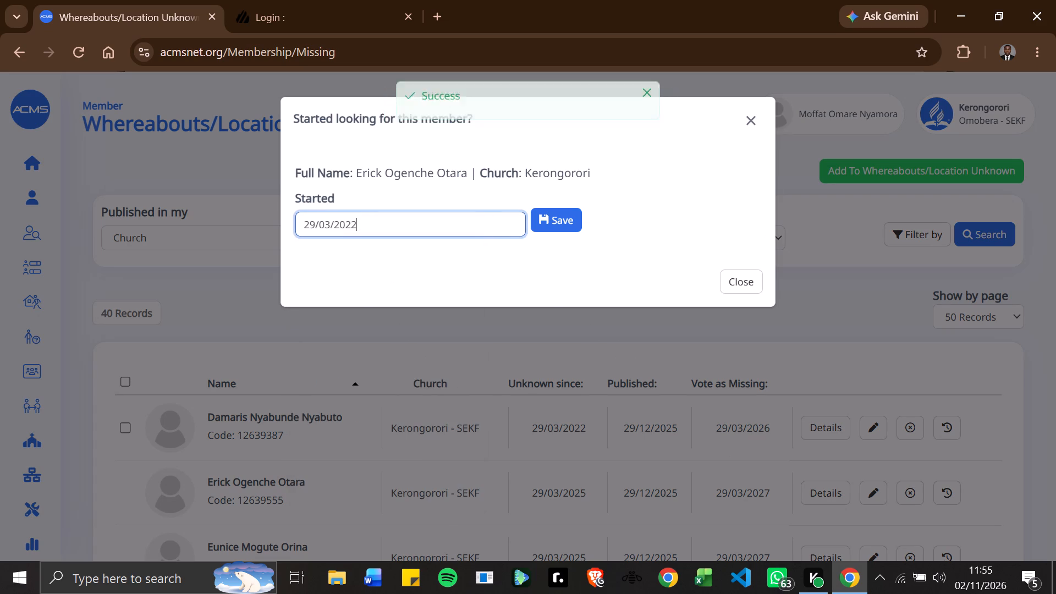
key("Return")
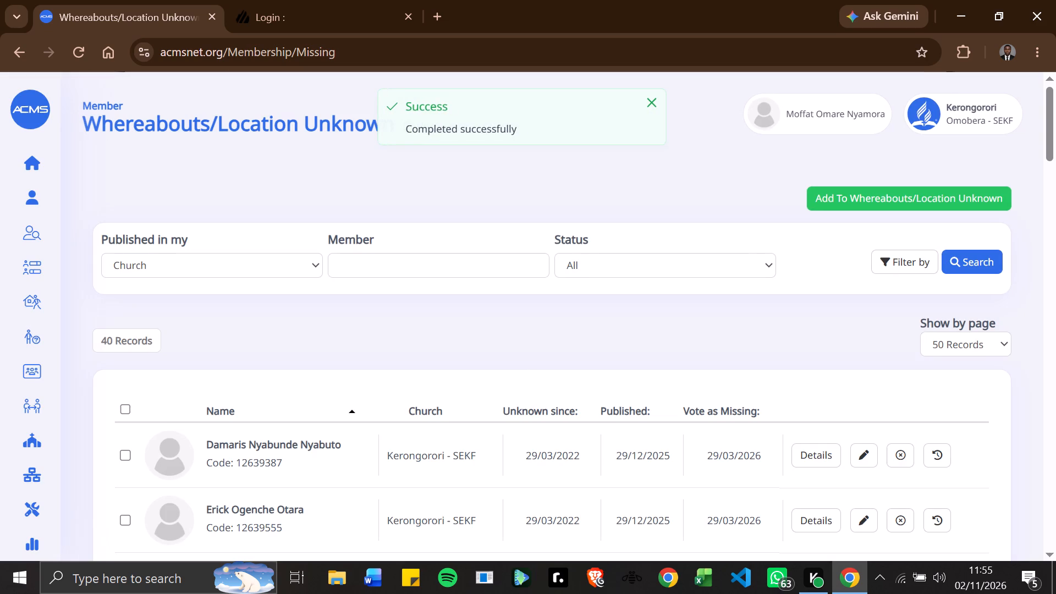
Change the Started date of Hellen, the member listed between Grace and James, to 29/03/2022 and save it.
scroll(548, 403, "down", 18)
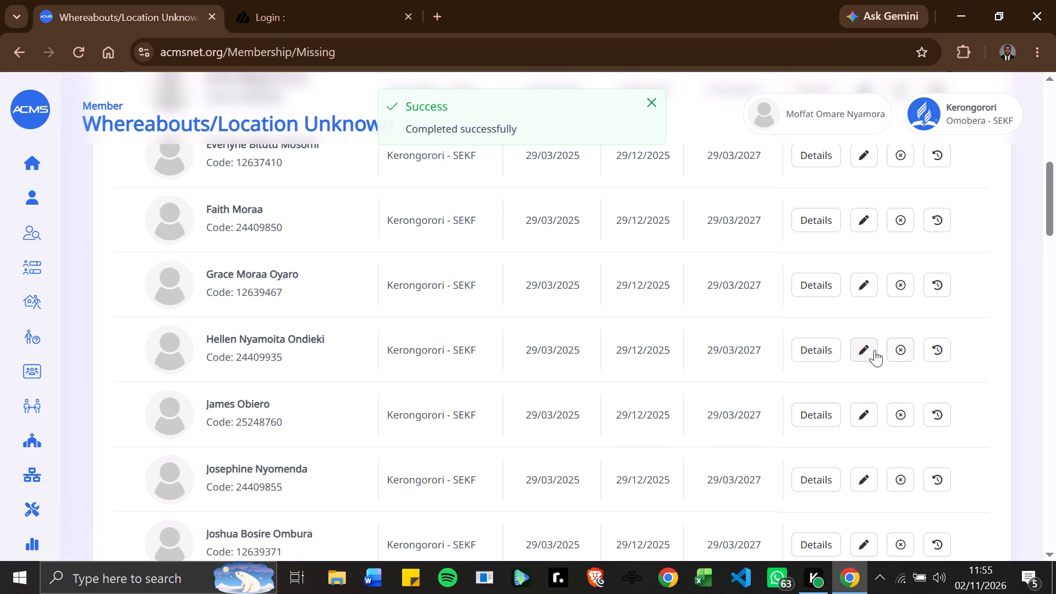
left_click(872, 349)
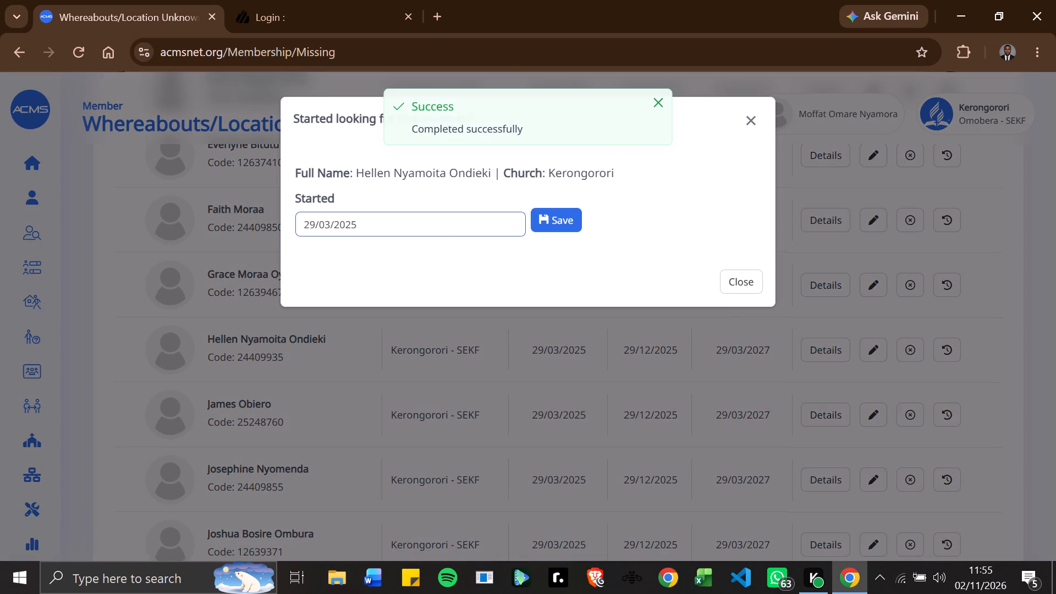
left_click(428, 225)
left_click(372, 221)
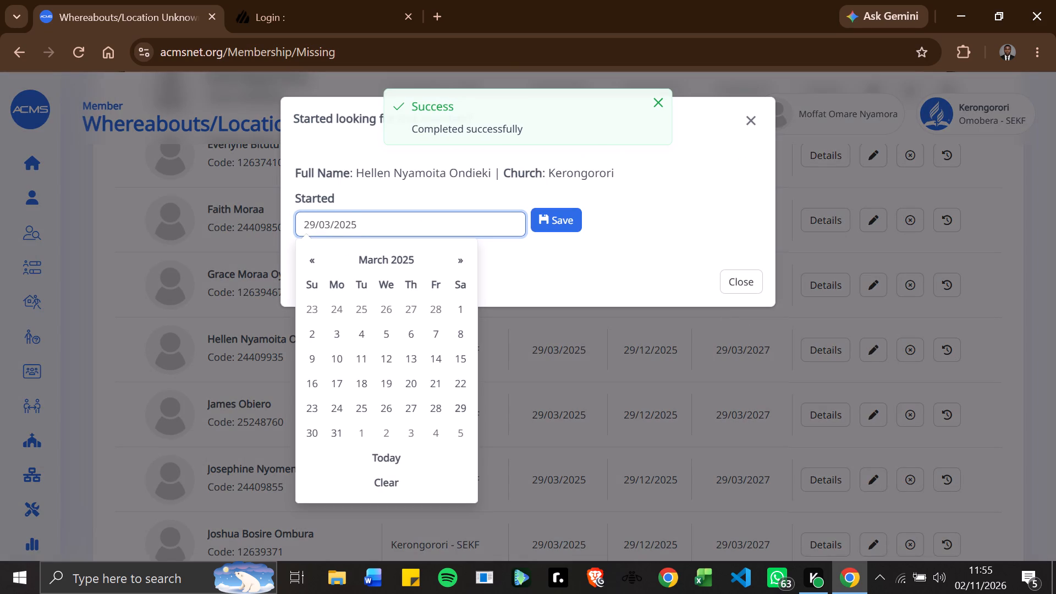
key("BackSpace")
key("2")
key("Return")
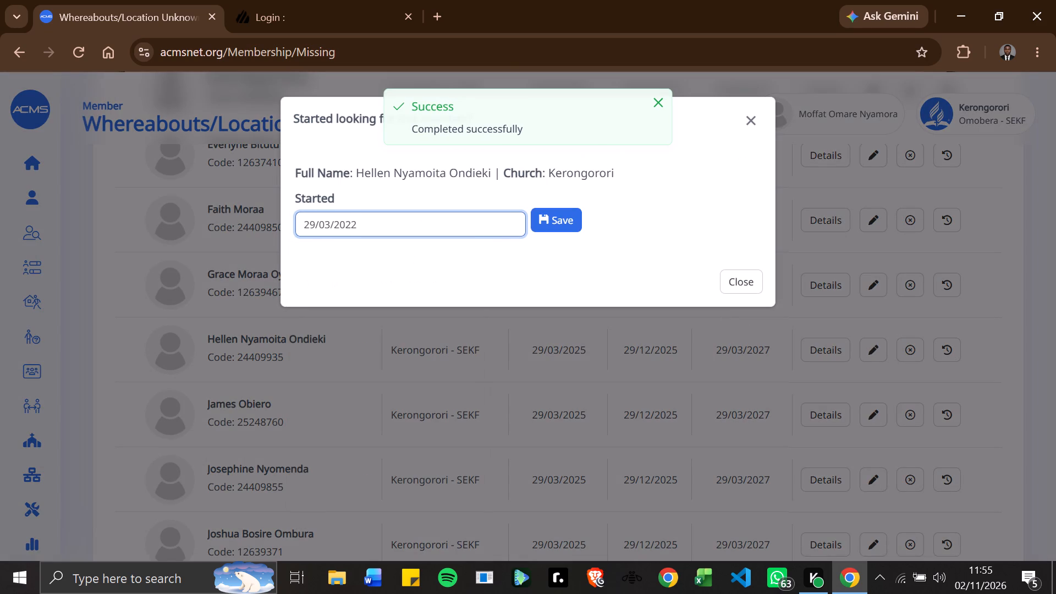
key("Return")
Change the Started date of Faith, the member listed between Everlyne and Grace, to 29/03/2022 and save it.
scroll(574, 439, "down", 10)
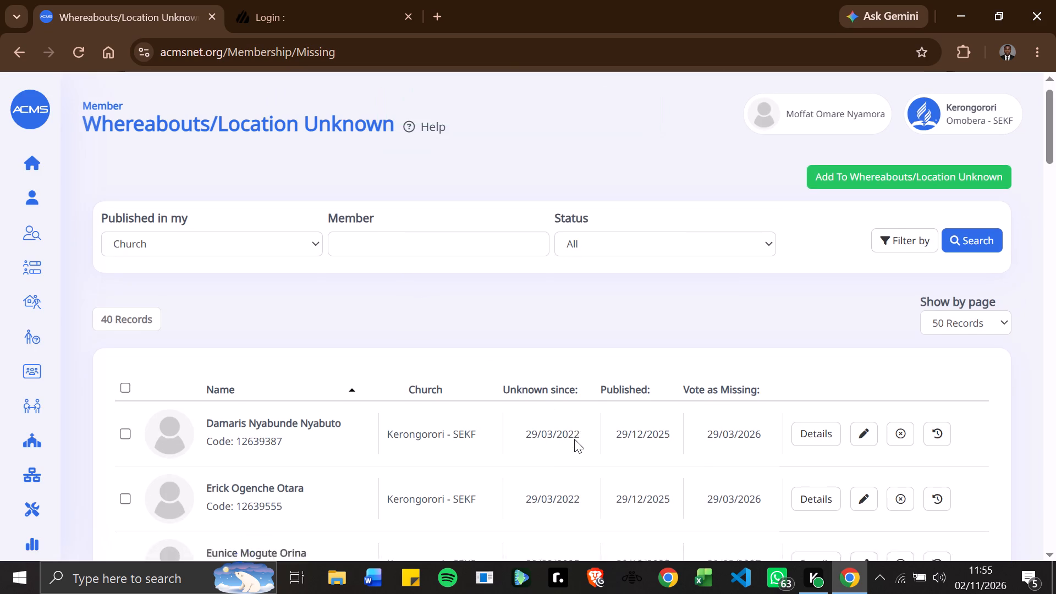
scroll(574, 439, "down", 2)
left_click(866, 390)
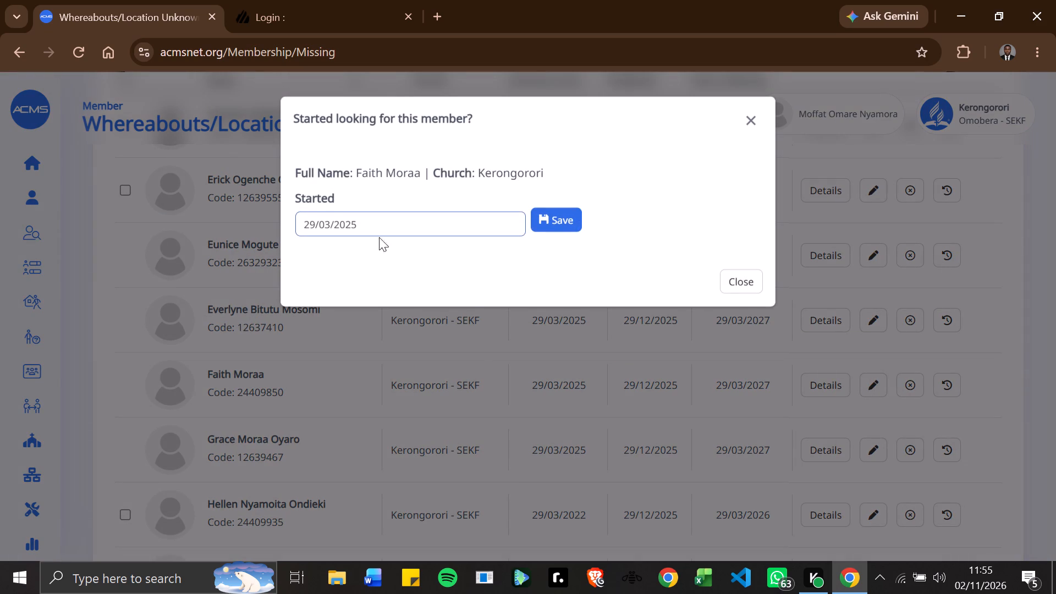
left_click(368, 224)
double_click(368, 224)
left_click(368, 224)
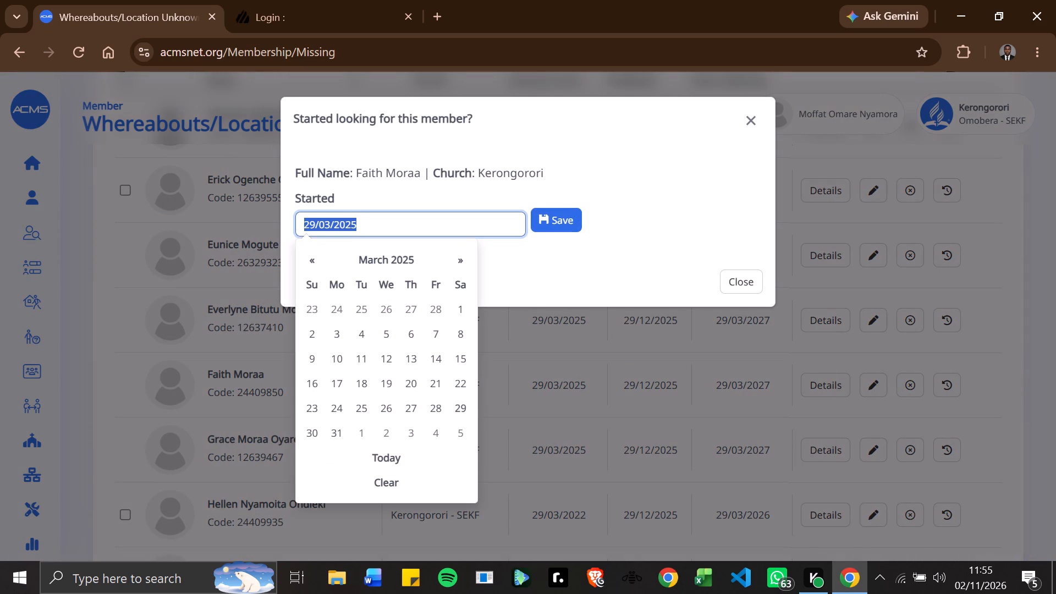
left_click(355, 225)
key("BackSpace")
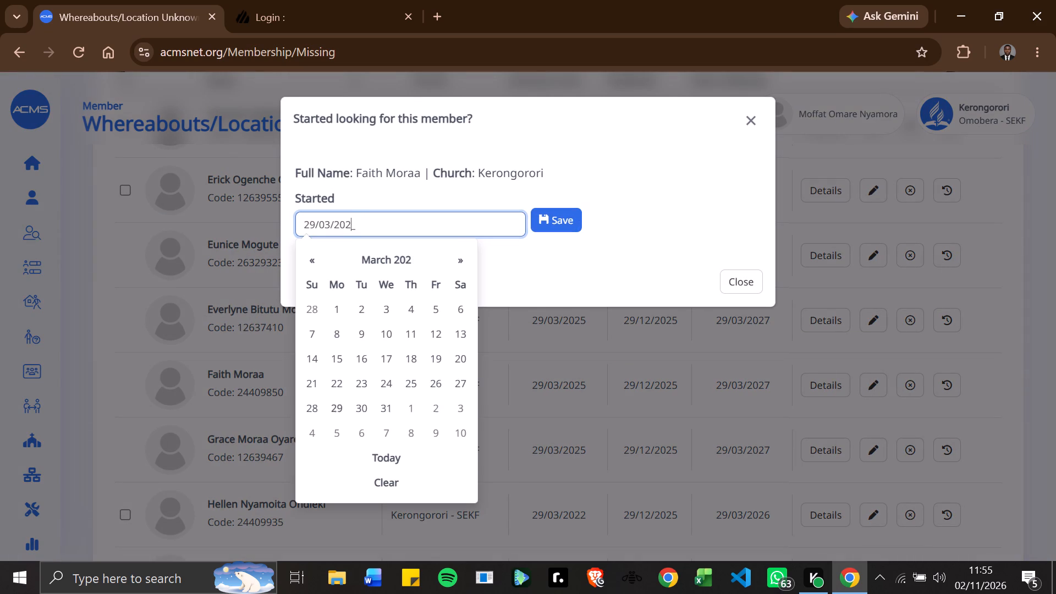
key("2")
key("Return")
key("Return")
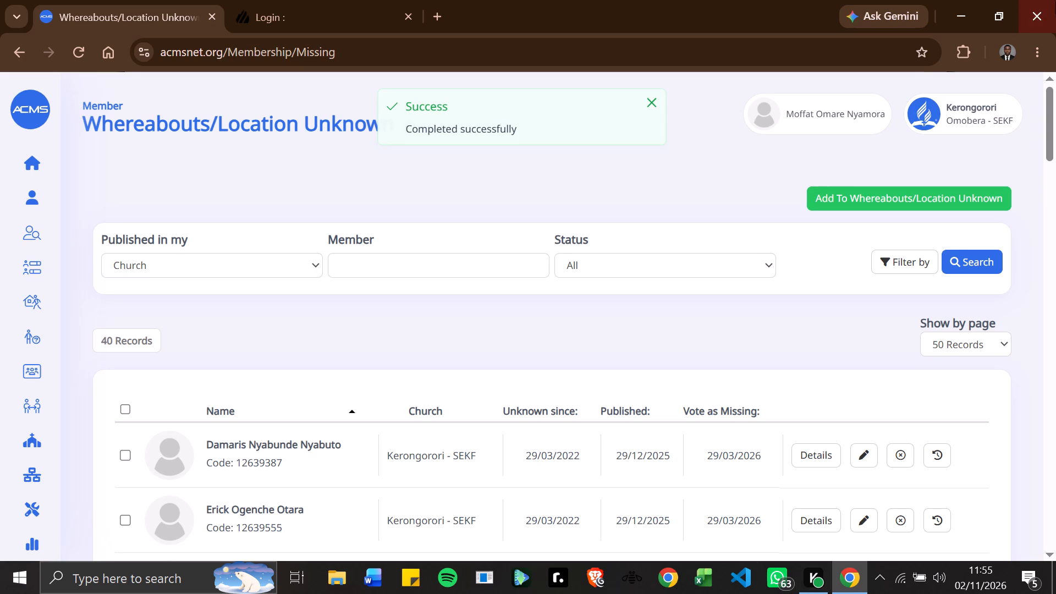
left_click(710, 342)
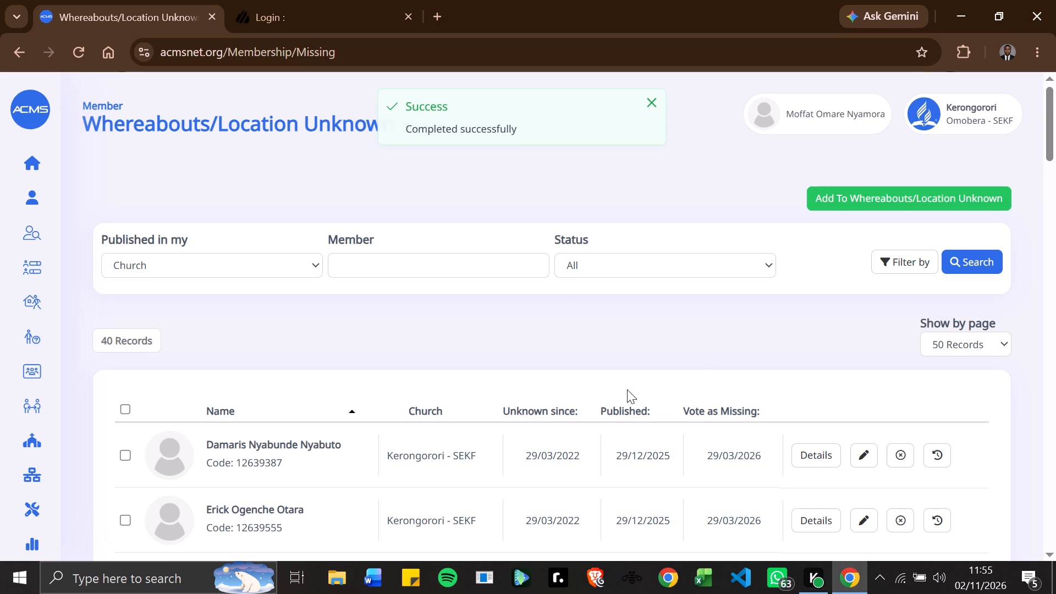
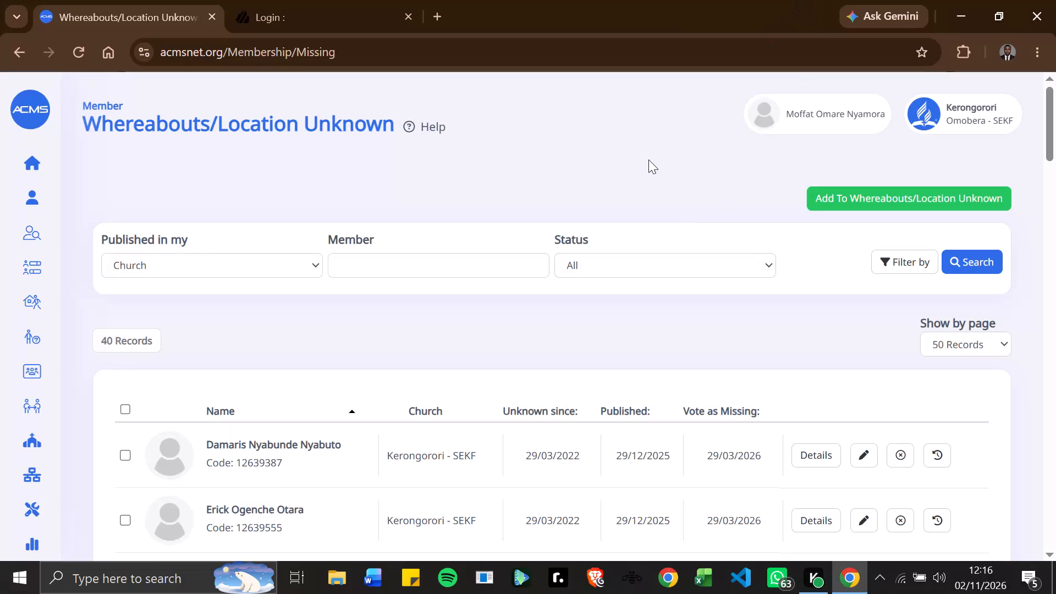
Change the Started date of Grace, the member listed between Faith and Hellen, to 29/03/2022 and save it.
left_click(647, 159)
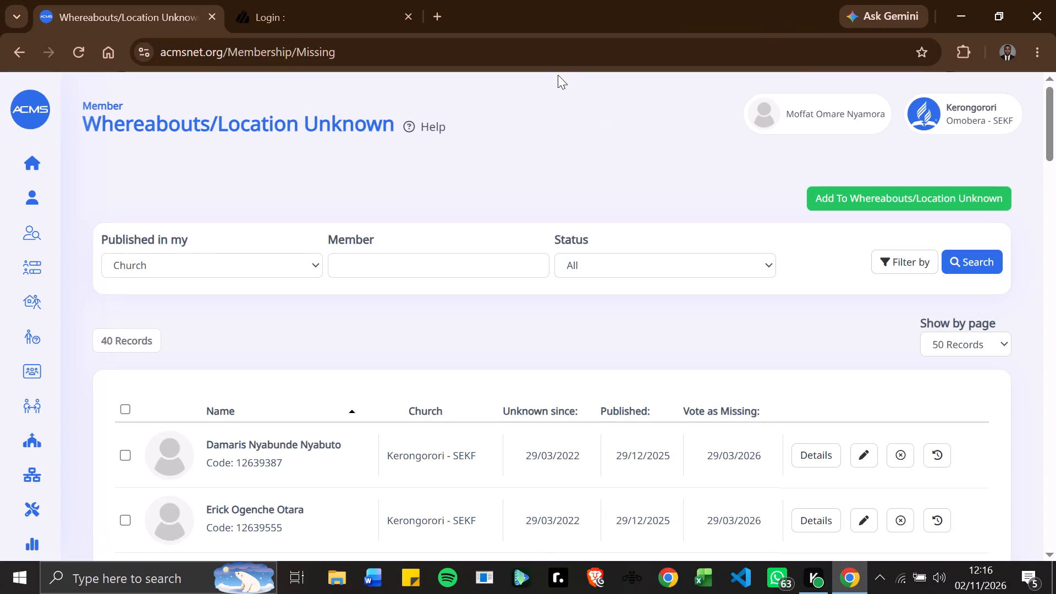
scroll(493, 340, "down", 10)
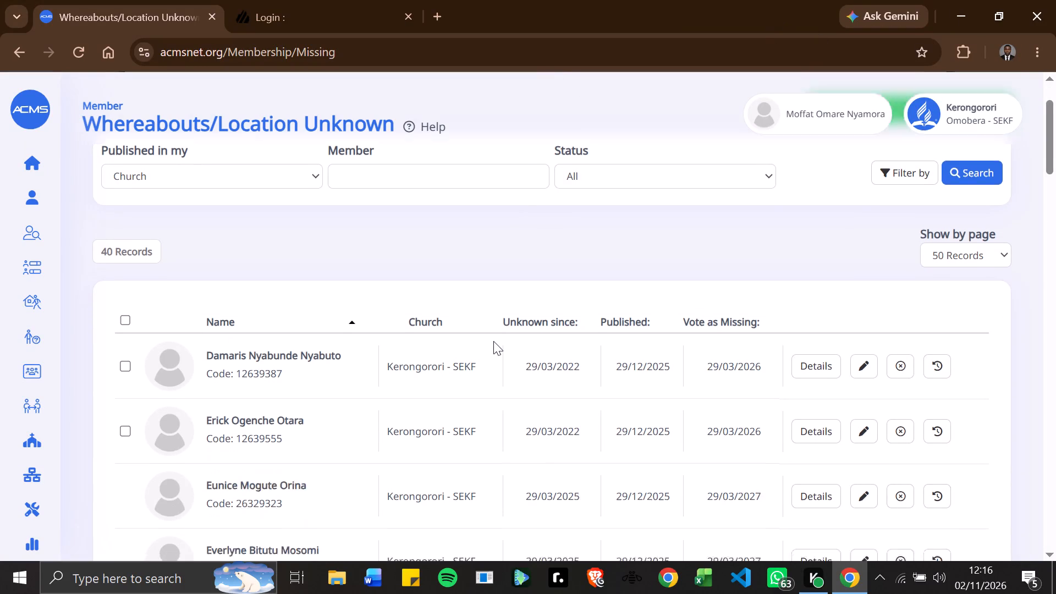
scroll(493, 341, "down", 8)
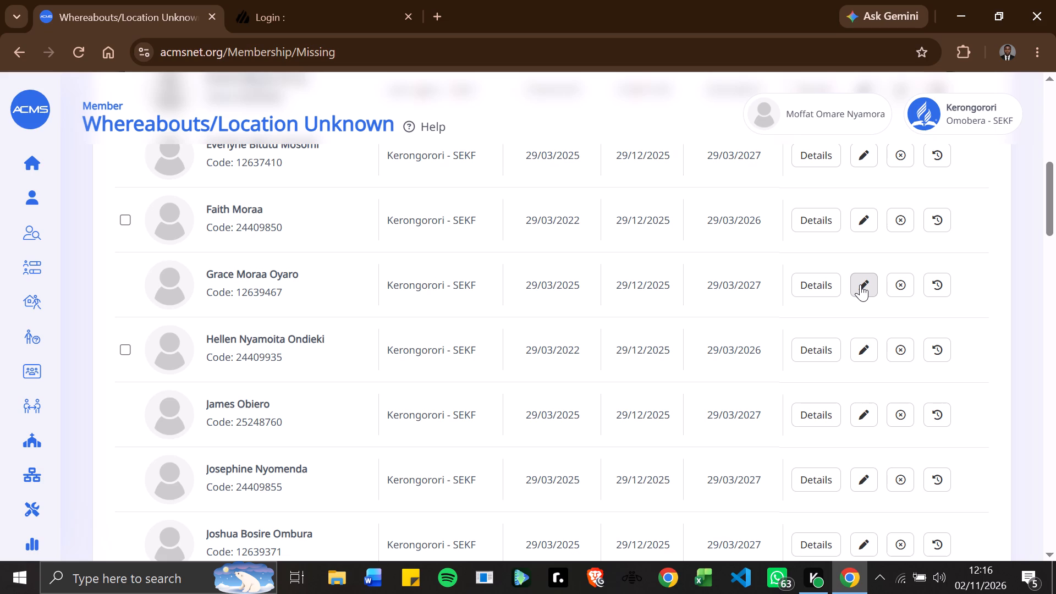
left_click(860, 284)
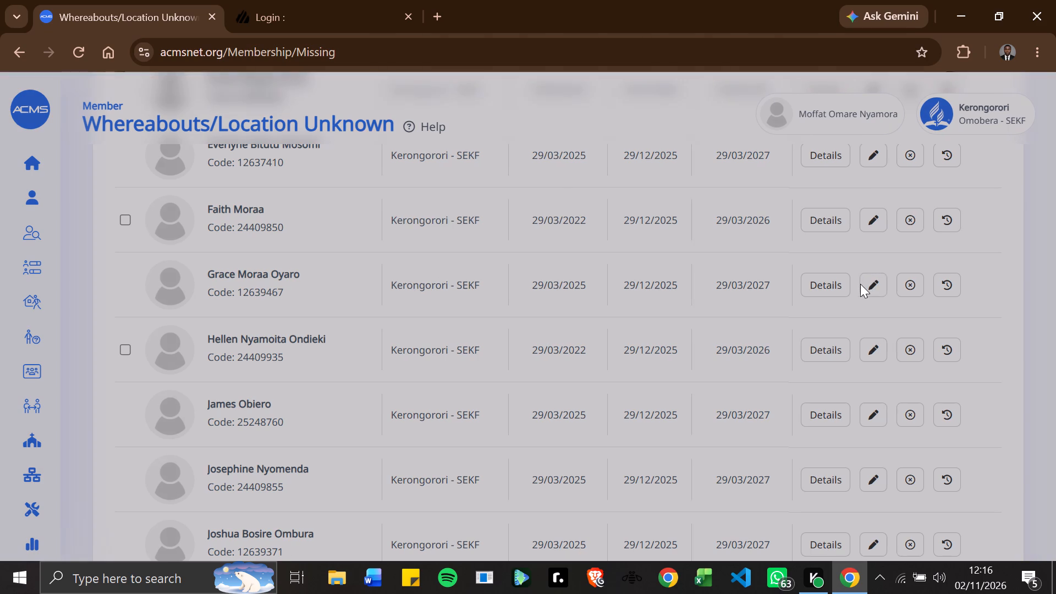
left_click(343, 222)
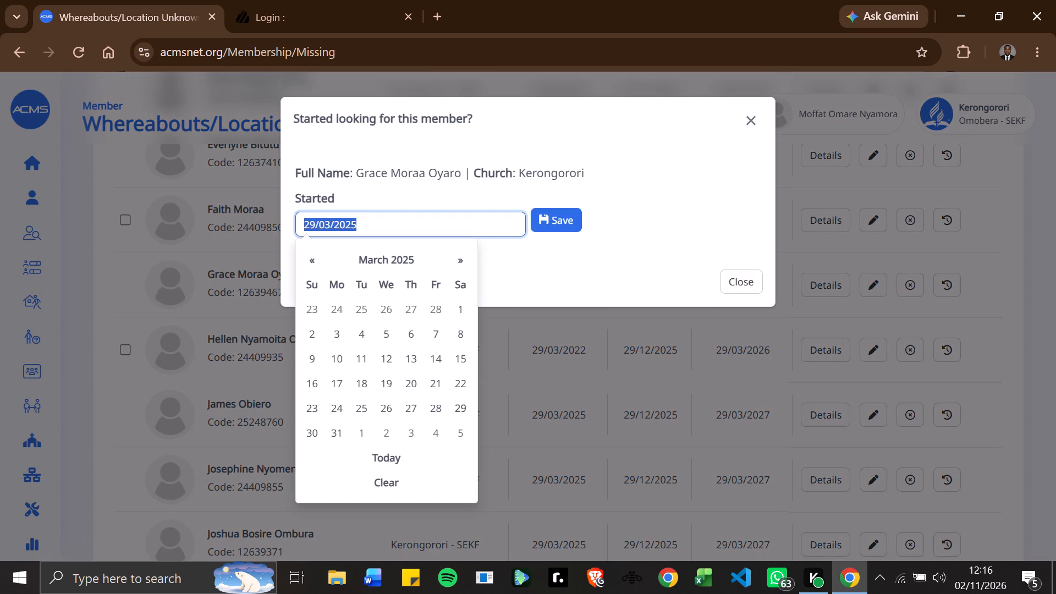
left_click(354, 223)
key("BackSpace")
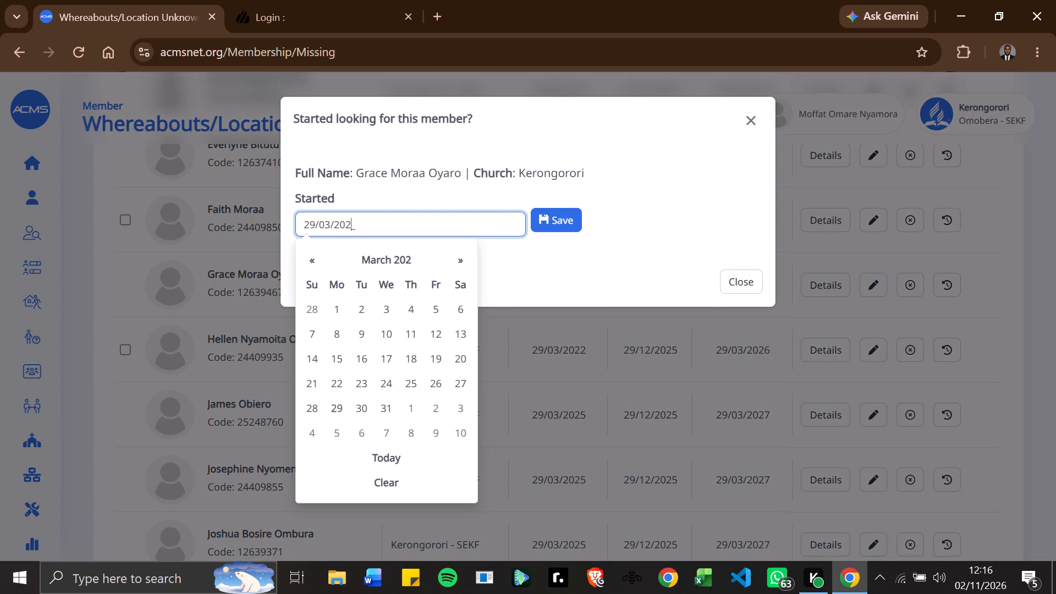
key("2")
key("Return")
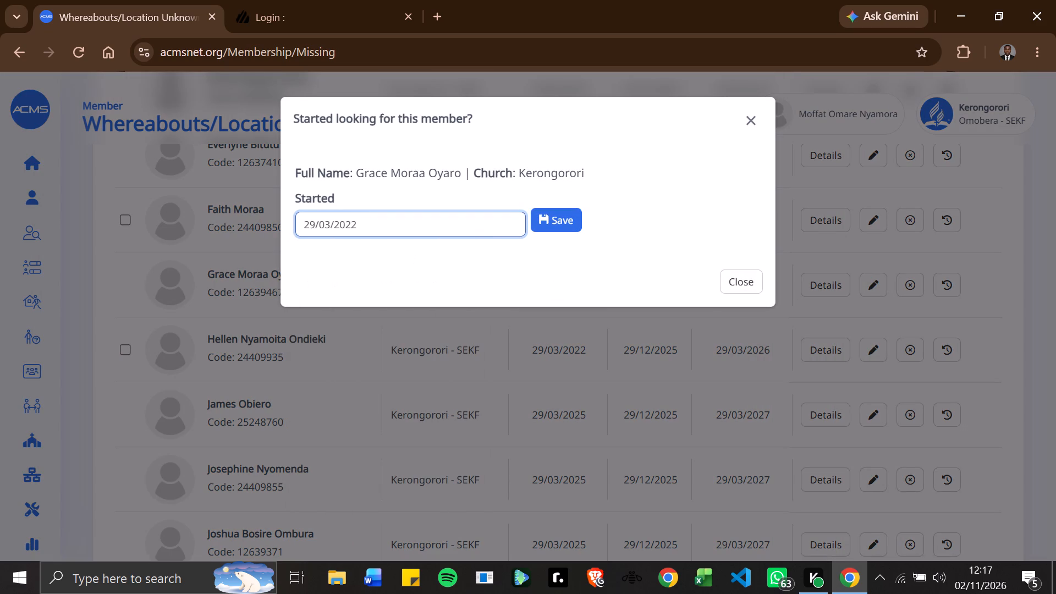
key("Return")
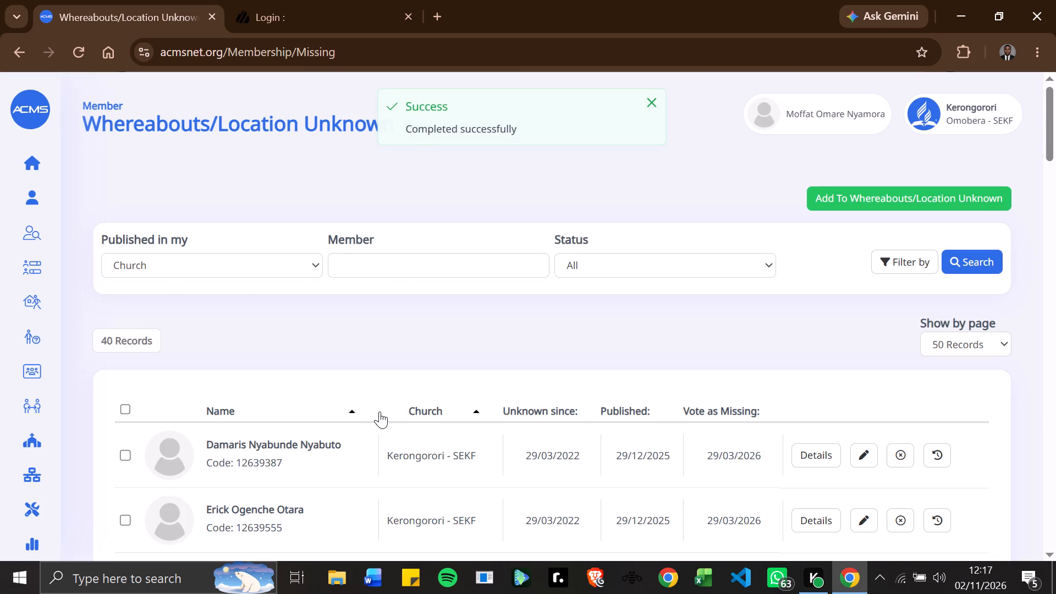
Change the Started date of James, the member listed between Hellen and Josephine, to 29/03/2022 and save it.
key("Page_Down")
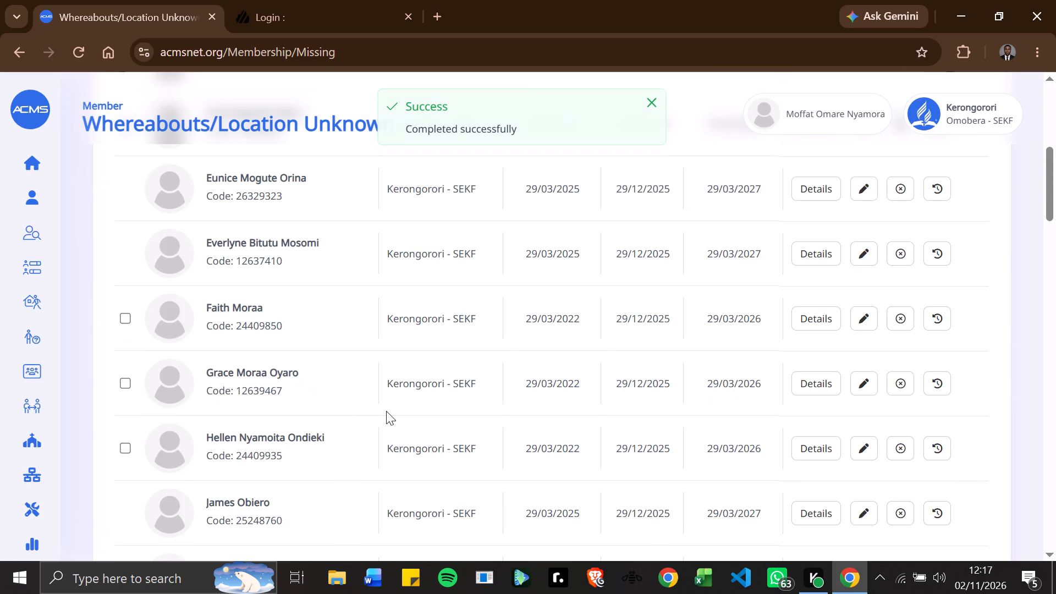
left_click(853, 479)
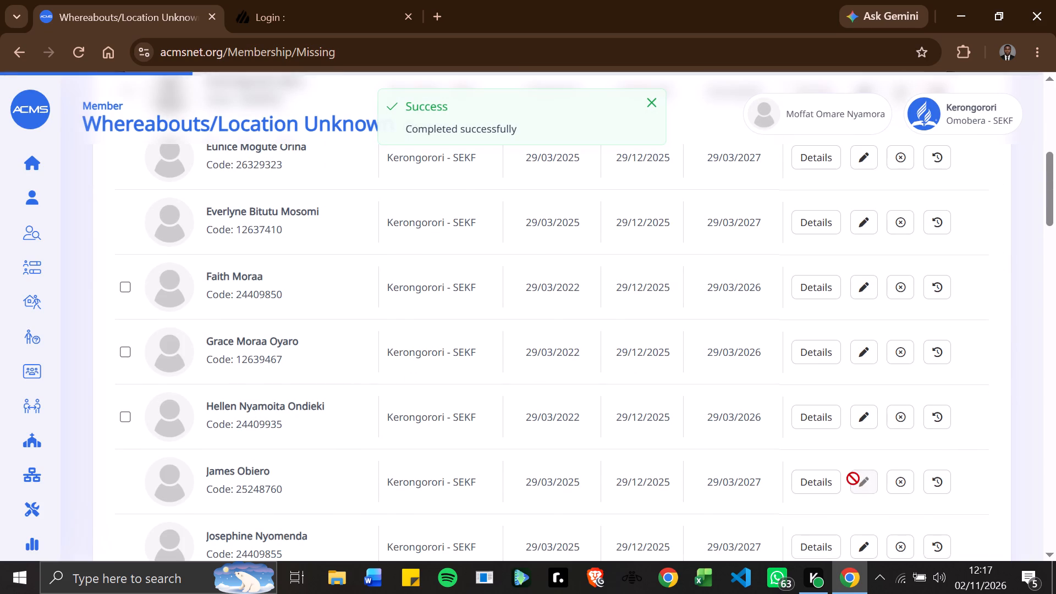
left_click(377, 224)
left_click(377, 224)
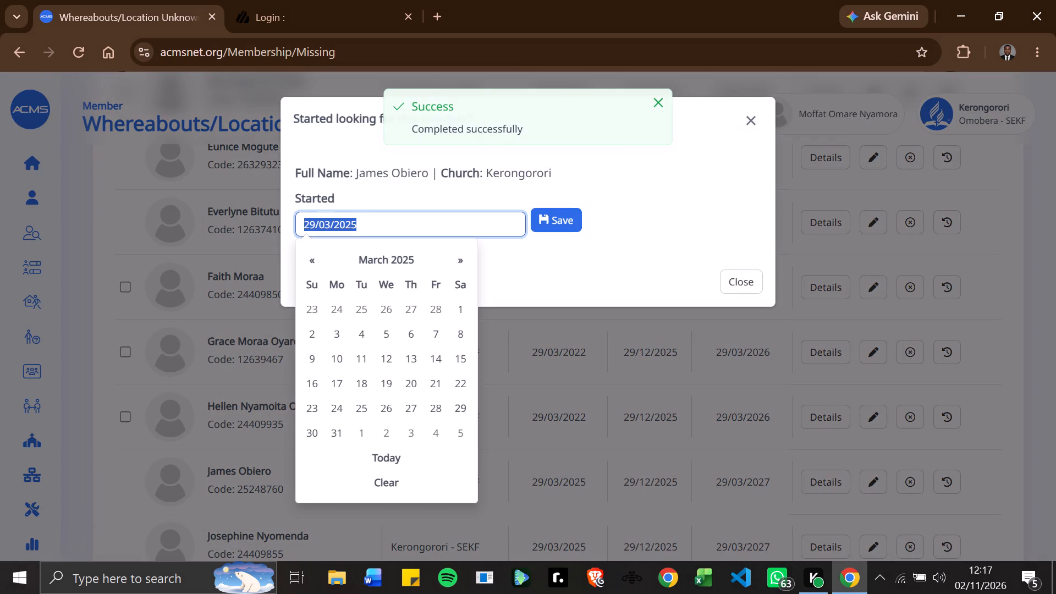
left_click(353, 223)
left_click(356, 222)
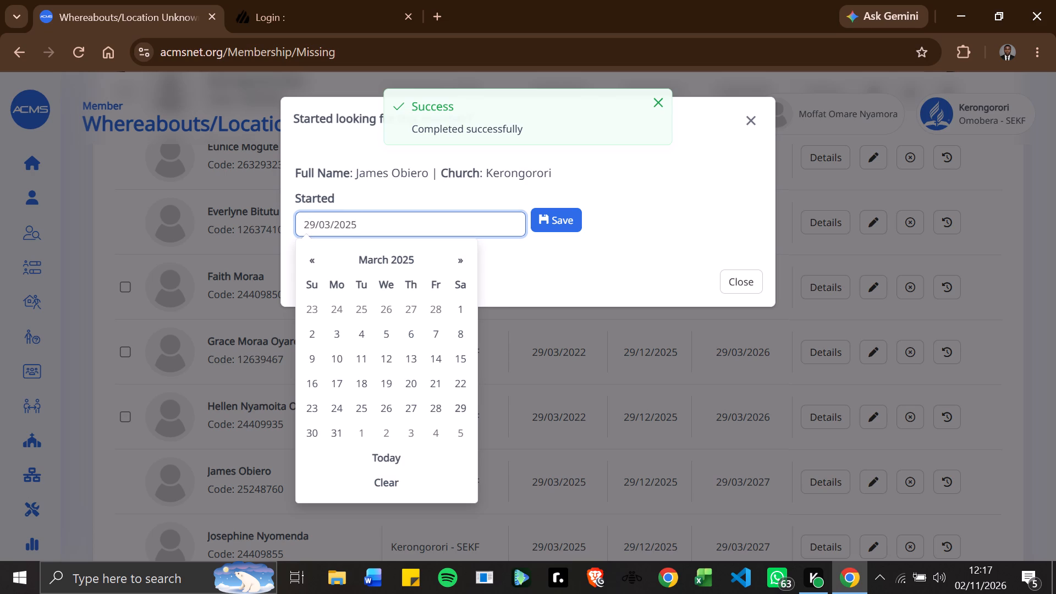
key("BackSpace")
key("2")
key("Return")
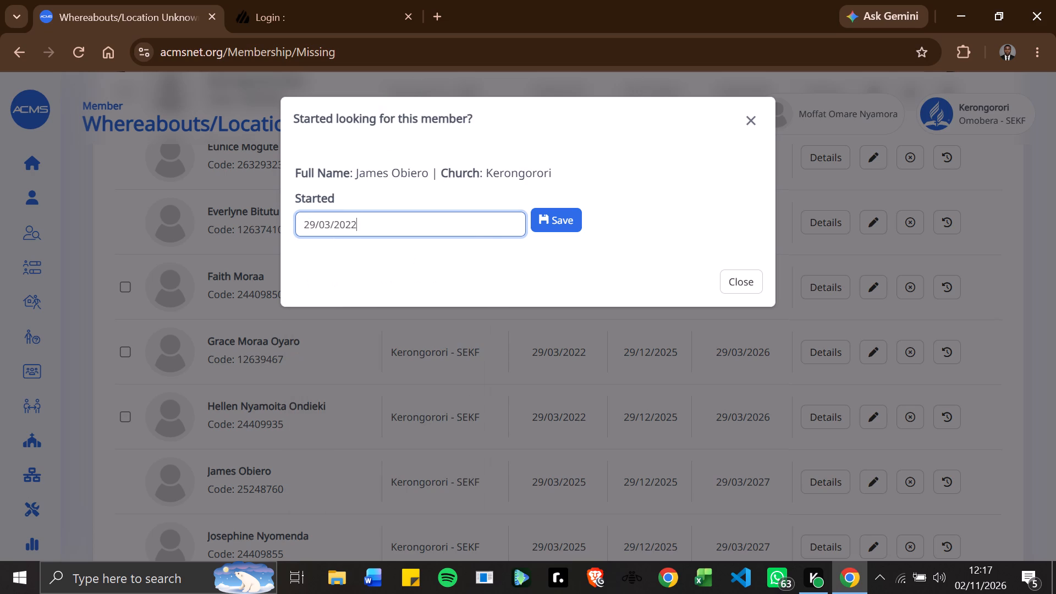
key("Return")
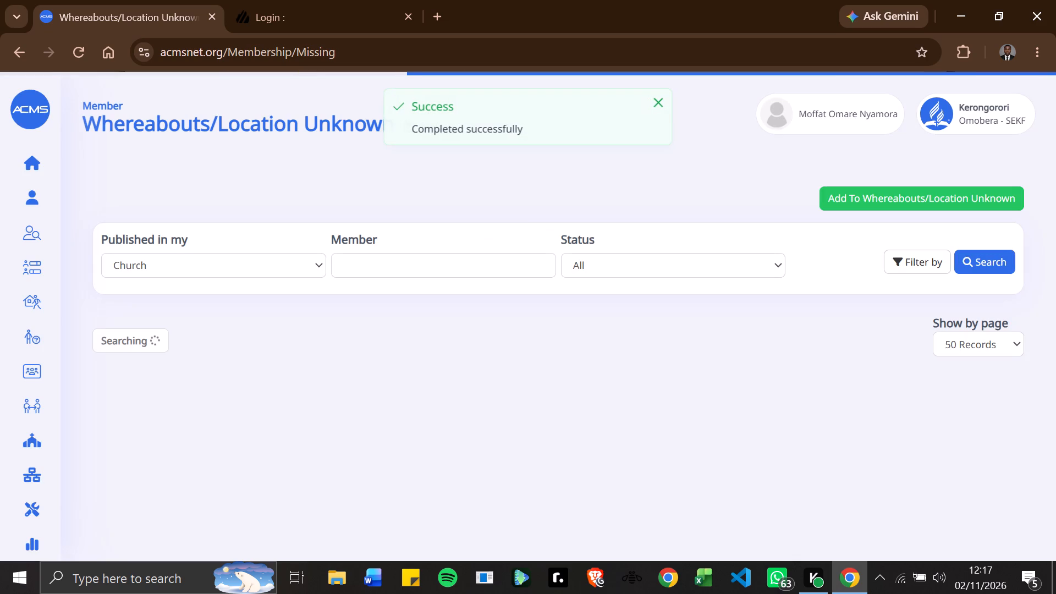
Change the Started date of Everlyne, the member listed between Eunice and Faith, to 29/03/2022 and save it.
key("Page_Down")
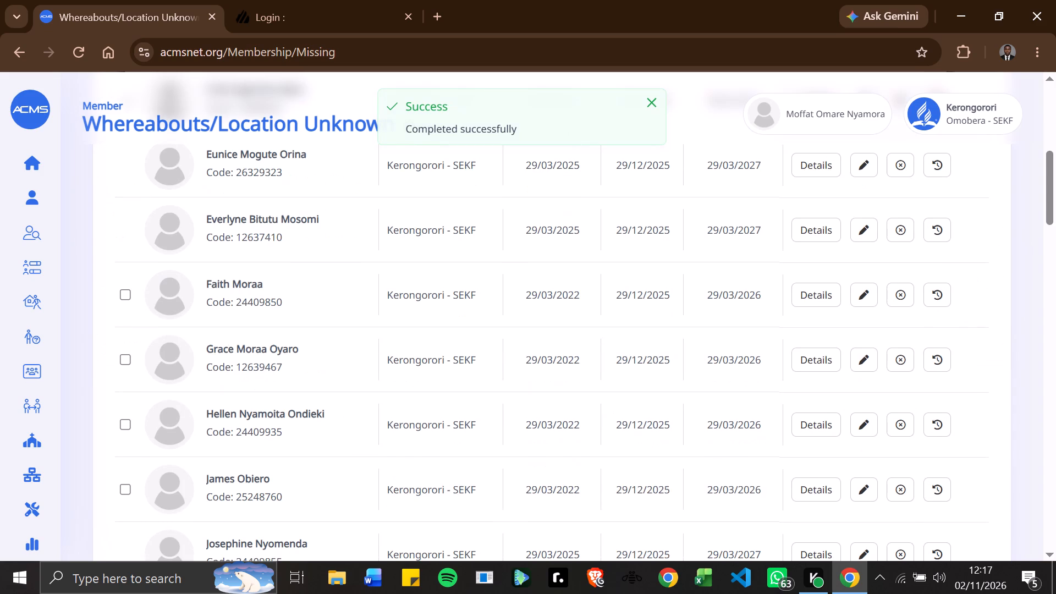
left_click(867, 221)
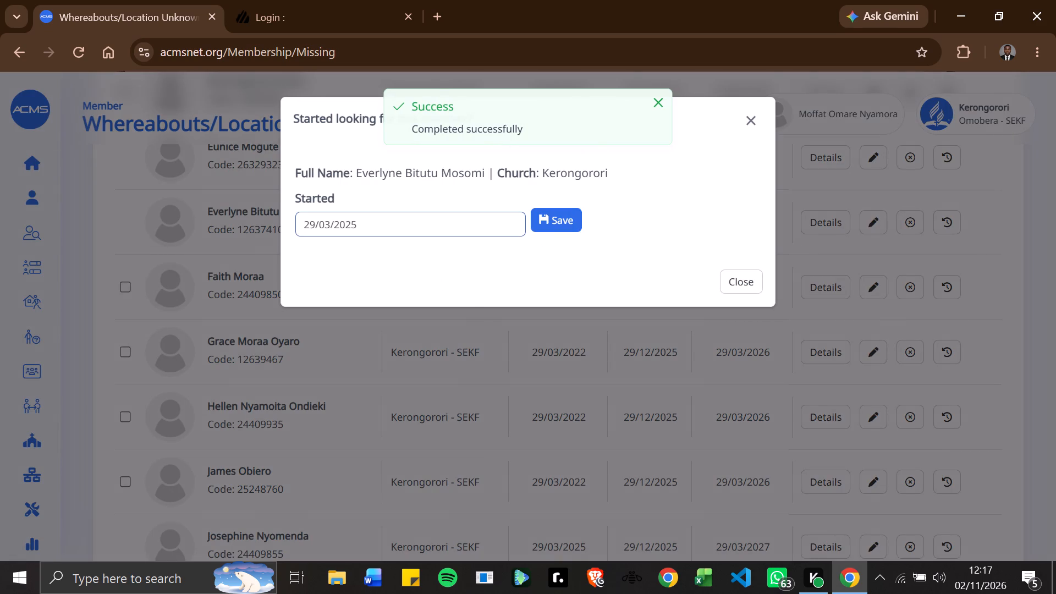
left_click(349, 223)
left_click(353, 222)
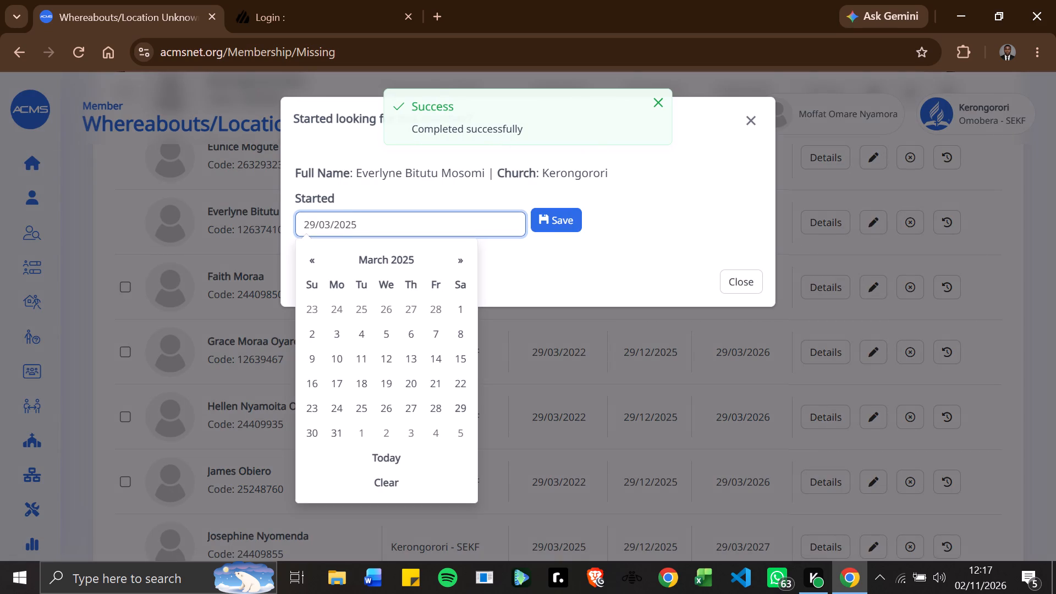
left_click(370, 217)
key("BackSpace")
key("2")
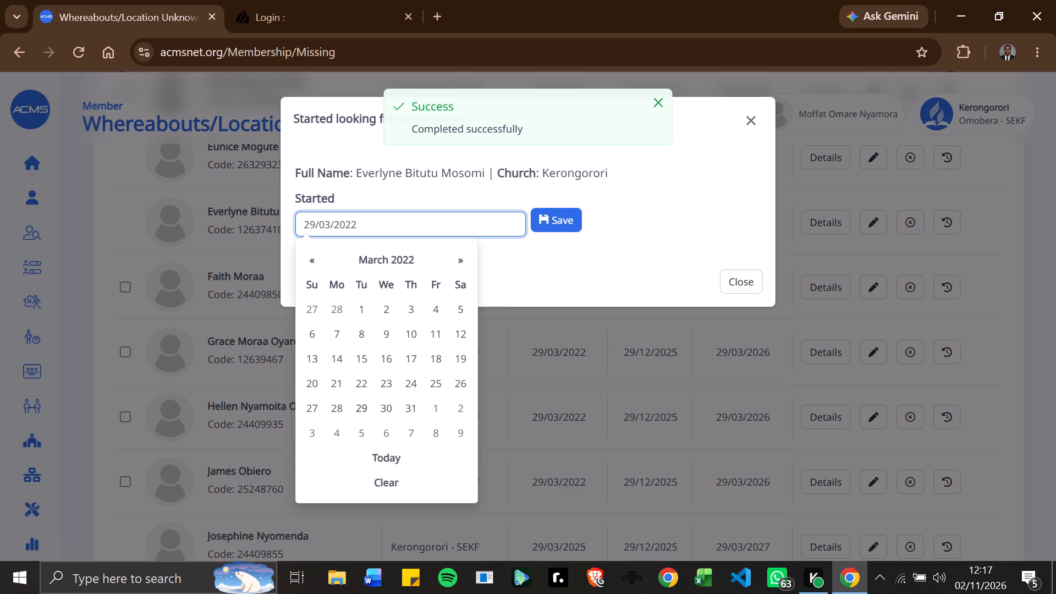
key("Return")
key("Return")
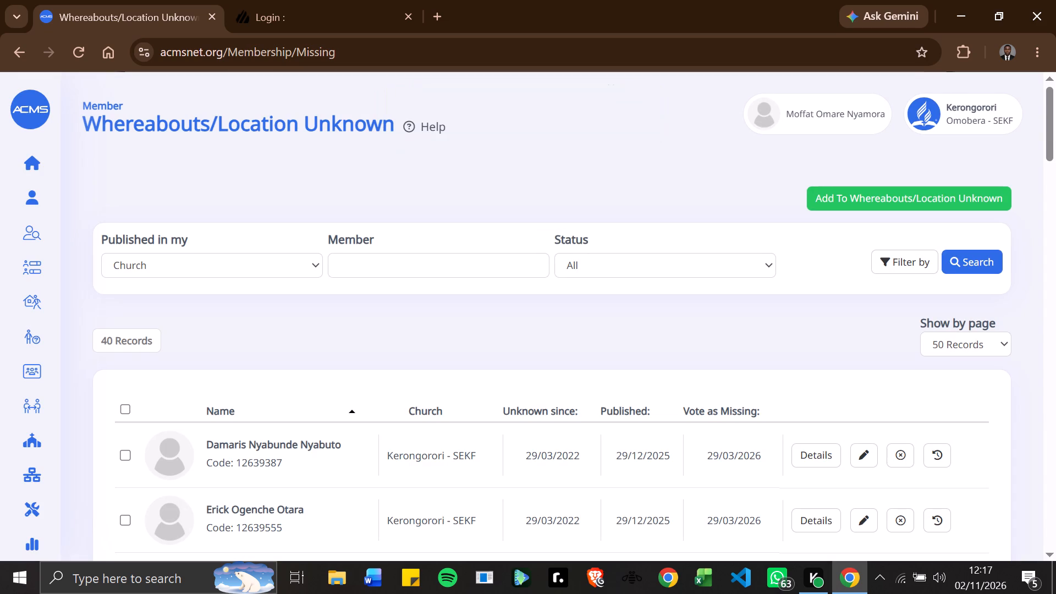
Change the Started date of Lena, the member listed between Julius and Lilian, to 29/03/2022 and save it.
key("Page_Down")
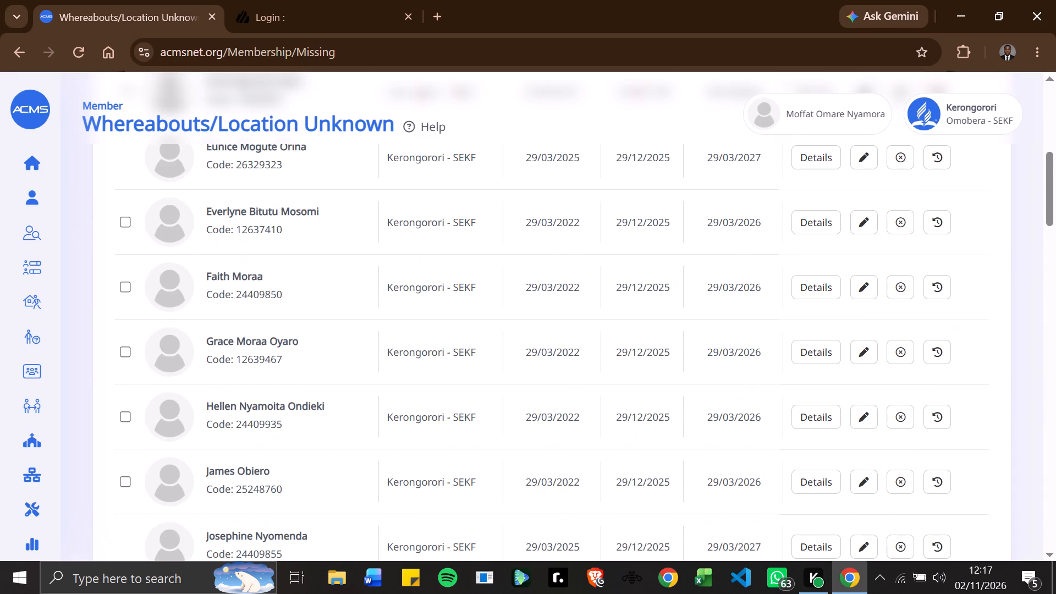
key("Page_Down")
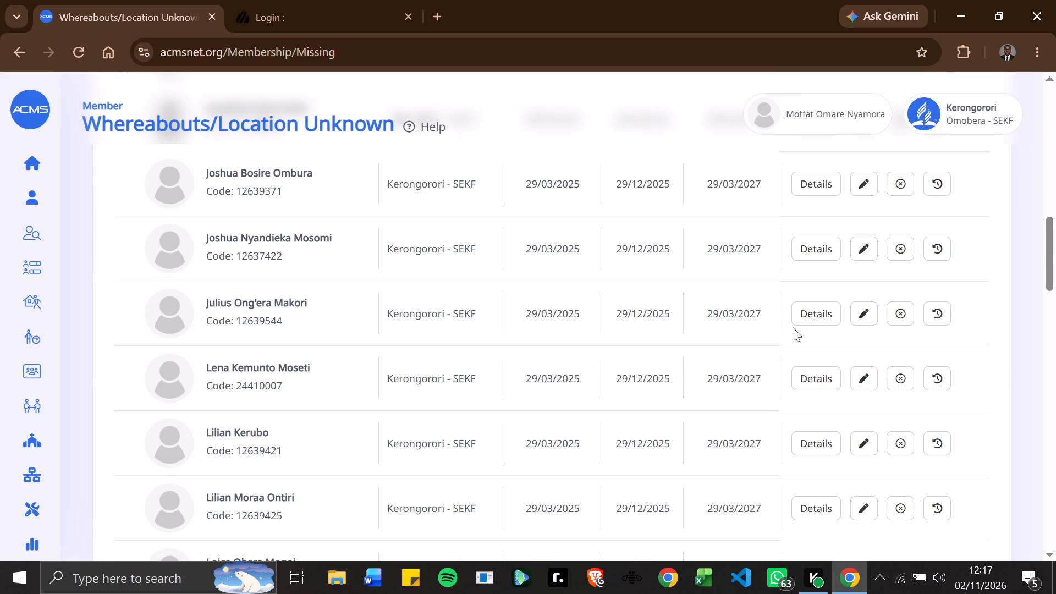
left_click(862, 381)
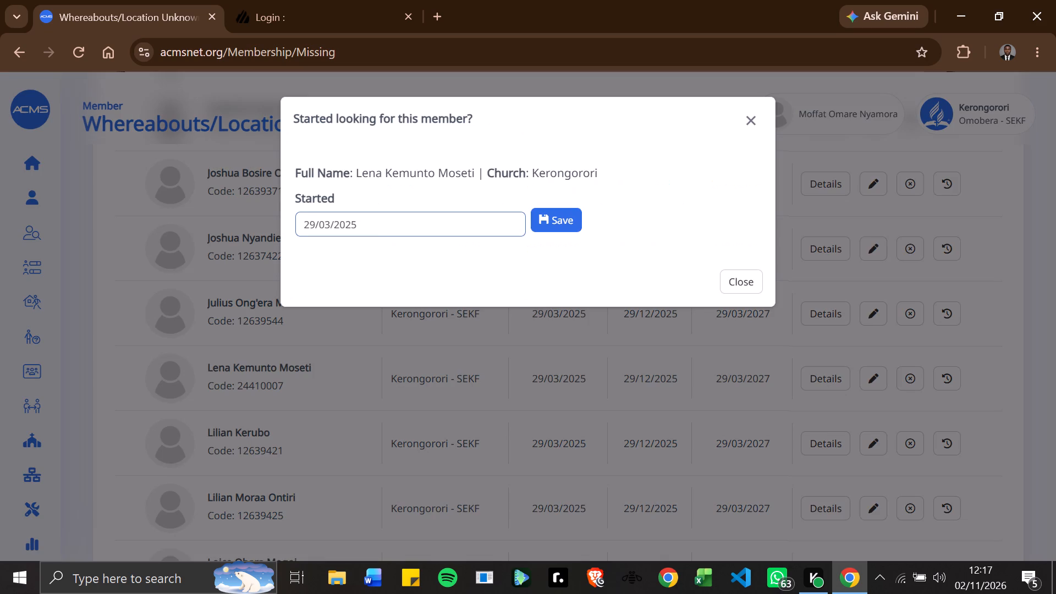
left_click(342, 220)
left_click(361, 220)
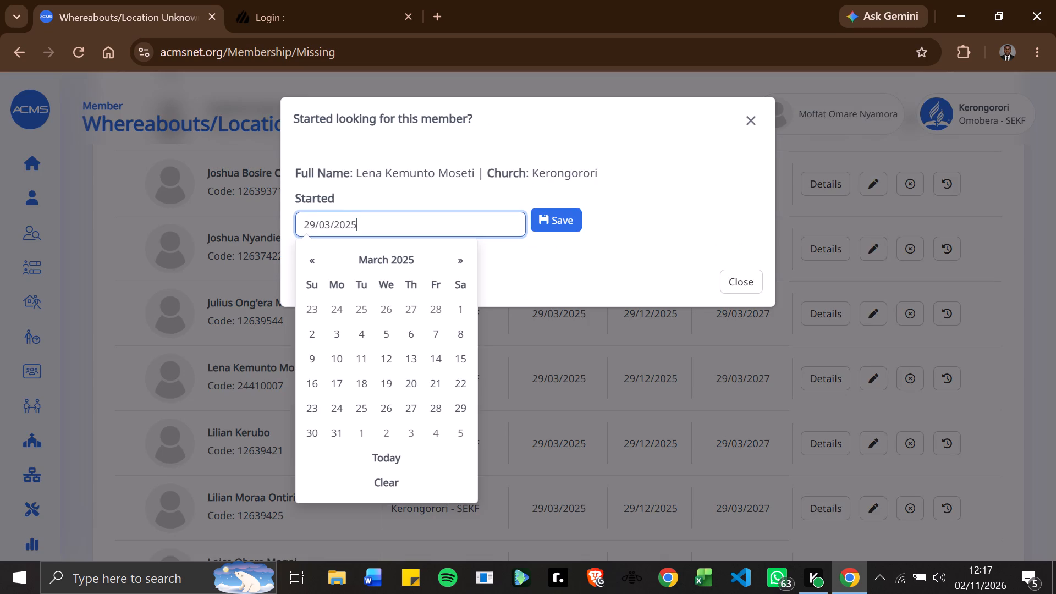
key("BackSpace")
key("2")
key("Return")
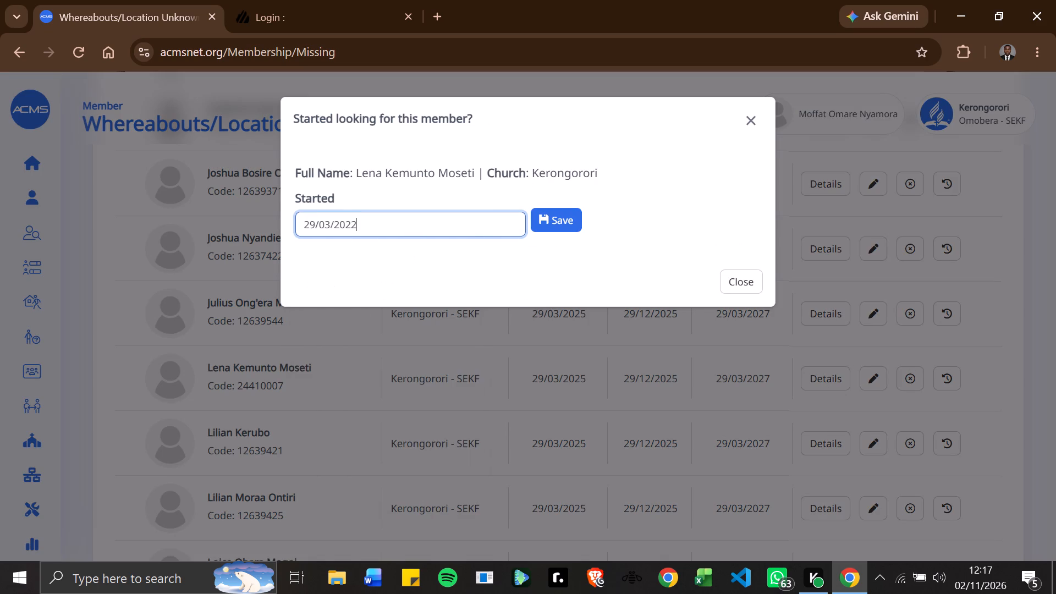
key("Return")
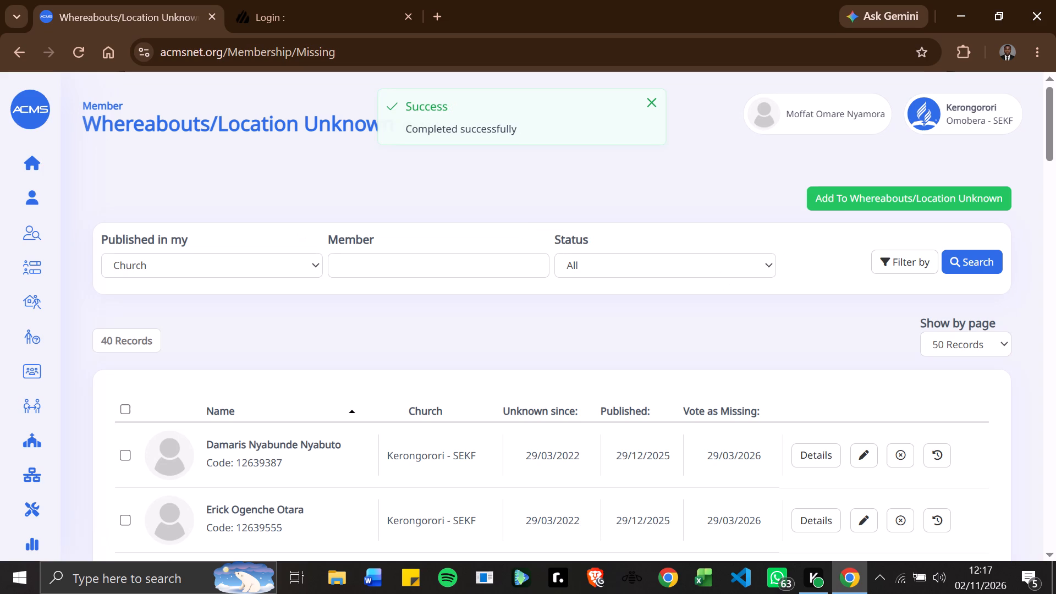
Change the Started date of the second Joshua, the member listed directly above Julius, to 29/03/2022 and save it.
key("Page_Up")
key("Page_Down")
key("Page_Down")
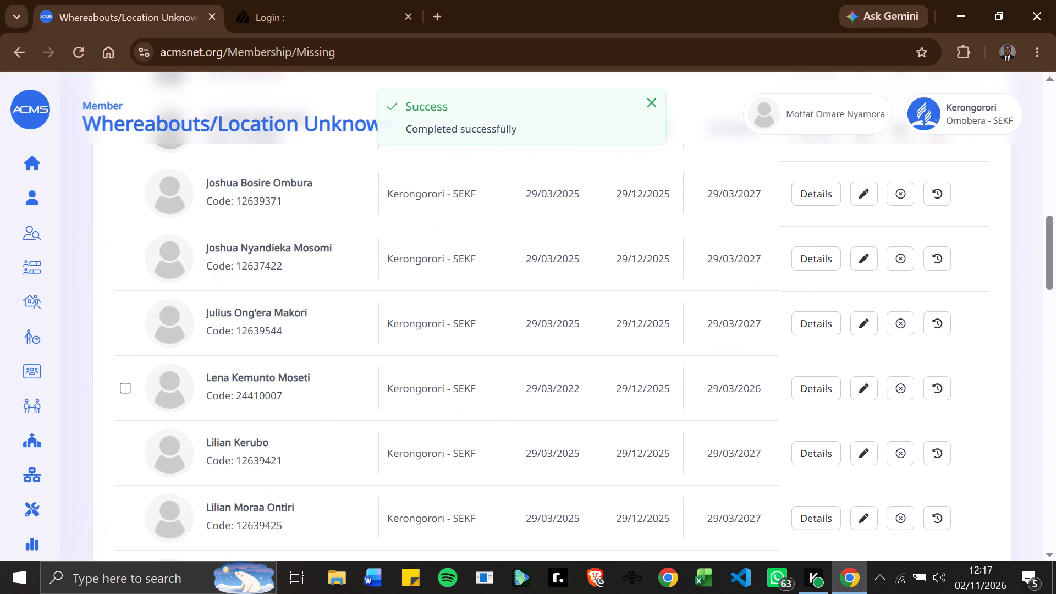
left_click(865, 255)
left_click(403, 224)
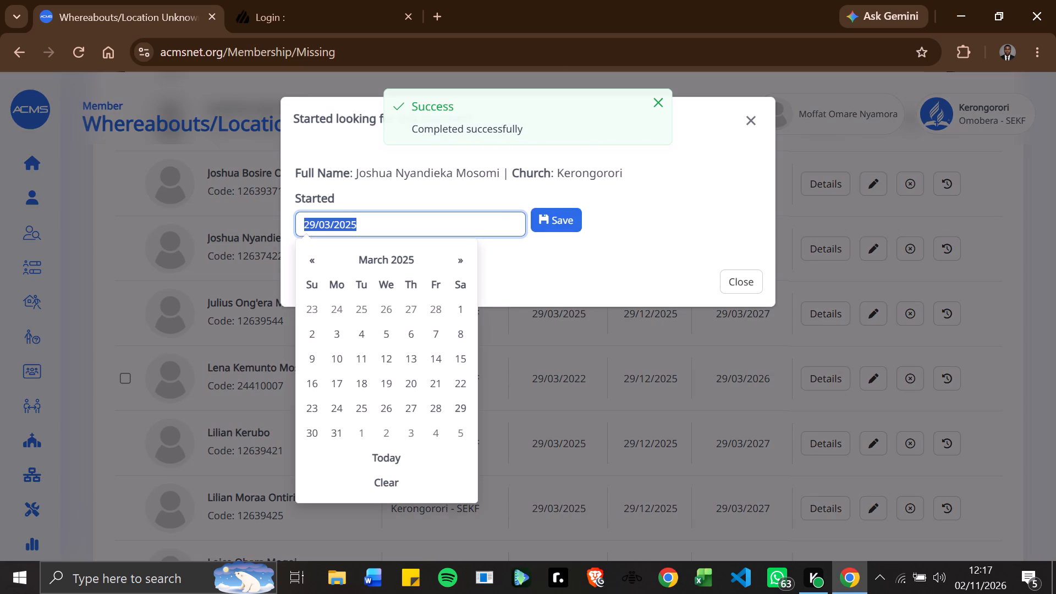
left_click(354, 221)
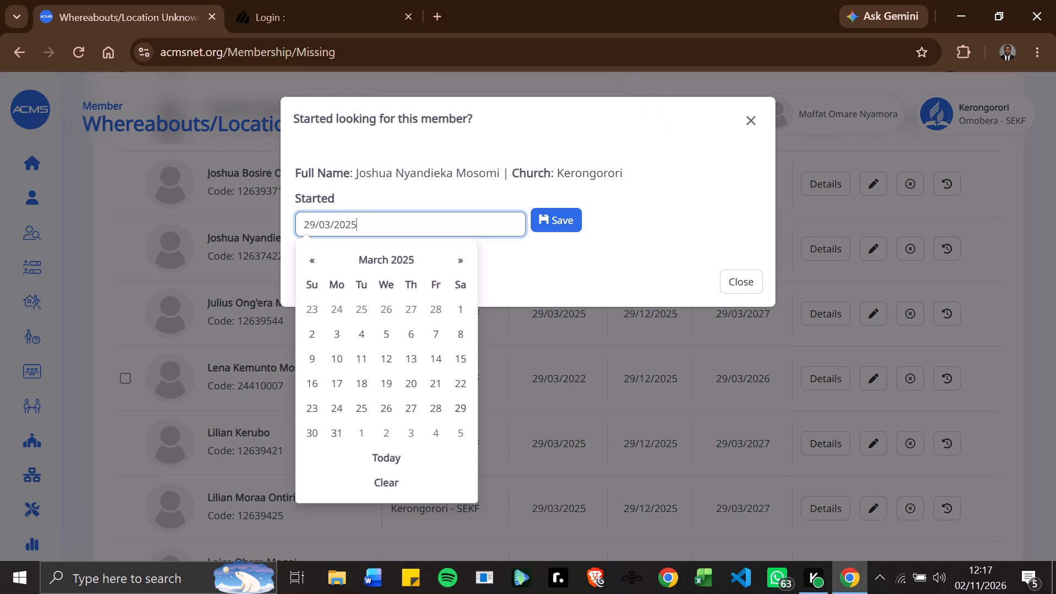
key("BackSpace")
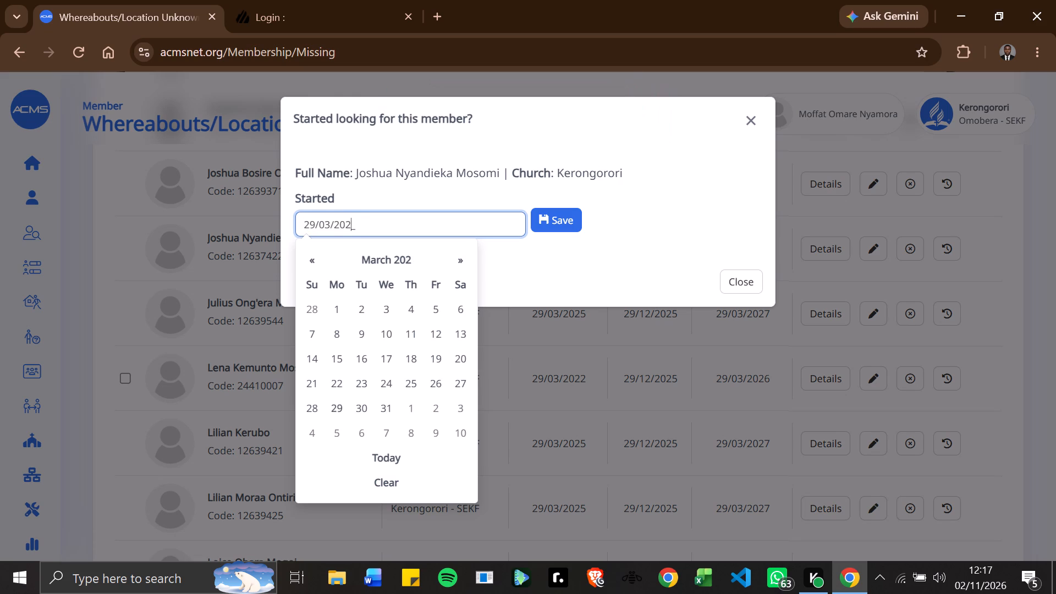
key("2")
key("Return")
key("Return")
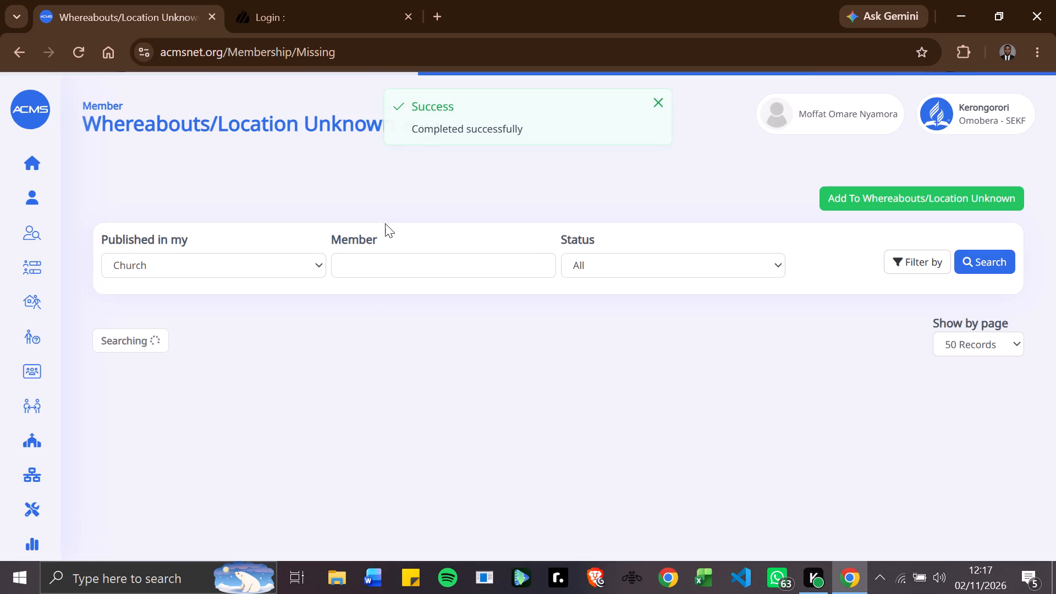
Change the Started date of Eunice, the member listed between Erick and Everlyne, to 29/03/2022 and save it.
scroll(653, 416, "down", 12)
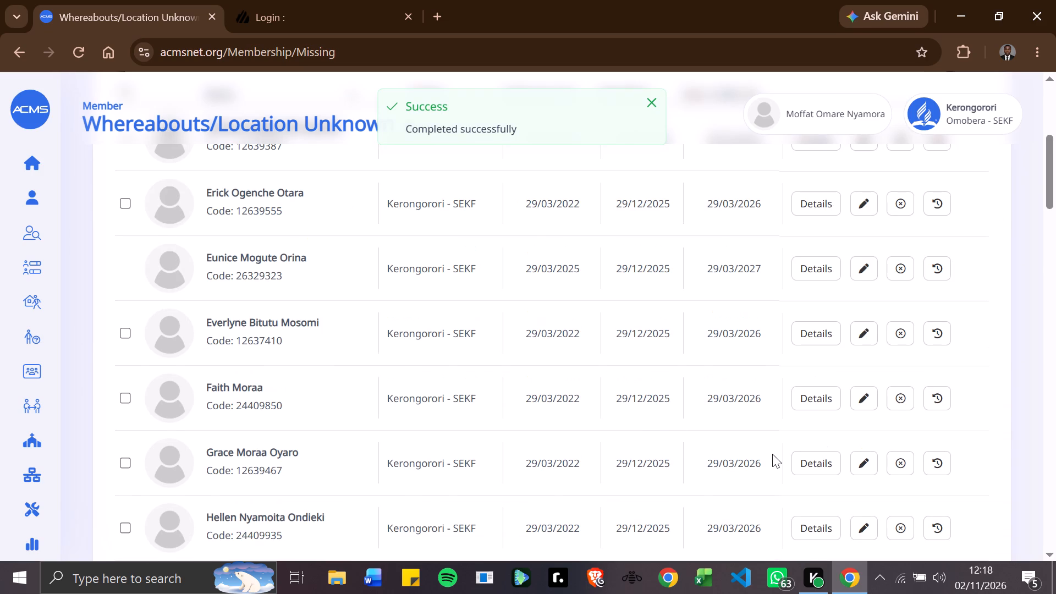
scroll(773, 454, "down", 9)
scroll(773, 454, "up", 17)
left_click(868, 470)
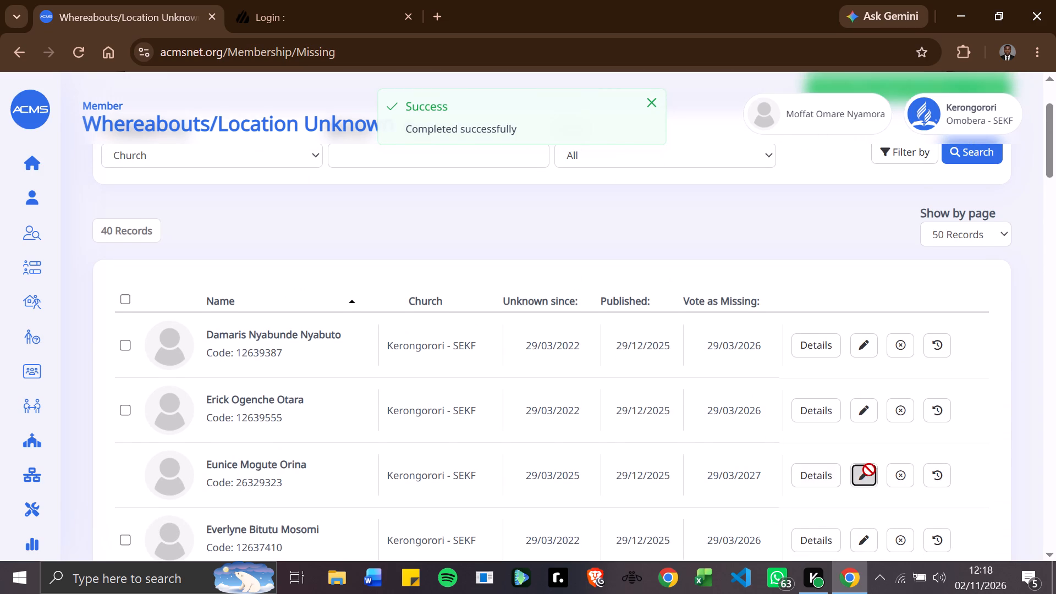
left_click(365, 219)
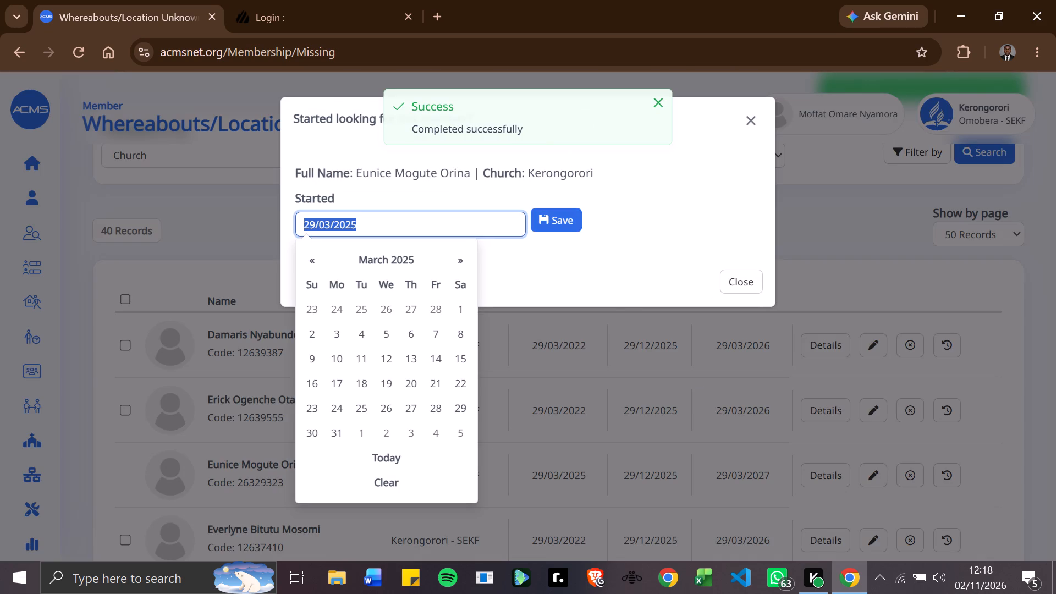
left_click(365, 219)
left_click(352, 224)
left_click(367, 226)
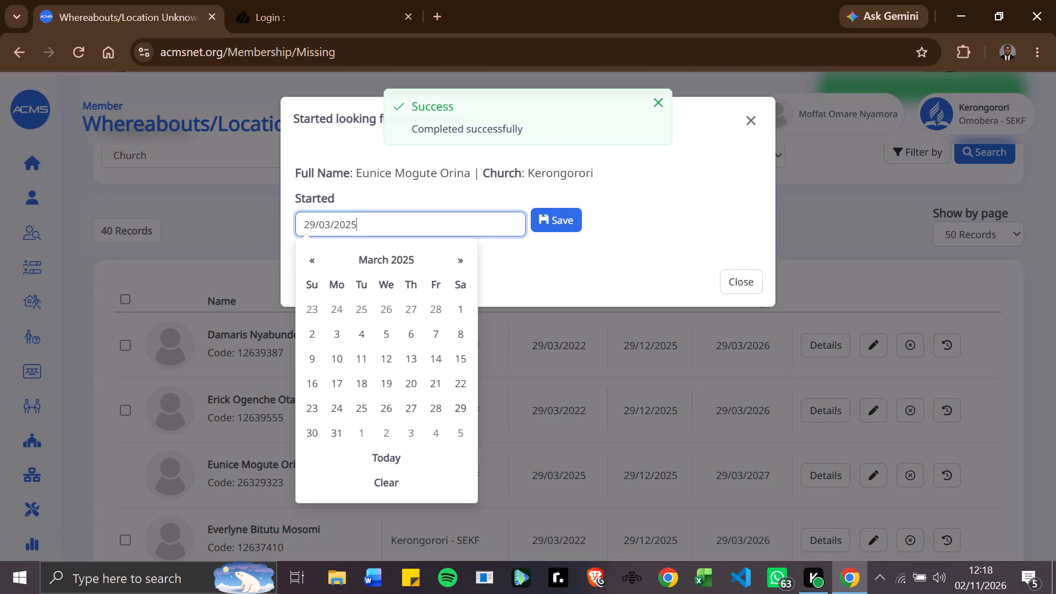
key("BackSpace")
key("2")
key("Return")
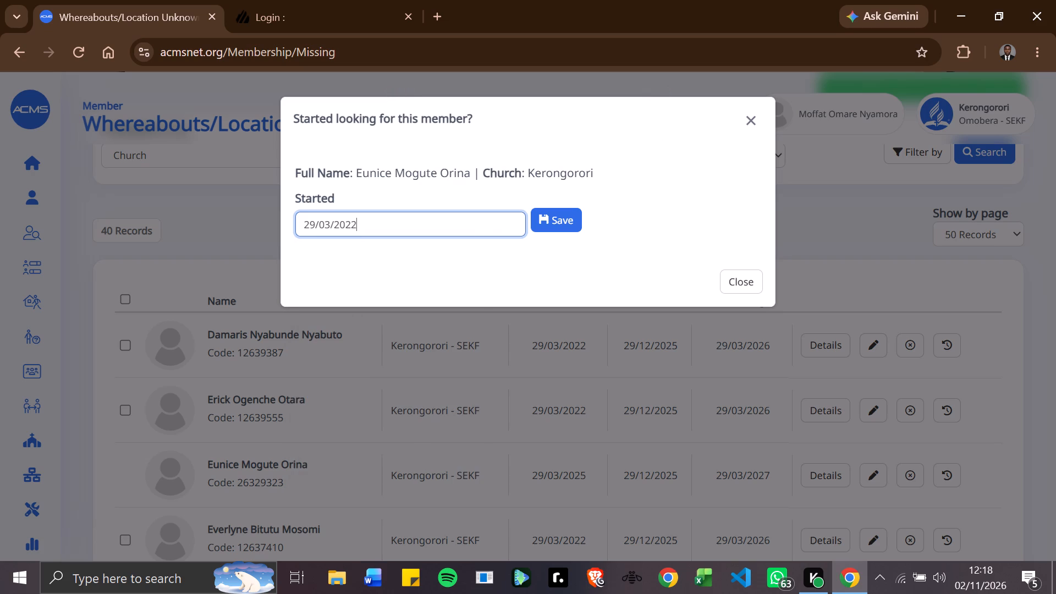
key("Return")
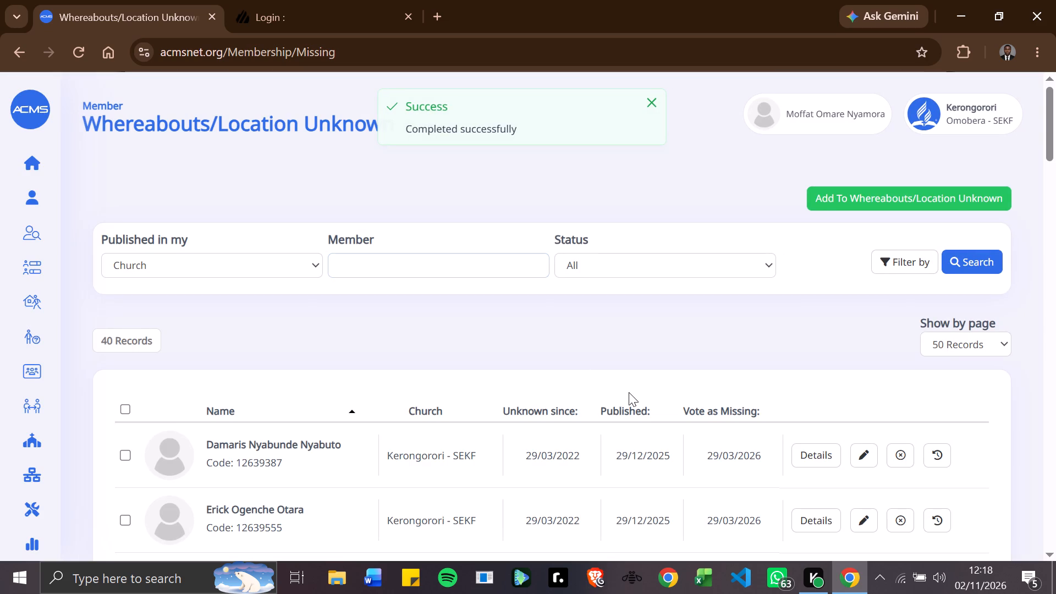
Change the Started date of Josephine, the member listed directly below James, to 29/03/2022 and save it.
scroll(630, 394, "down", 20)
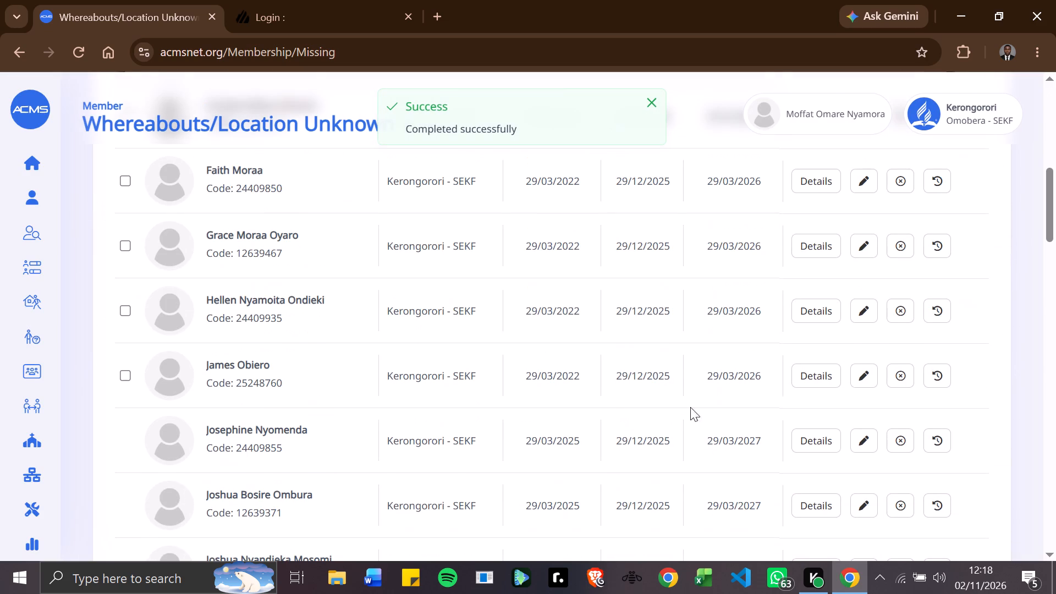
left_click(867, 428)
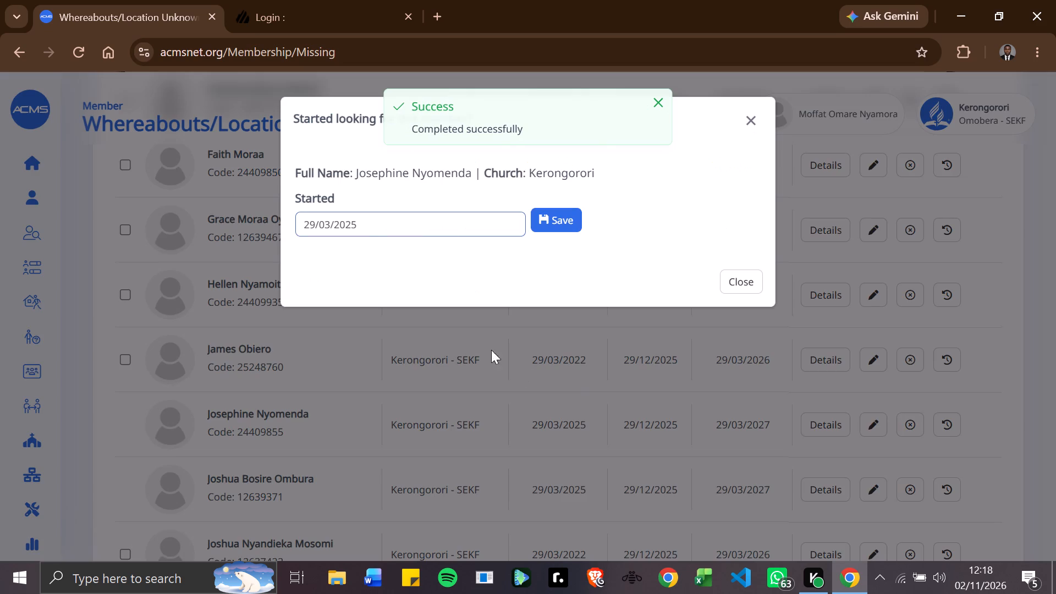
left_click(347, 222)
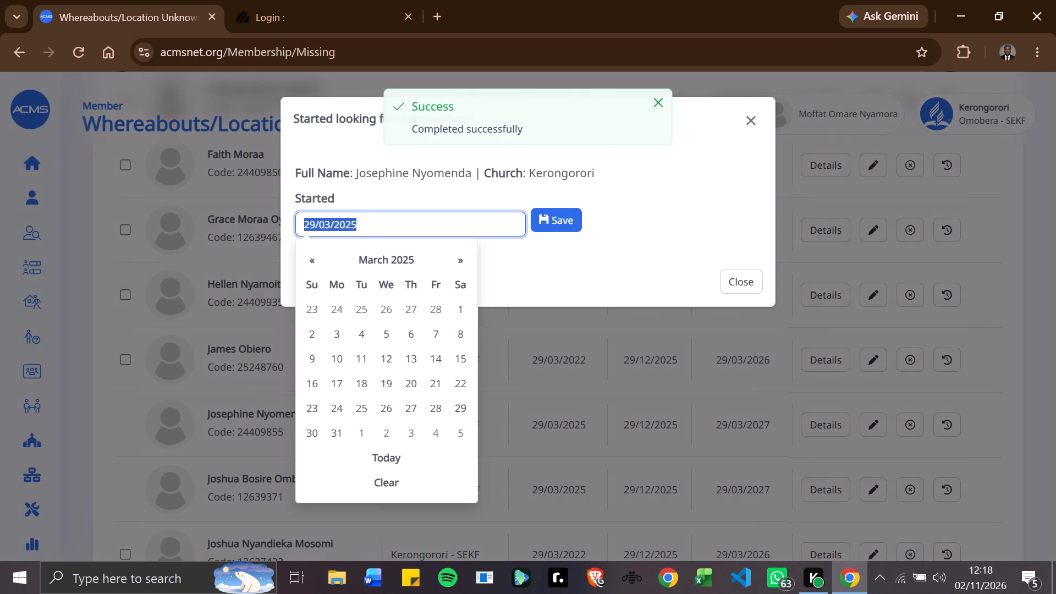
left_click(358, 227)
key("BackSpace")
key("2")
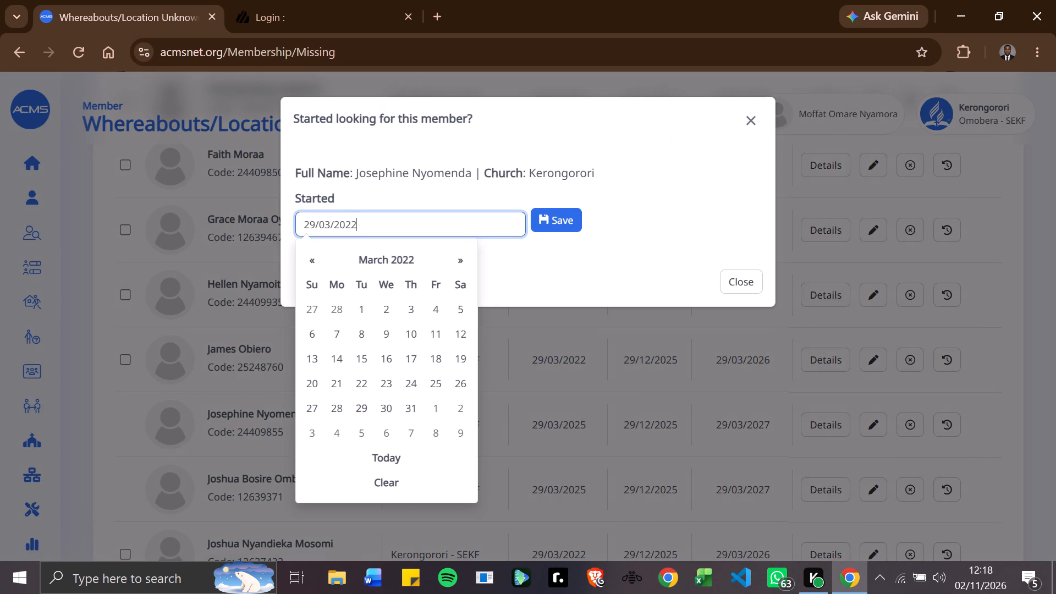
key("Return")
key("Return")
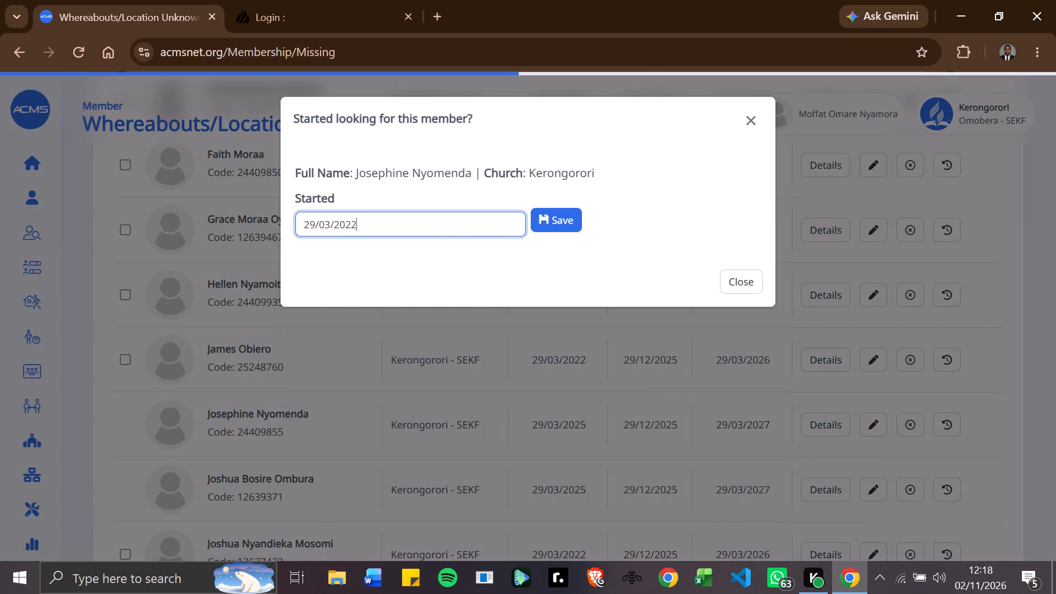
Change the Started date of the first Lilian, the member listed directly below Lena, to 29/03/2022 and save it.
scroll(517, 386, "down", 20)
scroll(517, 386, "down", 13)
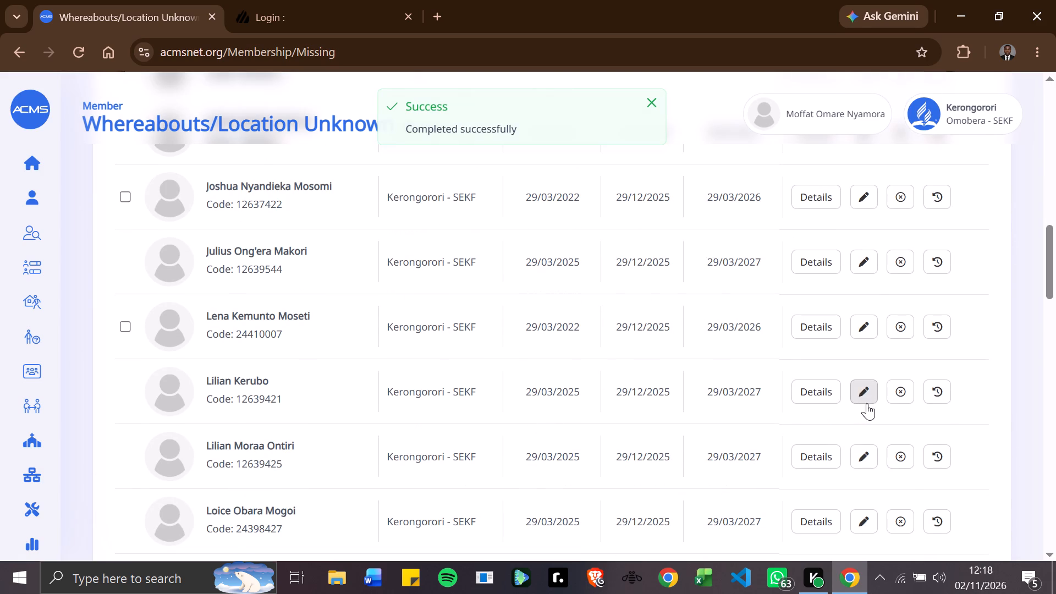
scroll(701, 428, "down", 1)
left_click(860, 358)
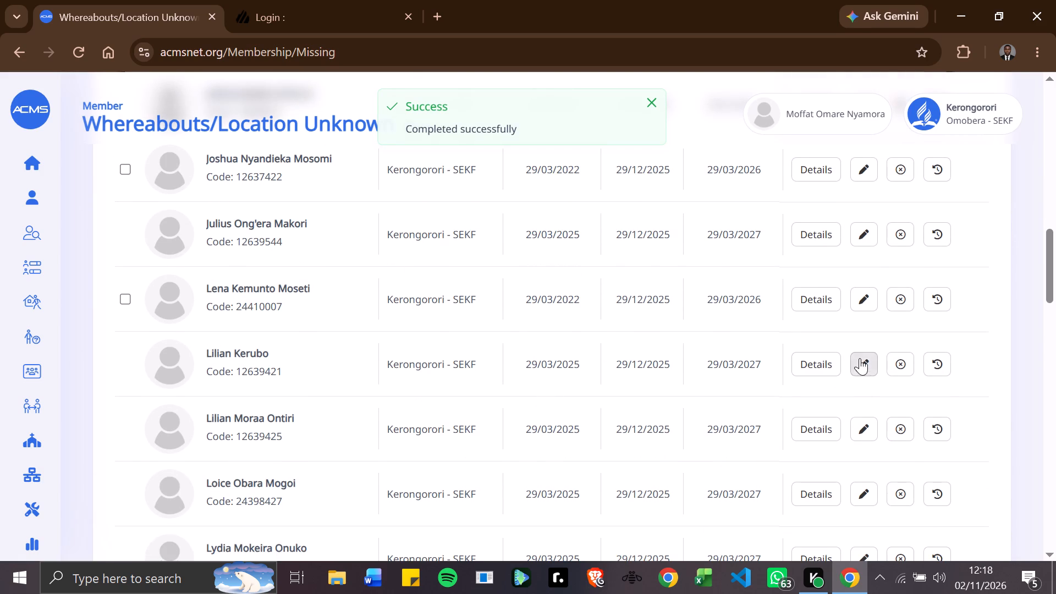
left_click(364, 217)
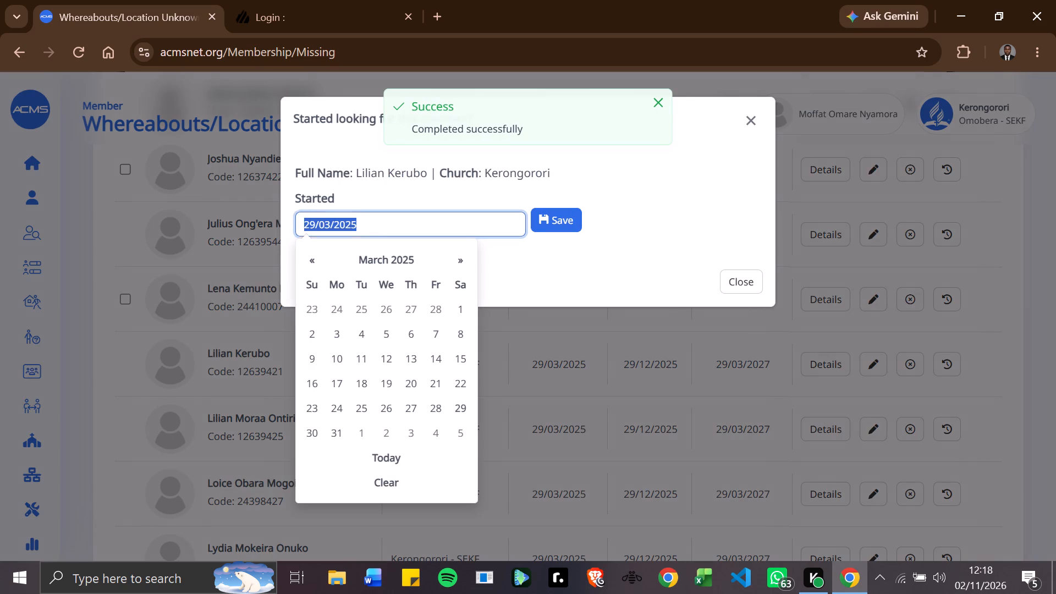
left_click(365, 219)
key("BackSpace")
key("2")
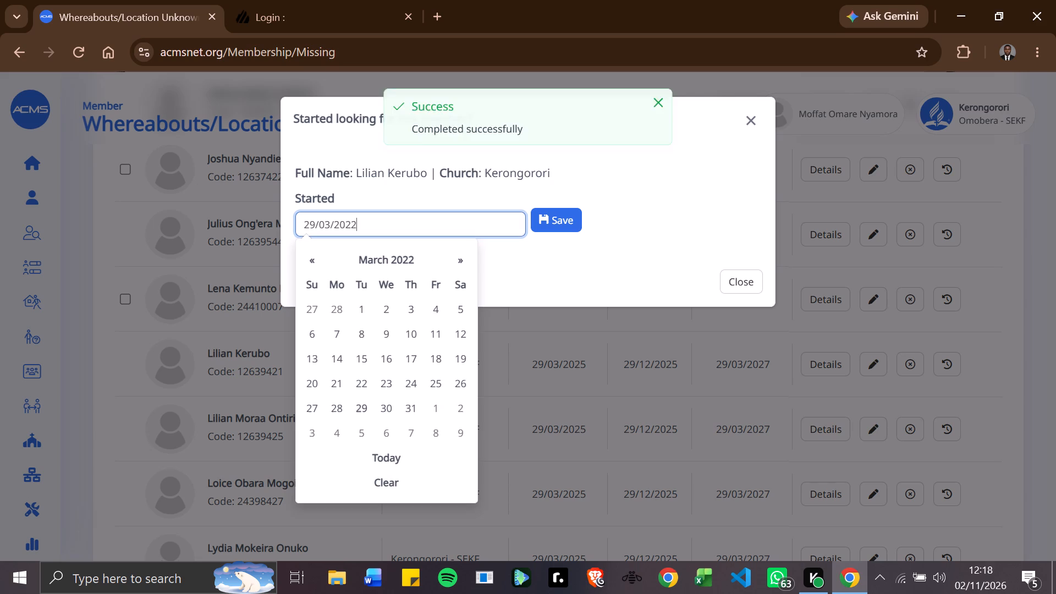
key("Return")
key("Return")
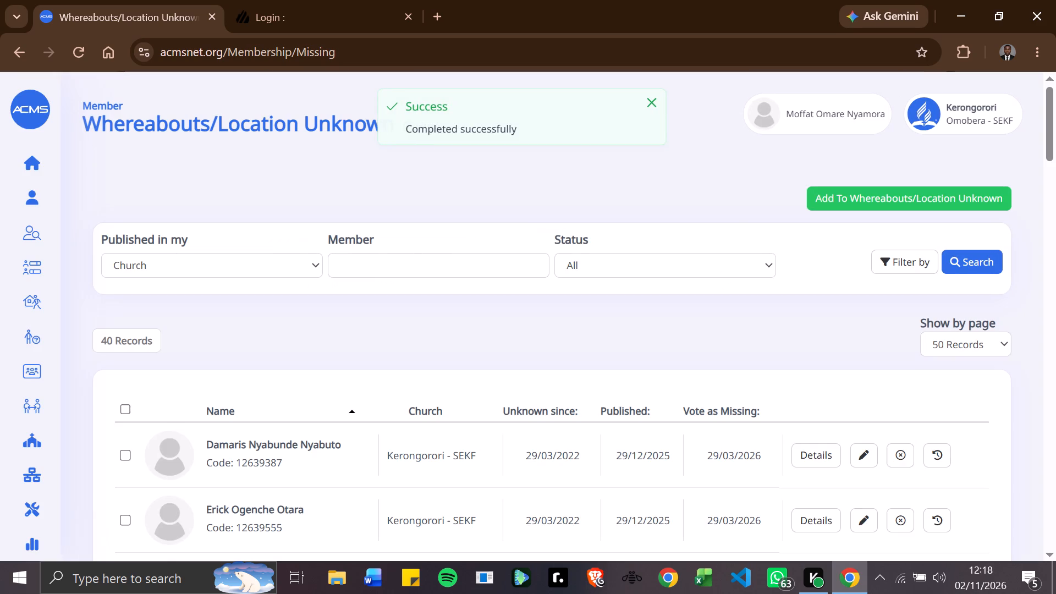
Change the Started date of Loice, the member listed between the second Lilian and the first Lydia, to 29/03/2022 and save it.
scroll(445, 441, "down", 20)
scroll(445, 441, "down", 16)
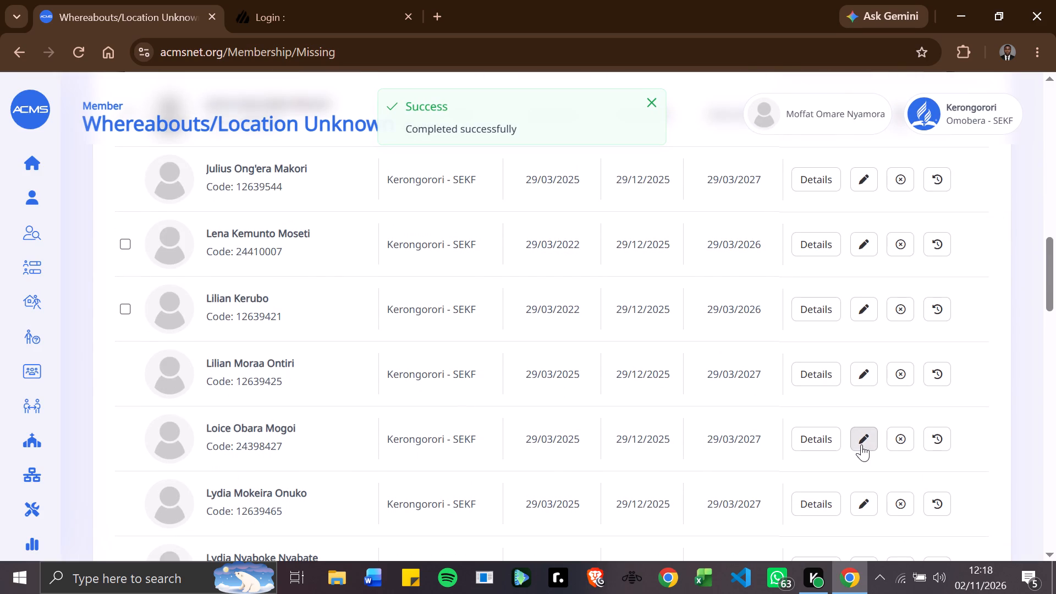
left_click(861, 444)
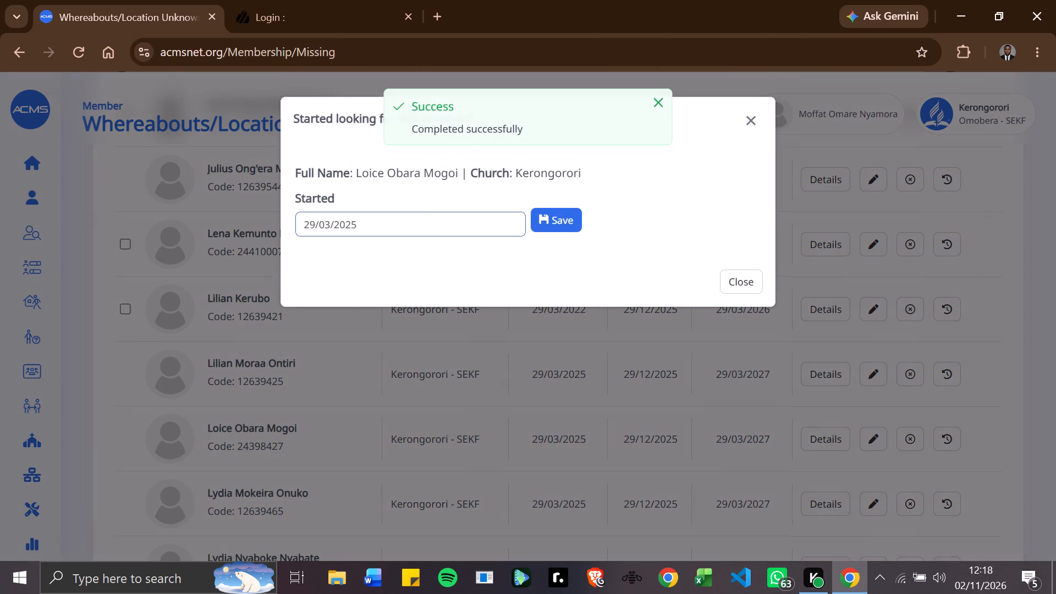
left_click(360, 222)
left_click(361, 223)
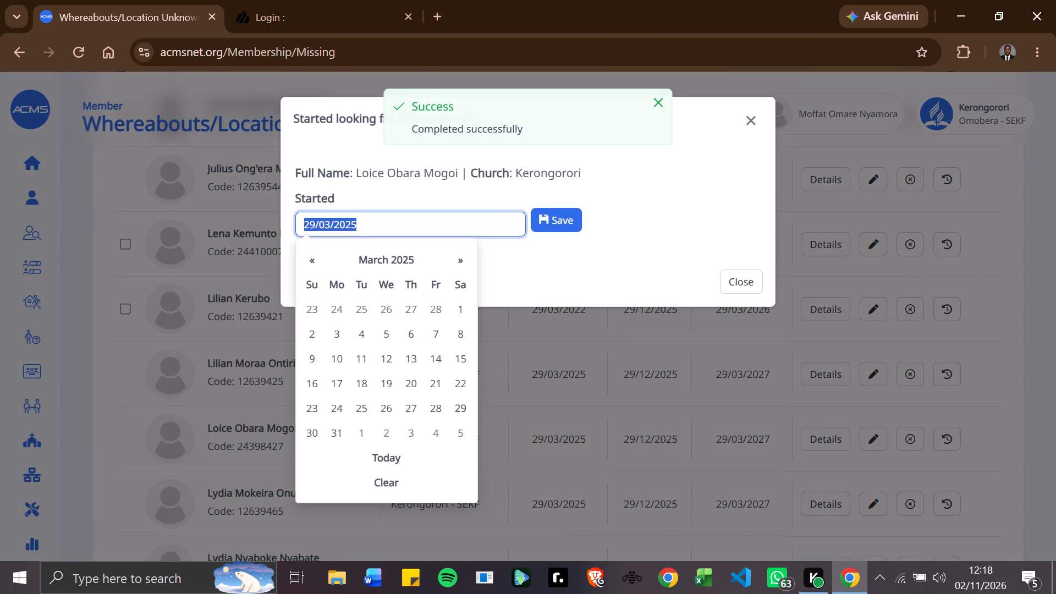
left_click(353, 222)
left_click(355, 222)
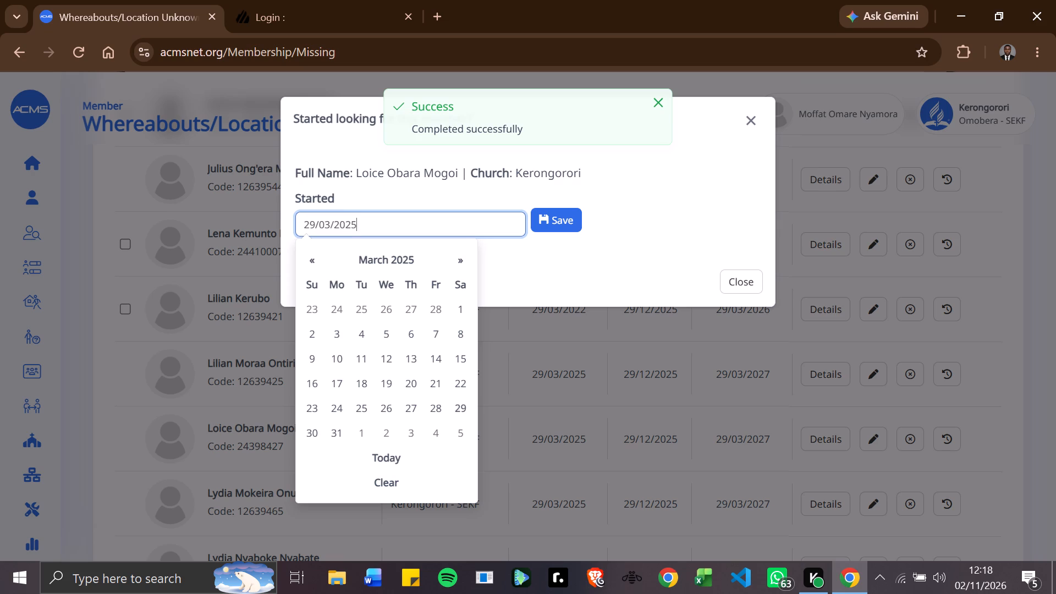
key("BackSpace")
key("2")
key("Return")
key("Return")
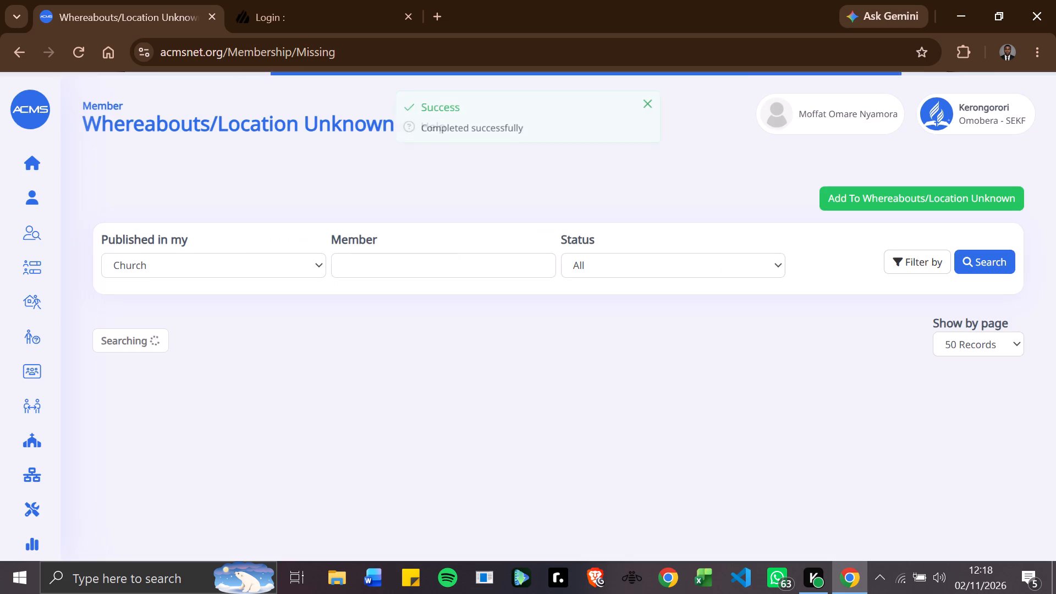
Change the Started date of the second Lilian, the member listed directly above Loice, to 29/03/2022 and save it.
scroll(492, 397, "down", 20)
scroll(492, 397, "down", 20)
scroll(492, 397, "down", 8)
scroll(494, 400, "up", 15)
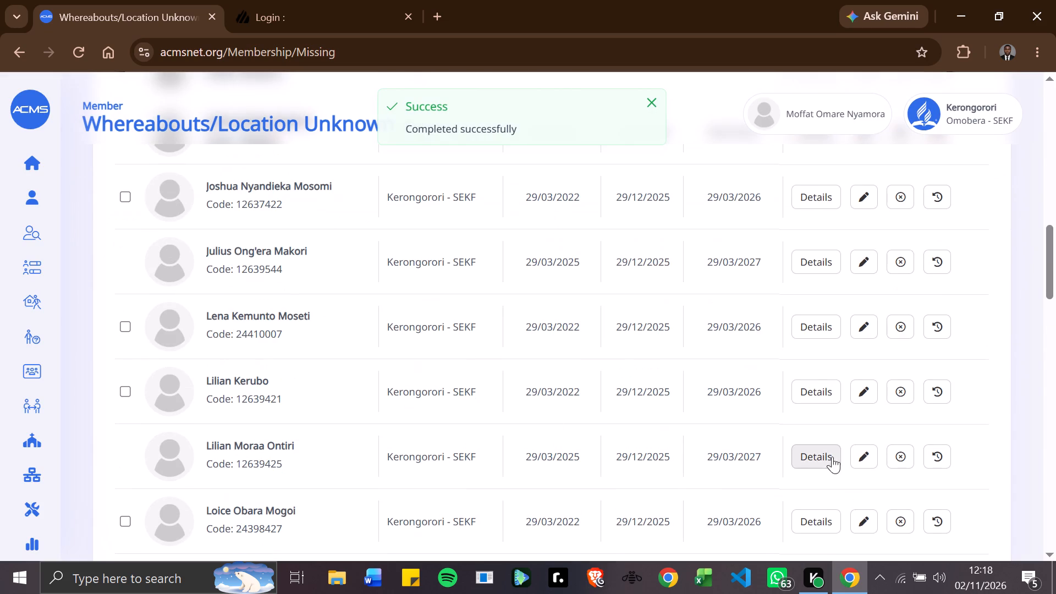
left_click(856, 454)
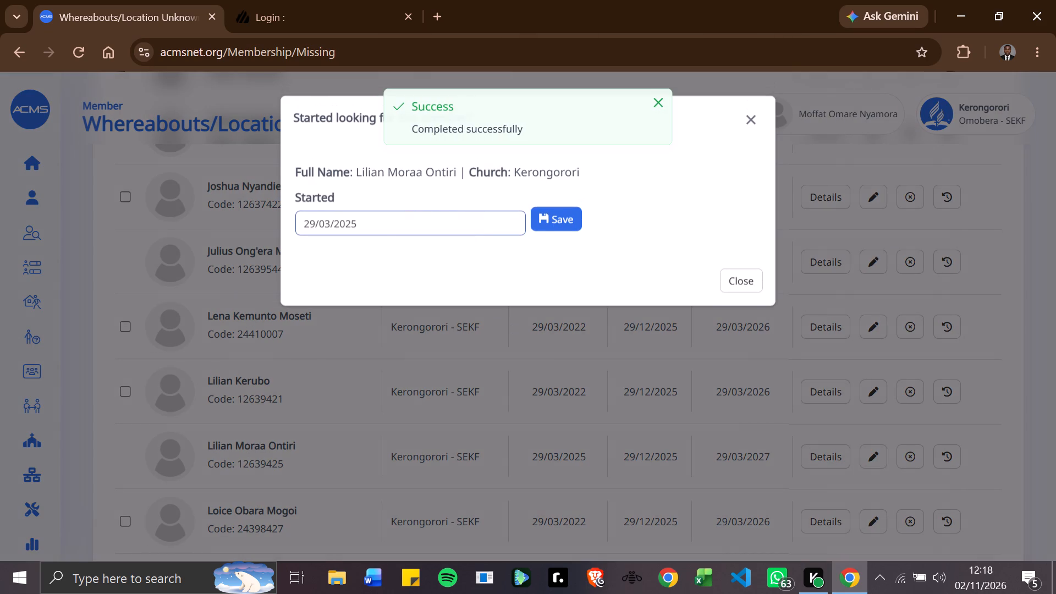
left_click(350, 223)
left_click(355, 222)
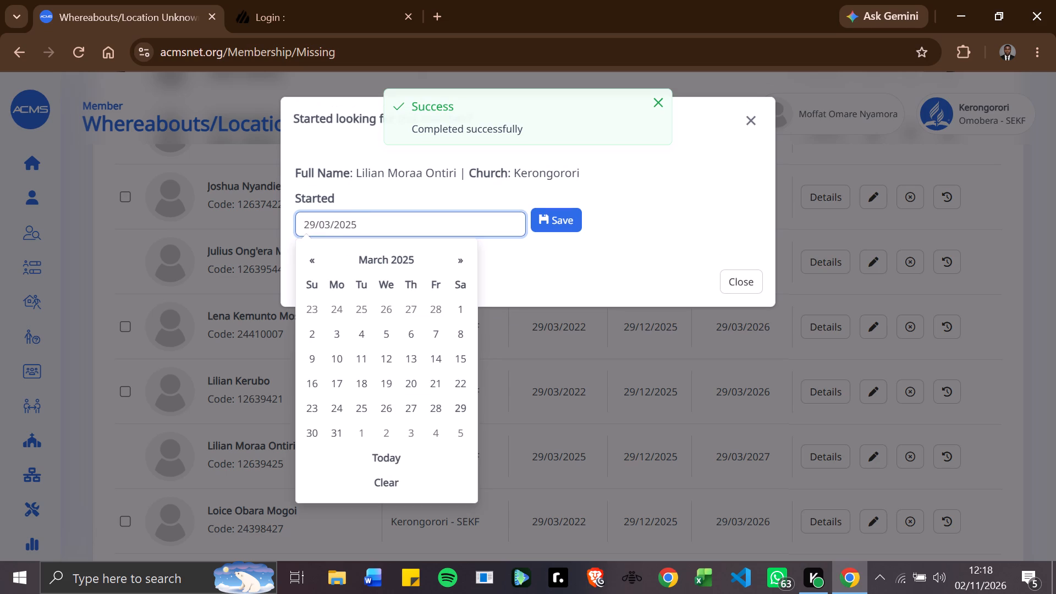
key("BackSpace")
key("2")
key("Return")
key("Return")
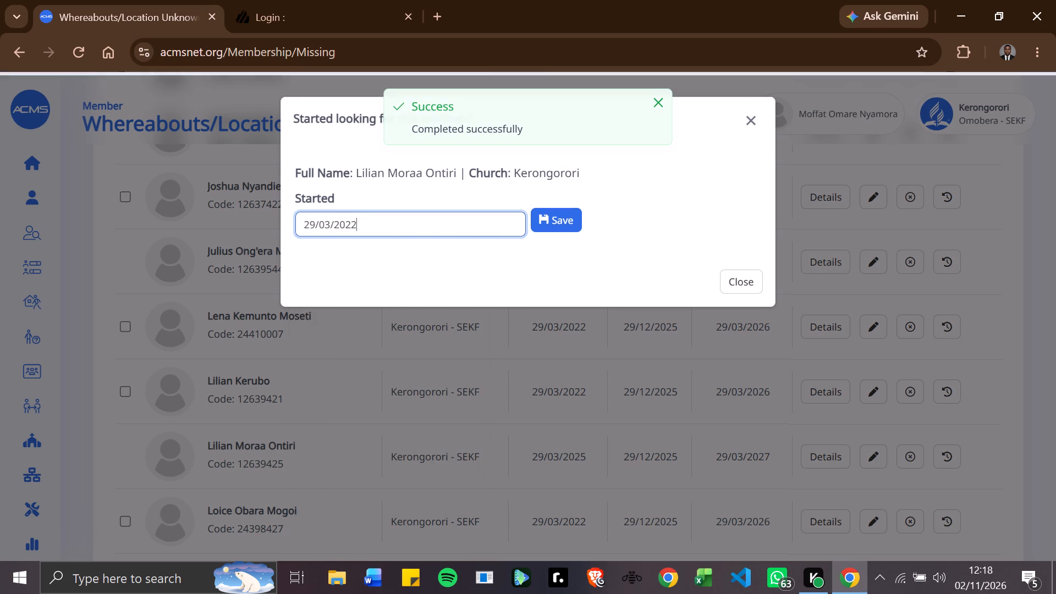
Change the Started date of Zipporah, the last member in the list, to 29/03/2022 and save it.
scroll(516, 418, "down", 20)
scroll(516, 418, "down", 20)
scroll(516, 418, "down", 20)
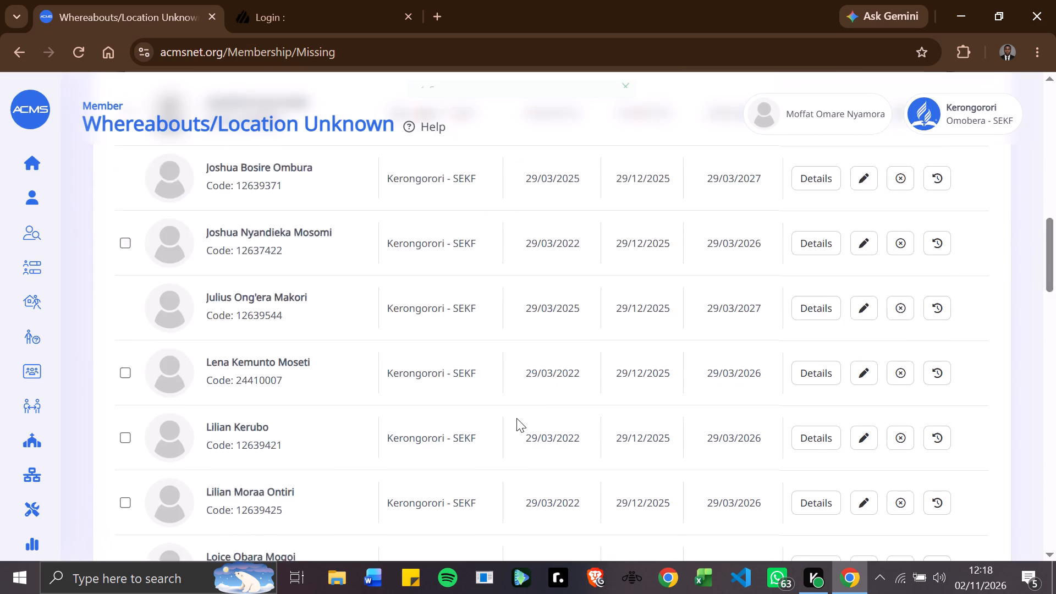
scroll(516, 418, "down", 20)
scroll(516, 418, "down", 8)
left_click(855, 459)
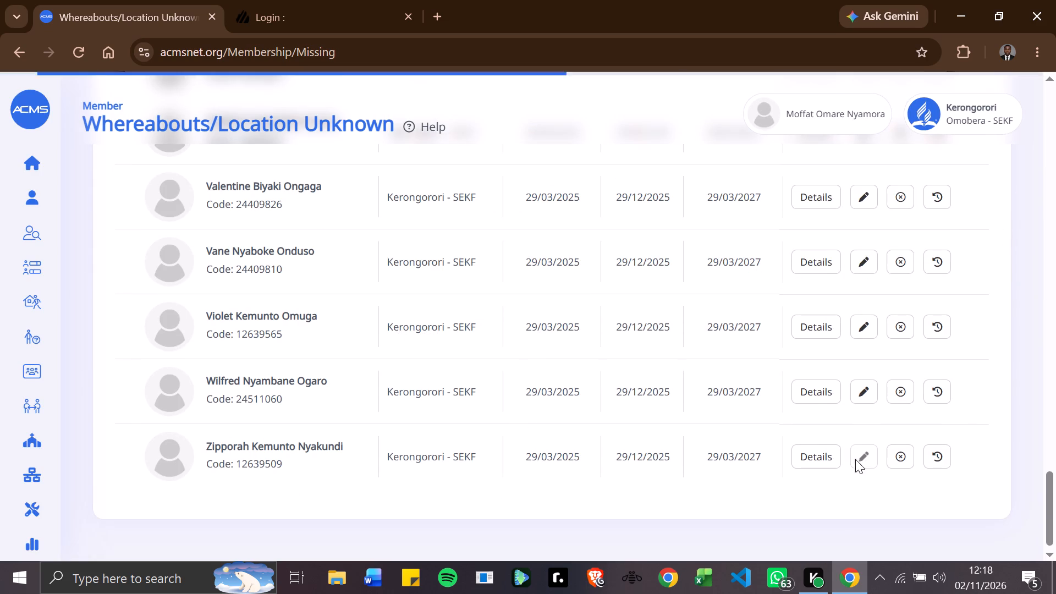
left_click(338, 228)
left_click(355, 224)
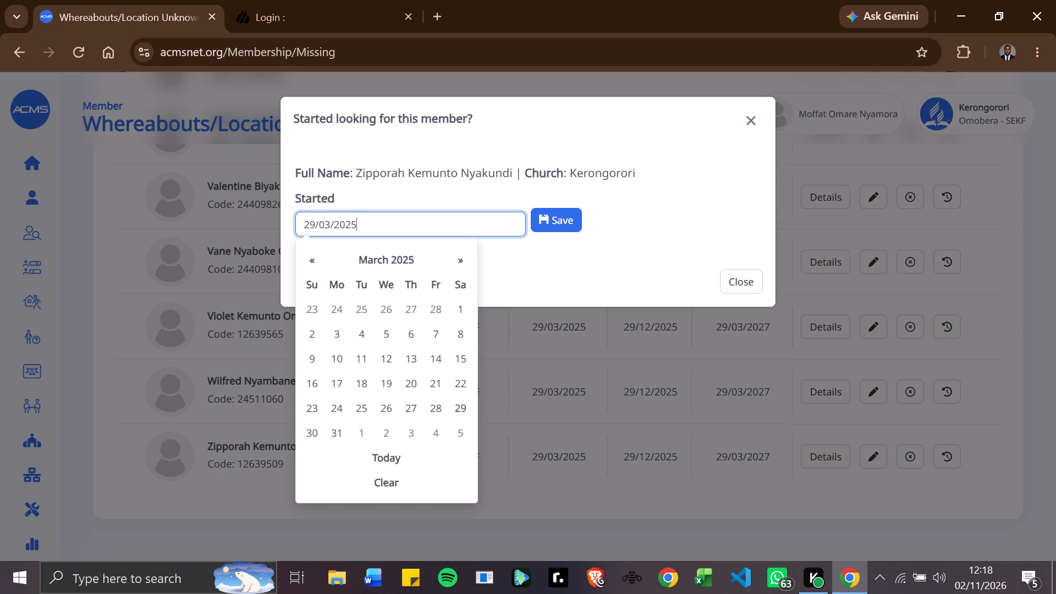
key("BackSpace")
key("2")
key("Return")
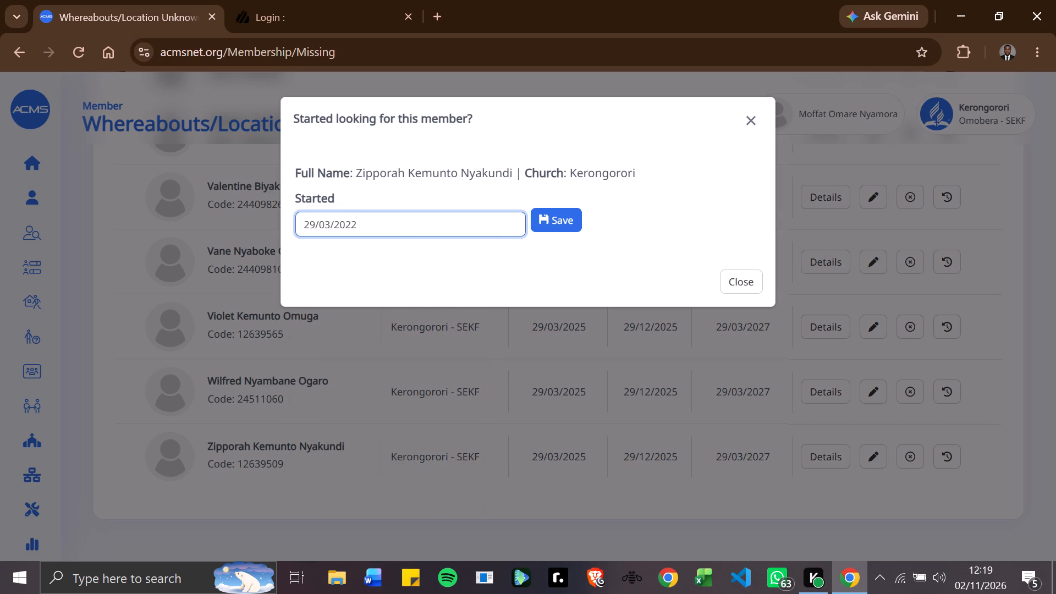
key("Return")
Change the Started date of the first Lydia, the member listed directly below Loice, to 29/03/2022 and save it.
scroll(576, 360, "down", 18)
scroll(576, 361, "up", 20)
scroll(576, 361, "up", 20)
scroll(576, 361, "up", 20)
scroll(576, 361, "down", 16)
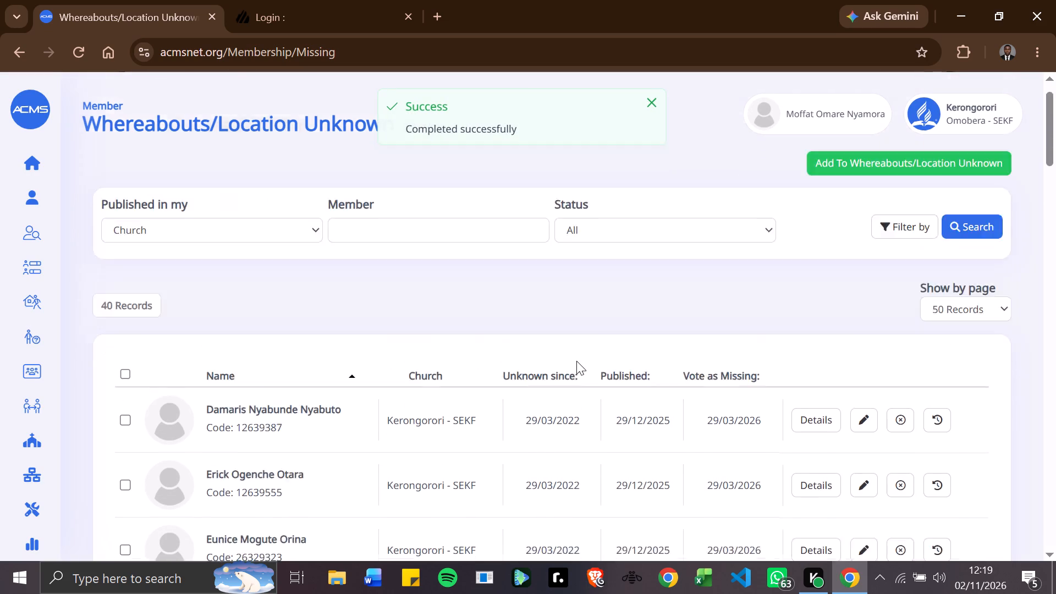
scroll(576, 361, "down", 20)
scroll(576, 361, "down", 2)
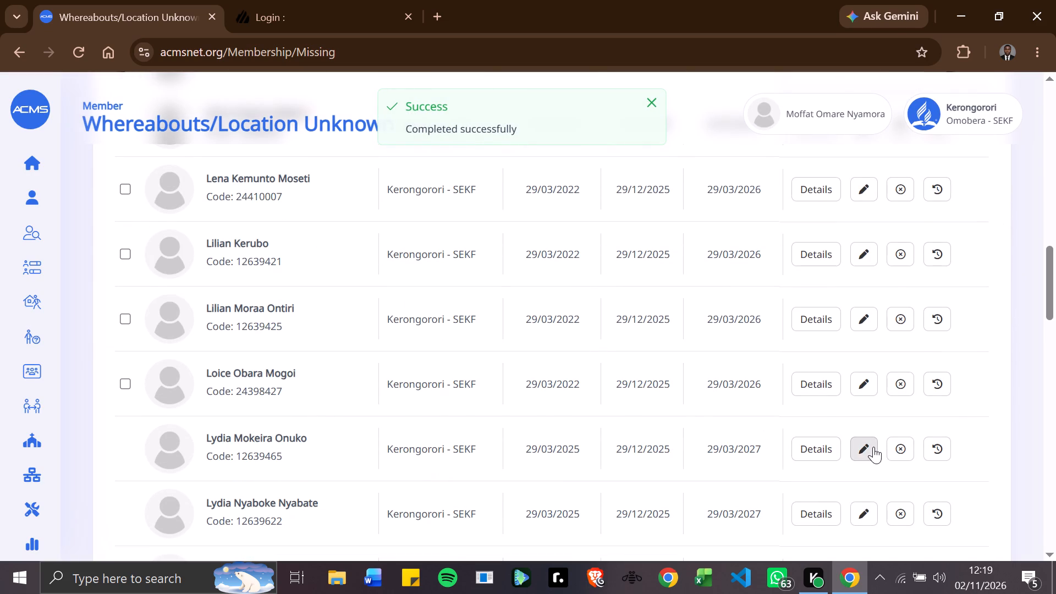
left_click(873, 447)
left_click(345, 221)
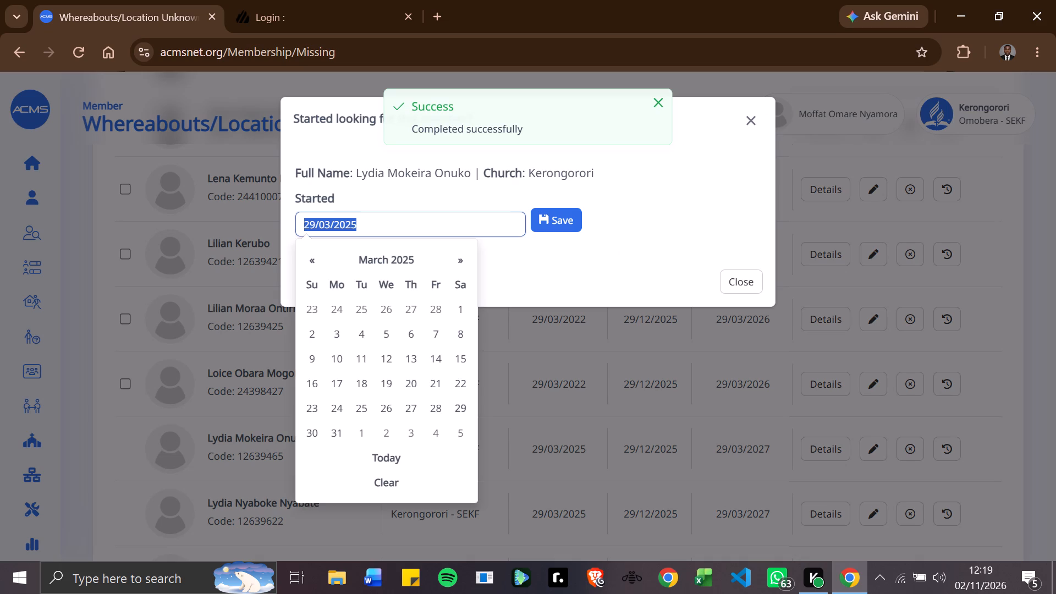
left_click(365, 225)
key("BackSpace")
key("2")
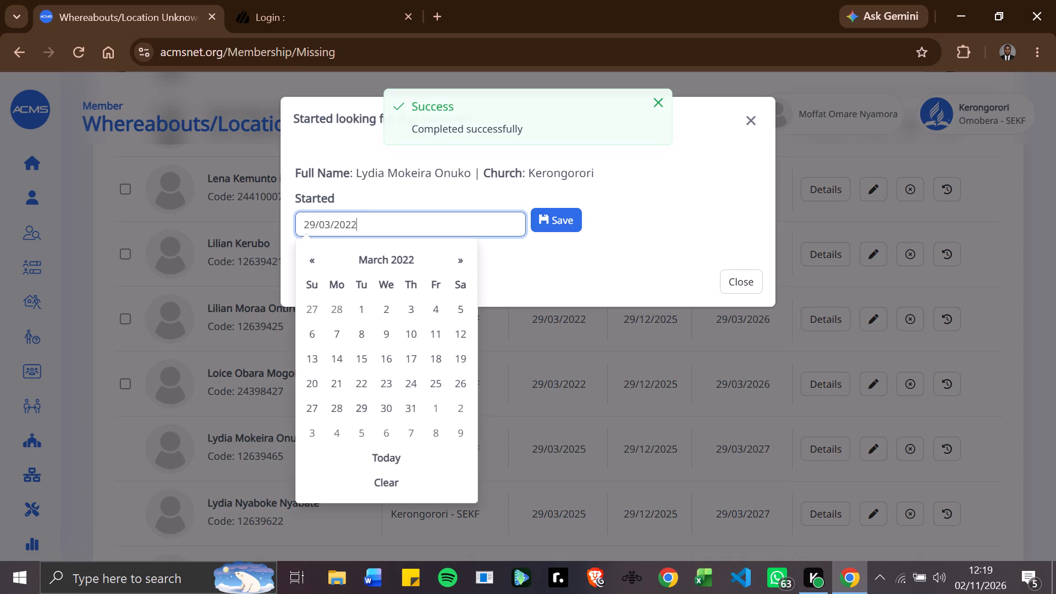
key("Return")
key("Return")
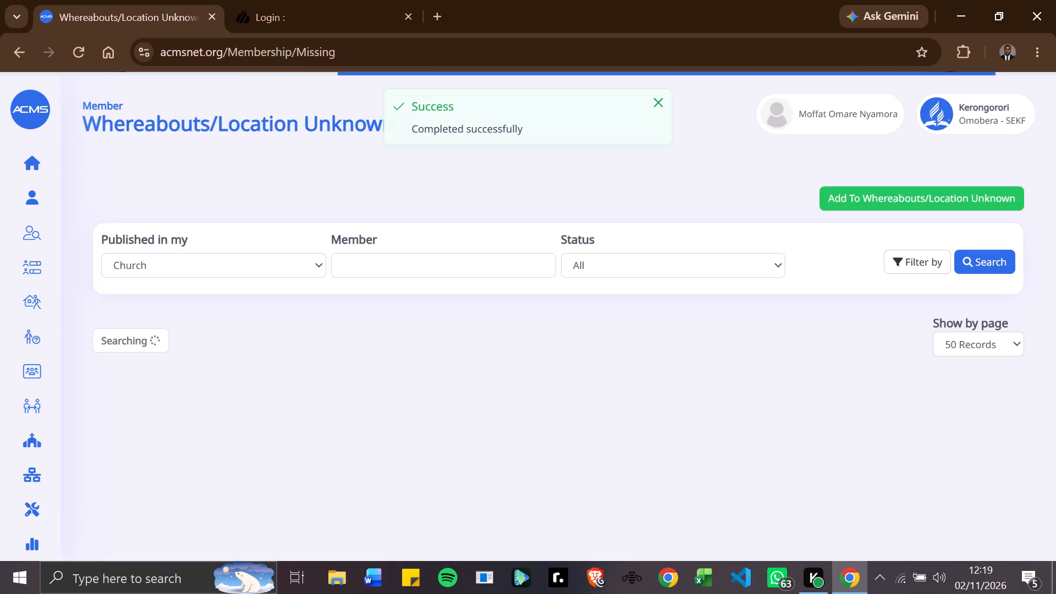
Change the Started date of Wilfred, the member listed directly above Zipporah, to 29/03/2022 and save it.
scroll(448, 389, "down", 12)
scroll(515, 405, "down", 20)
scroll(515, 405, "down", 20)
scroll(515, 405, "down", 20)
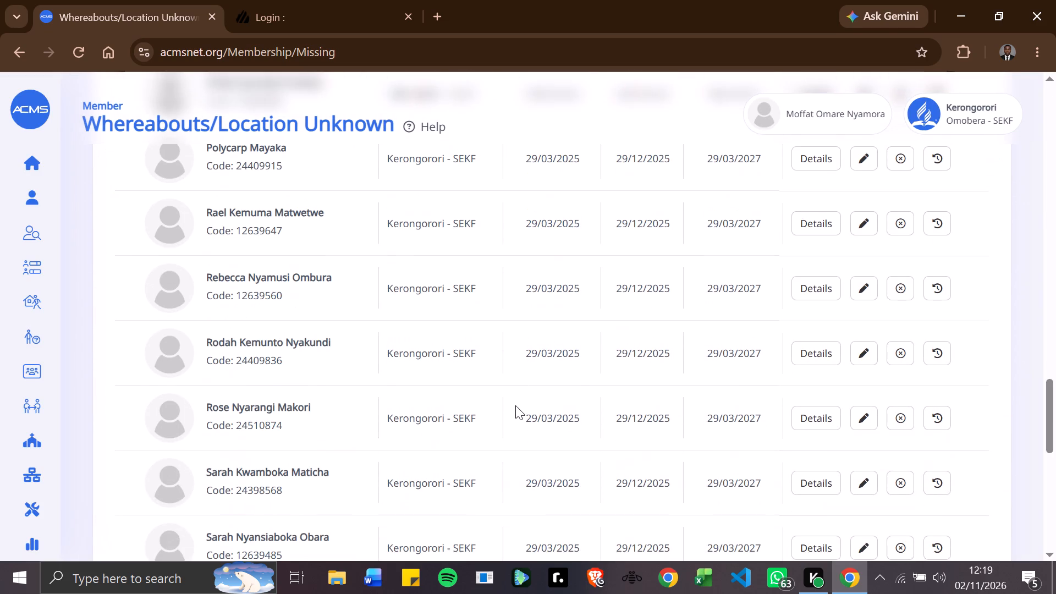
scroll(673, 421, "down", 3)
scroll(673, 421, "up", 12)
scroll(673, 421, "down", 2)
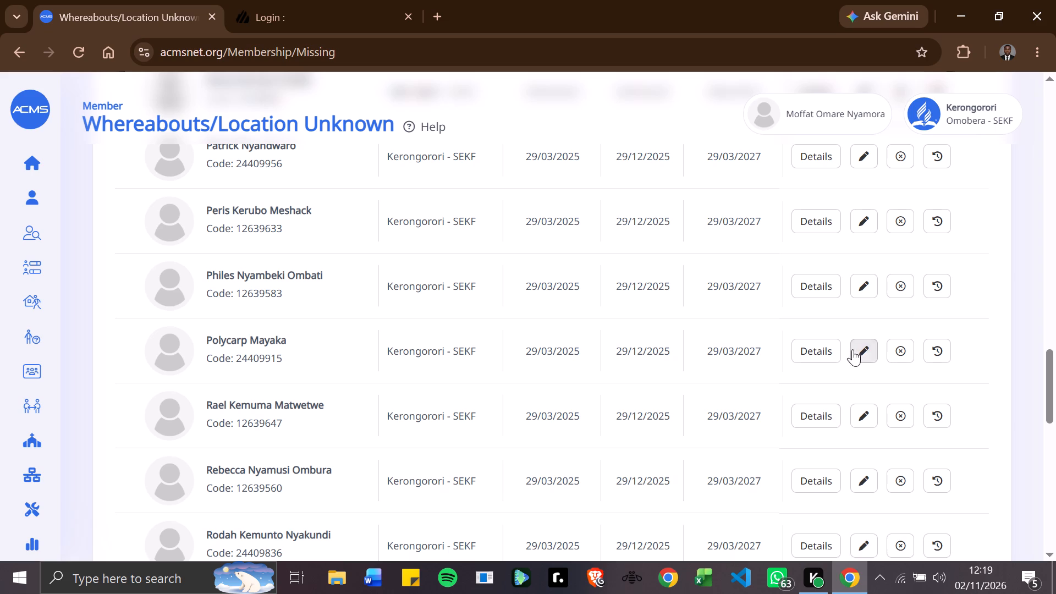
scroll(537, 374, "up", 20)
scroll(537, 374, "up", 20)
scroll(537, 374, "up", 20)
scroll(537, 373, "down", 20)
scroll(537, 373, "down", 20)
scroll(537, 373, "down", 20)
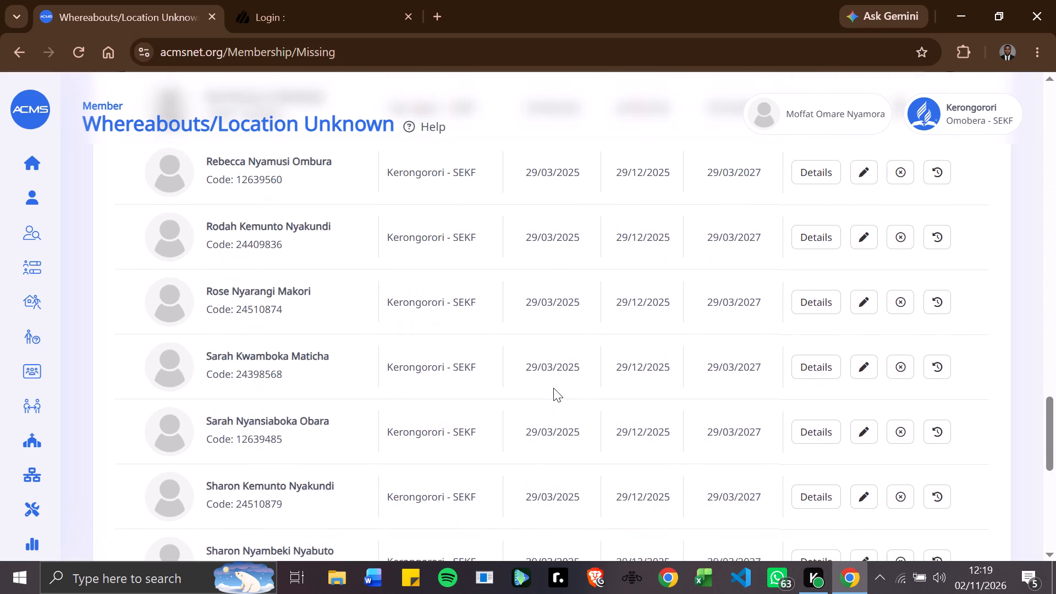
scroll(553, 388, "down", 5)
scroll(553, 388, "up", 20)
scroll(553, 388, "up", 20)
scroll(553, 388, "up", 20)
scroll(553, 388, "down", 20)
scroll(553, 388, "down", 20)
scroll(553, 388, "down", 20)
scroll(559, 400, "down", 20)
scroll(559, 400, "down", 20)
scroll(559, 400, "down", 20)
left_click(875, 382)
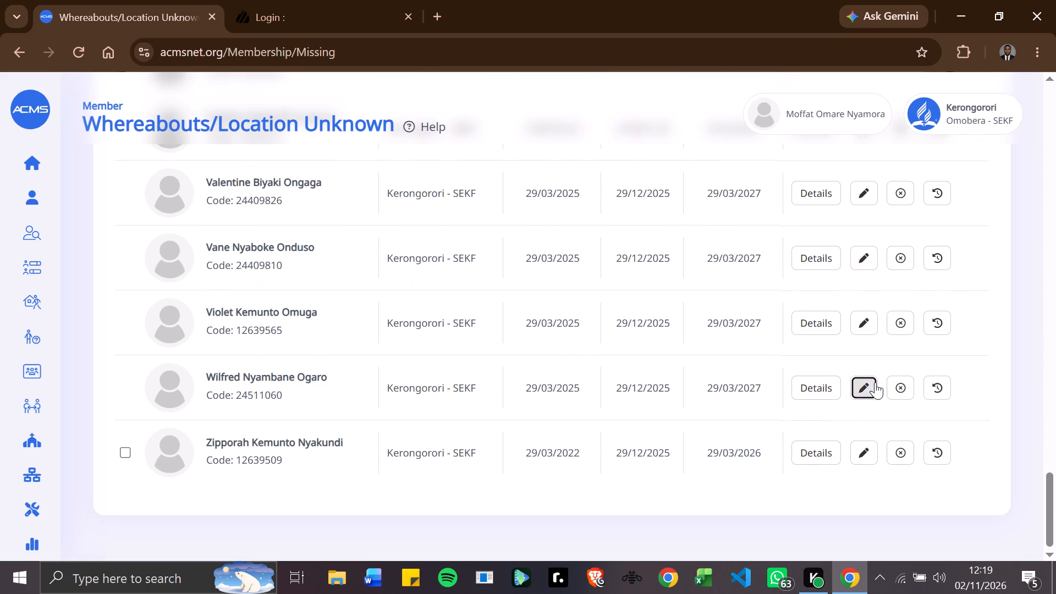
left_click(343, 221)
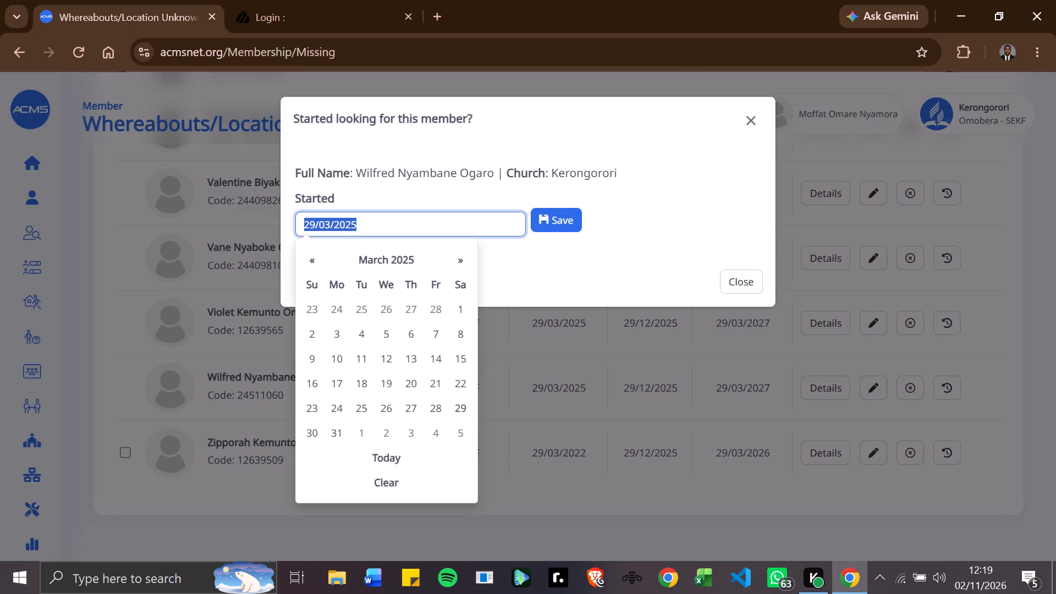
left_click(359, 223)
key("BackSpace")
key("2")
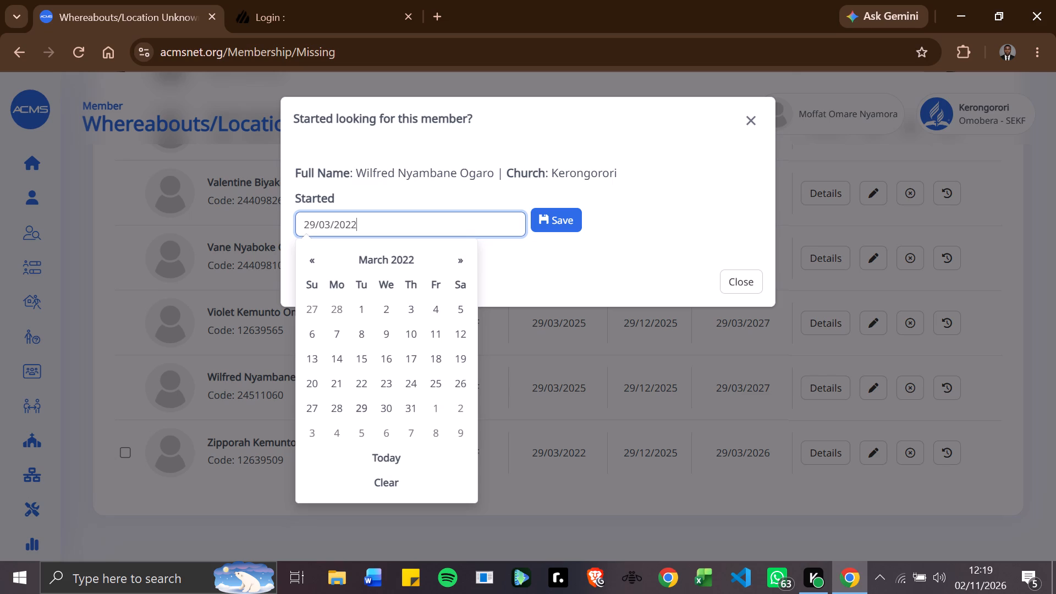
key("Return")
key("Return")
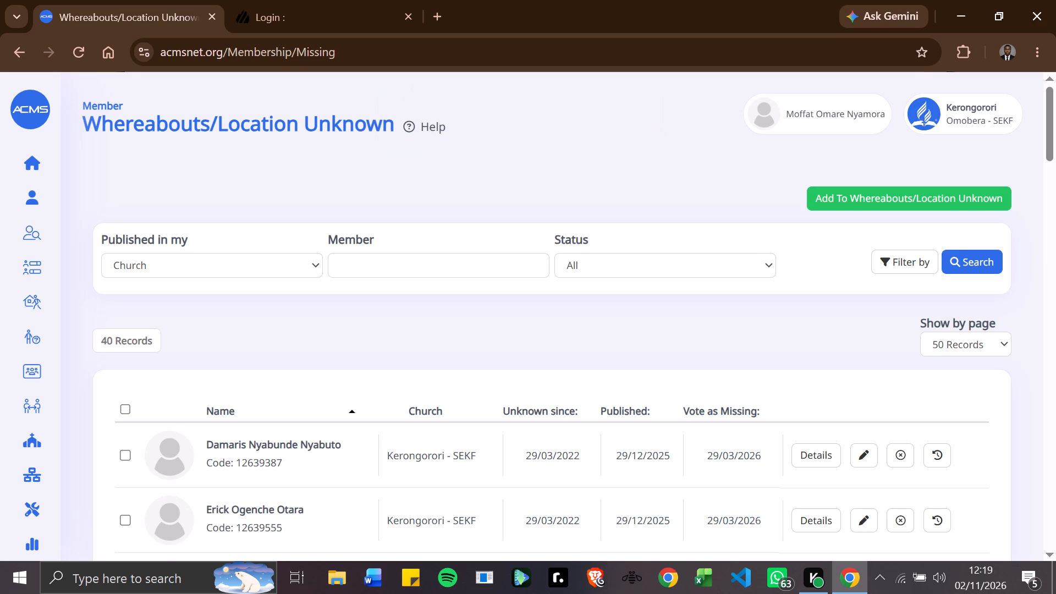
Change the Started date of Julius, the member listed between the second Joshua and Lena, to 29/03/2022 and save it.
key("Page_Up")
key("Page_Down")
key("Page_Down")
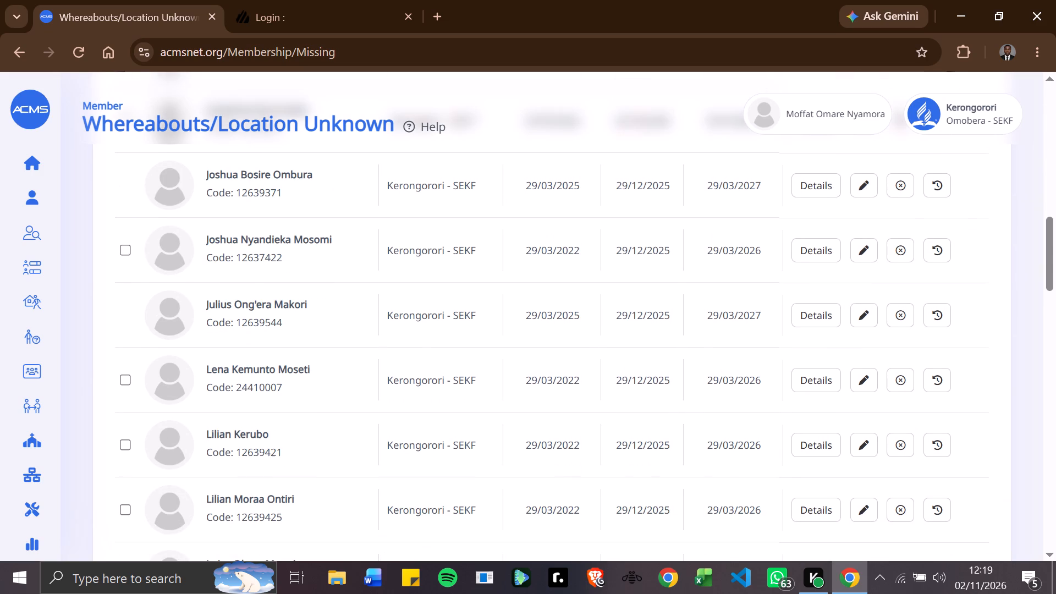
left_click(864, 309)
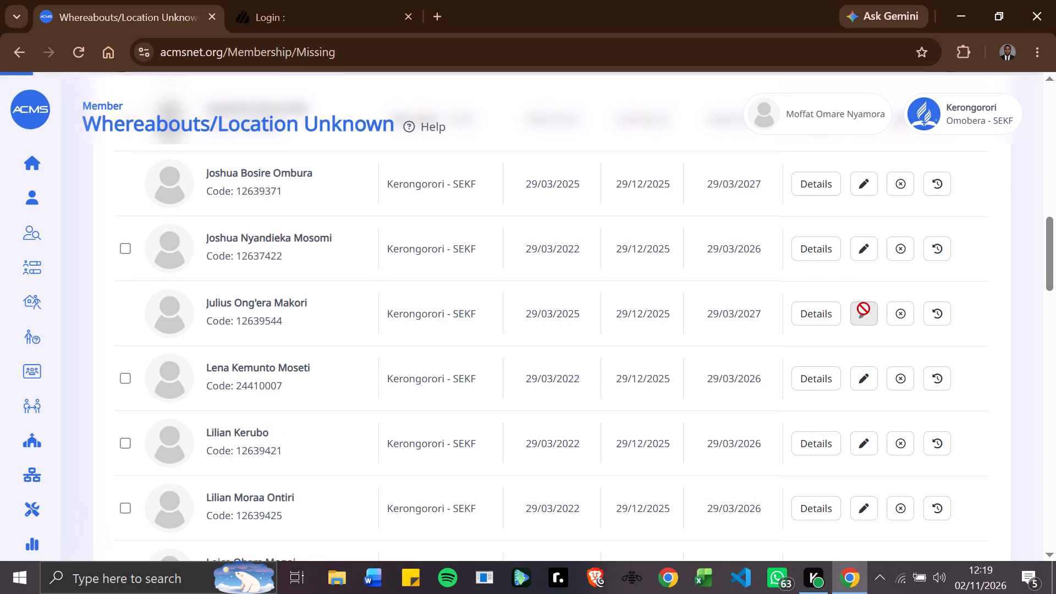
left_click(365, 222)
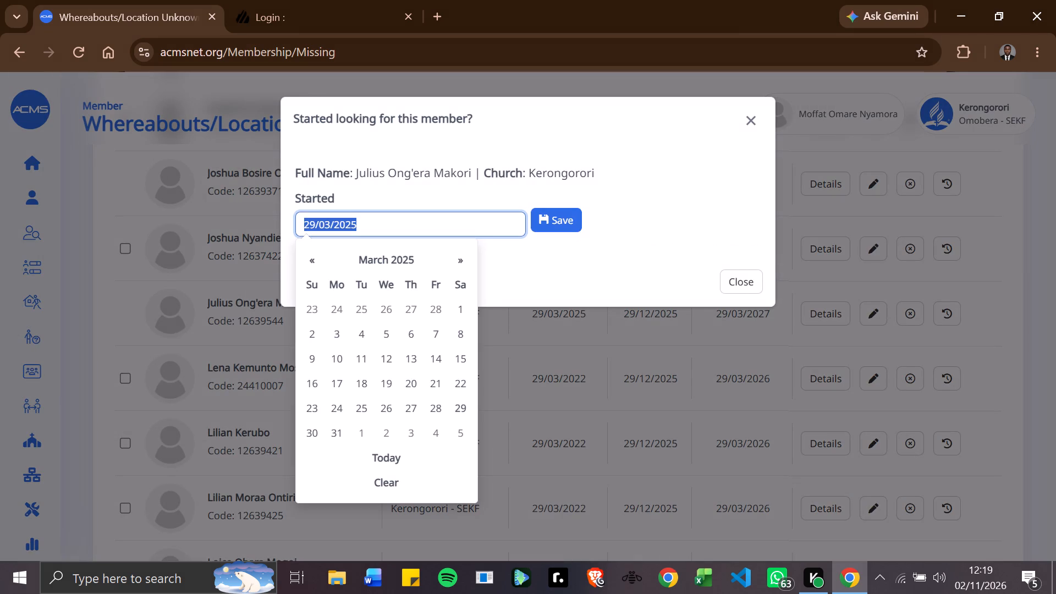
left_click(365, 222)
key("BackSpace")
key("2")
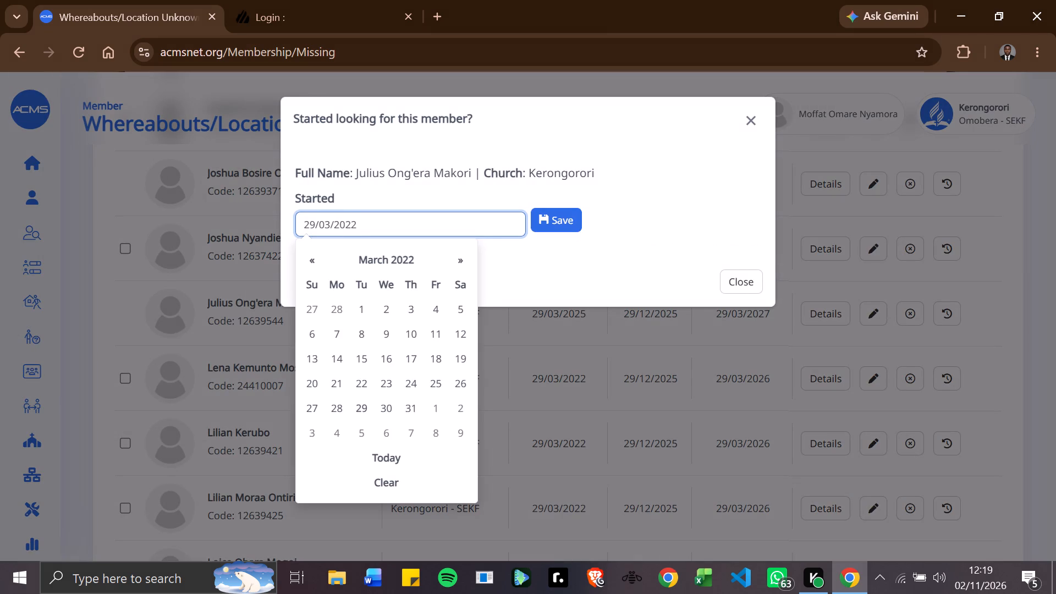
key("Return")
key("Return")
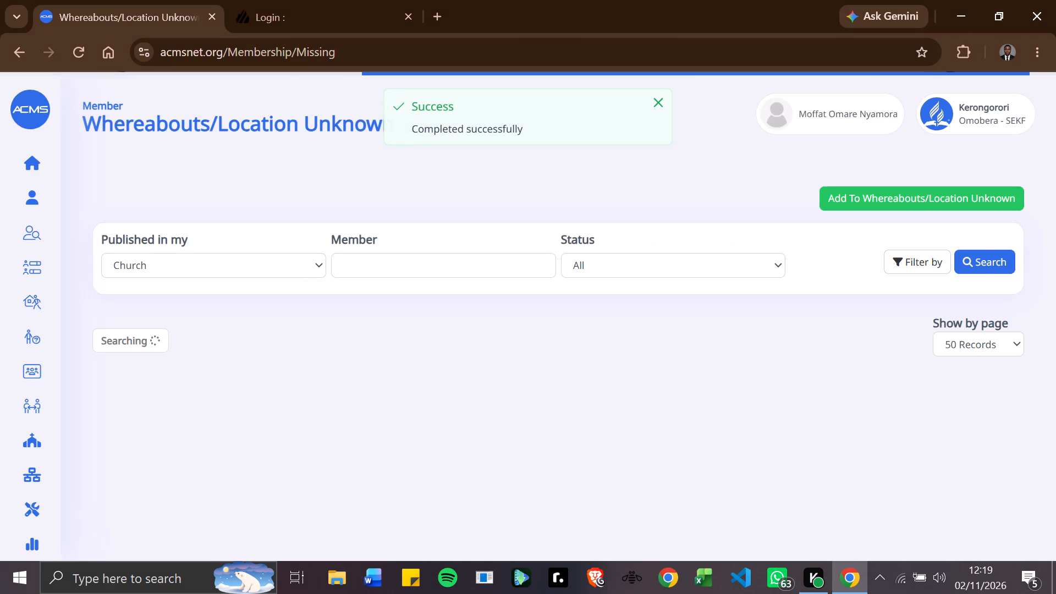
Change the Started date of the second Lydia, the member listed directly above Marion, to 29/03/2022 and save it.
key("Page_Down")
key("Page_Down")
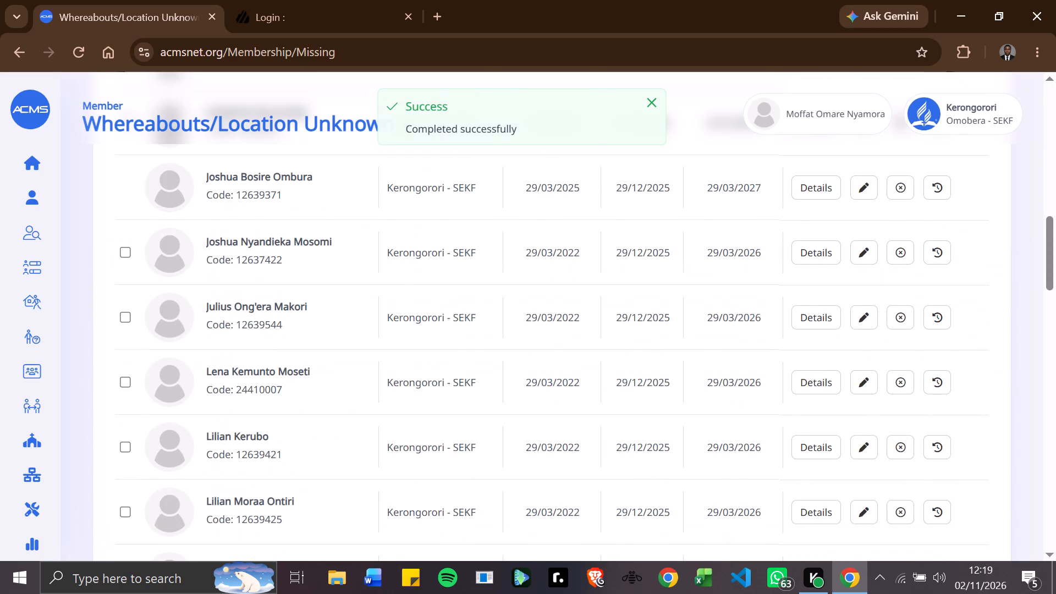
key("Page_Down")
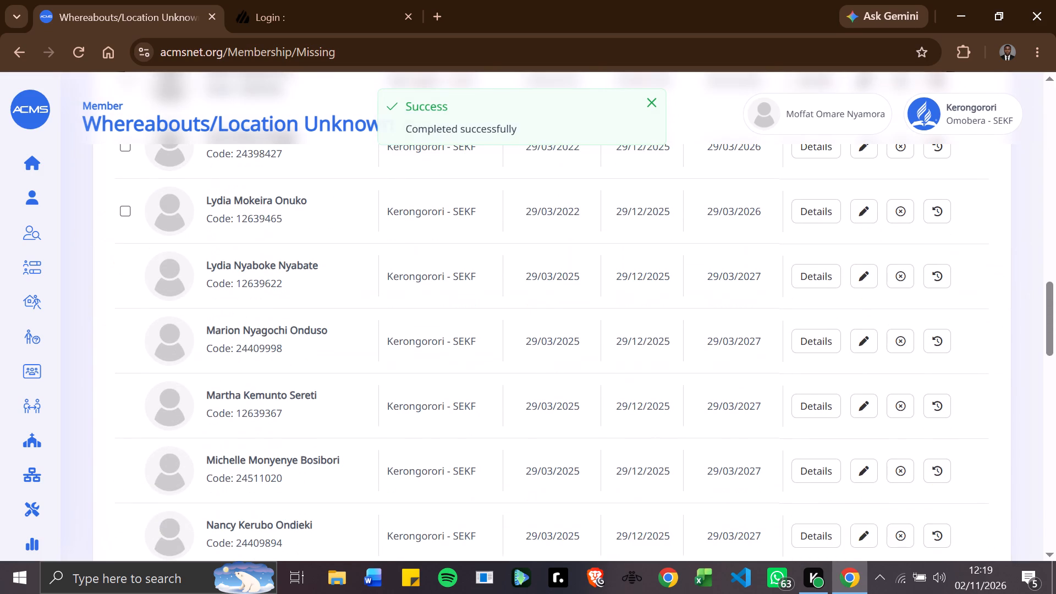
left_click(865, 279)
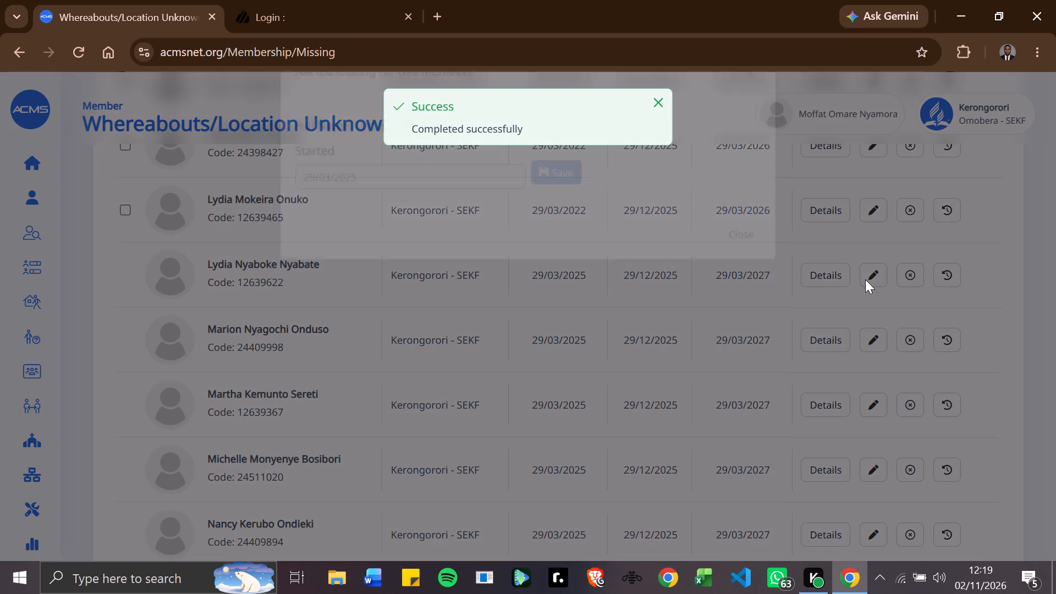
left_click(358, 219)
left_click(361, 222)
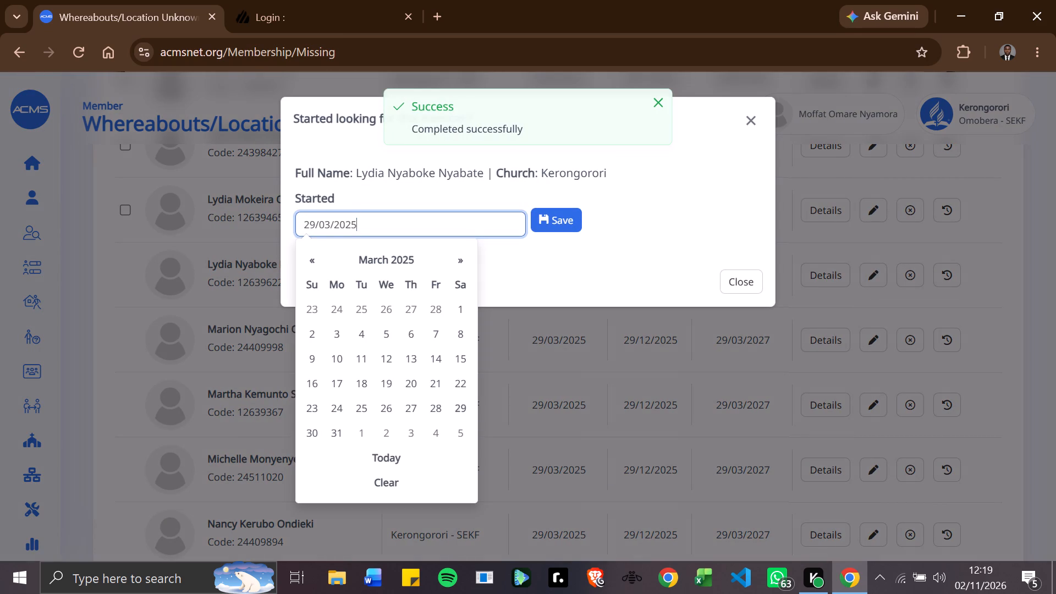
key("BackSpace")
key("2")
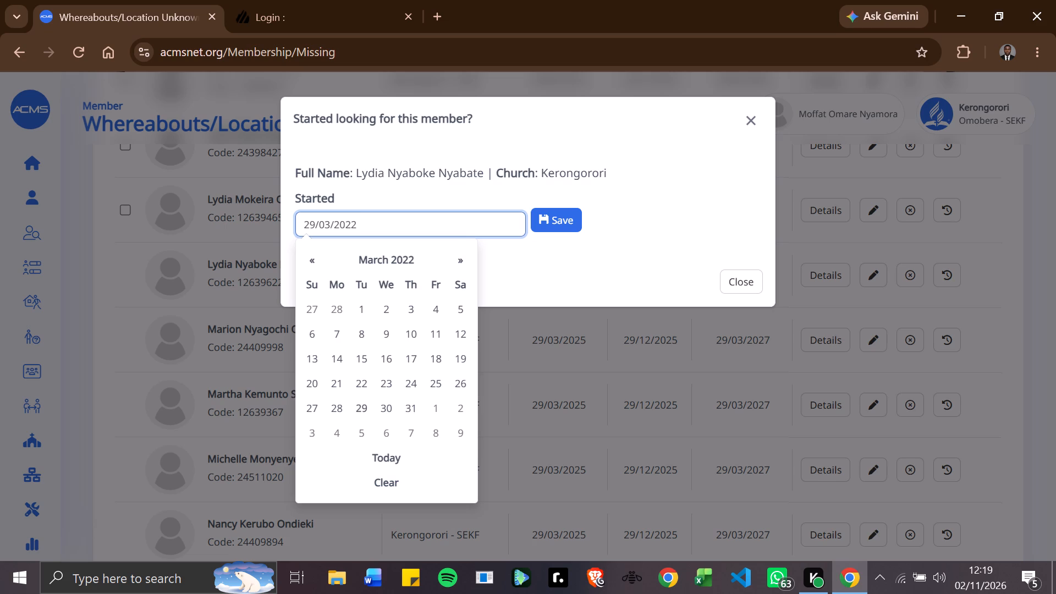
key("Return")
key("Return")
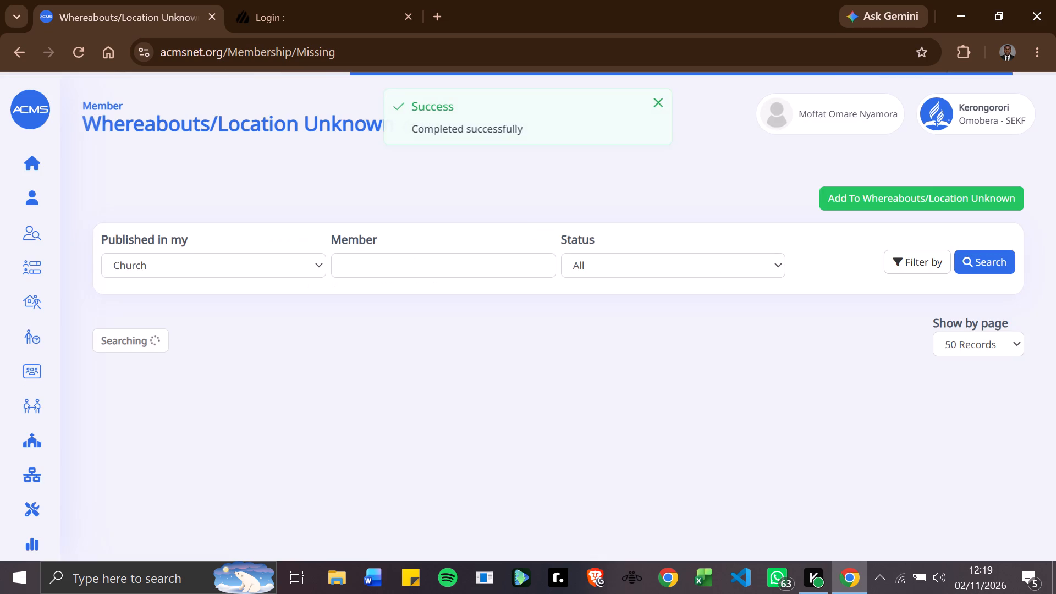
Change the Started date of Marion, the member listed between the second Lydia and Martha, to 29/03/2022 and save it.
key("Page_Down")
key("Page_Down")
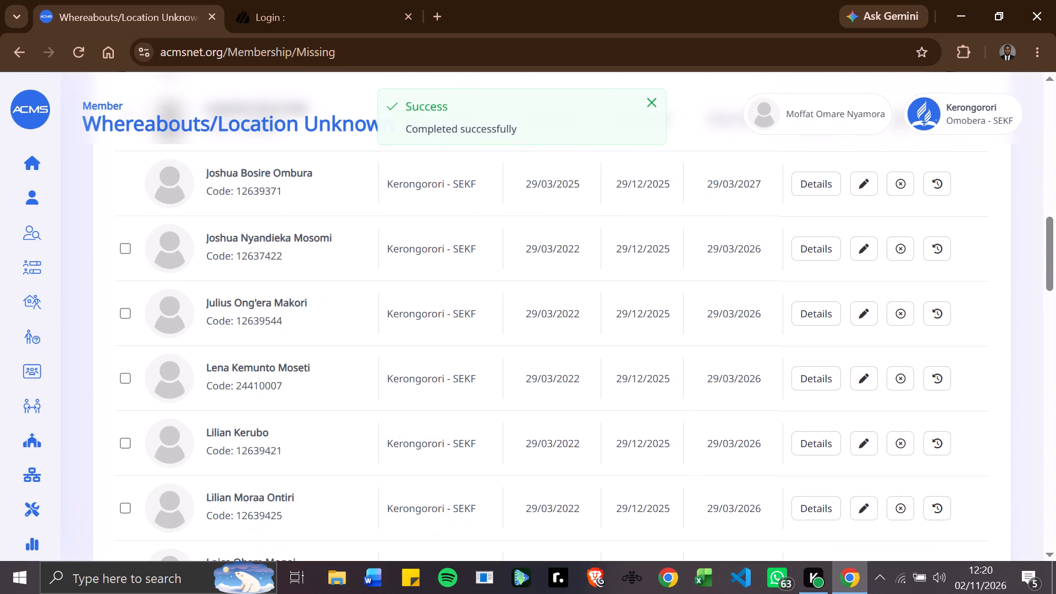
key("Page_Down")
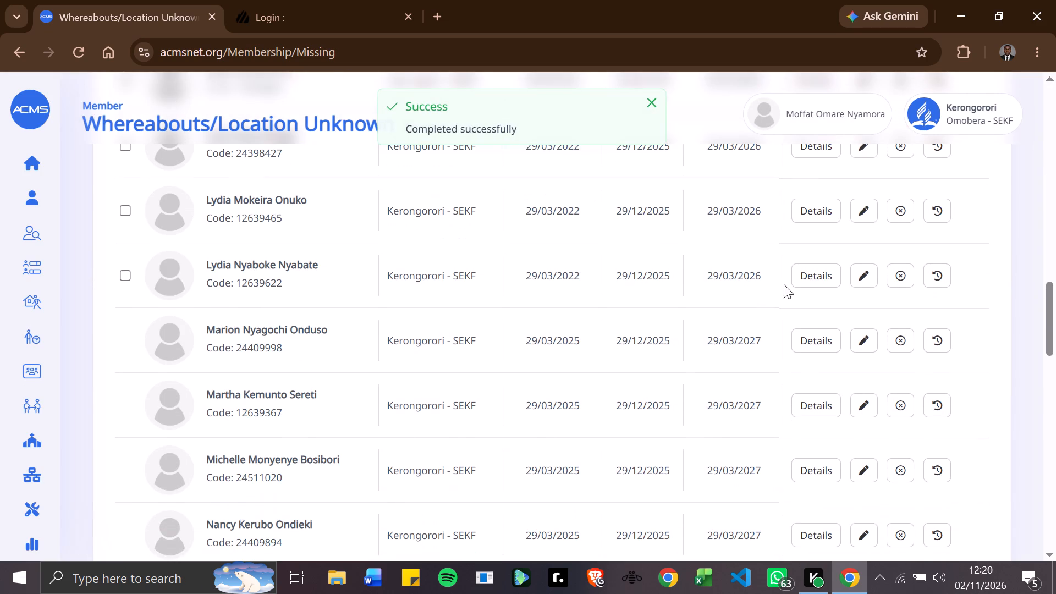
left_click(865, 339)
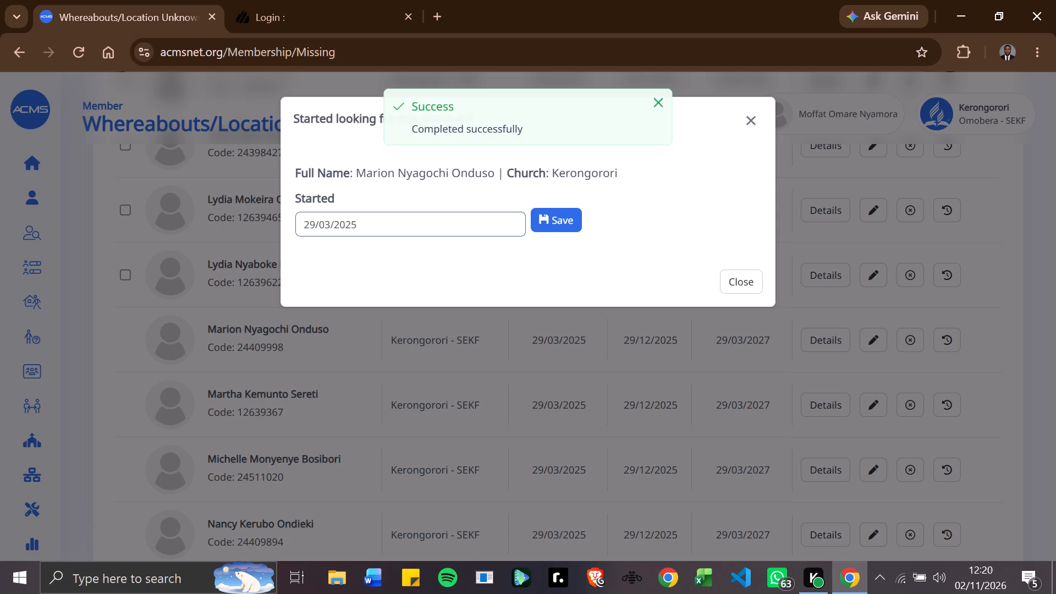
left_click(355, 223)
left_click(360, 220)
key("BackSpace")
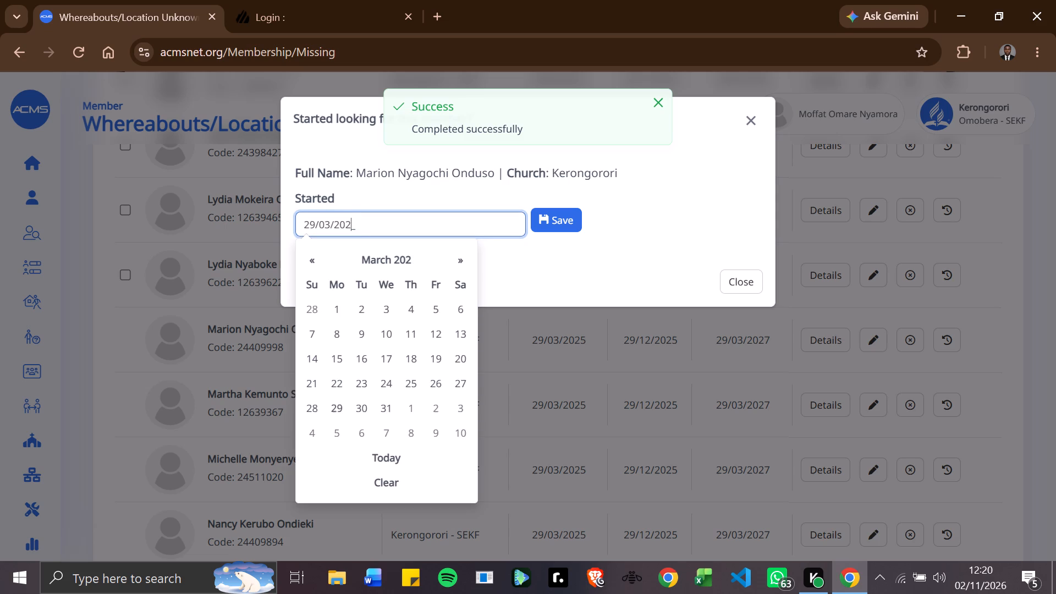
key("2")
key("Return")
key("Return")
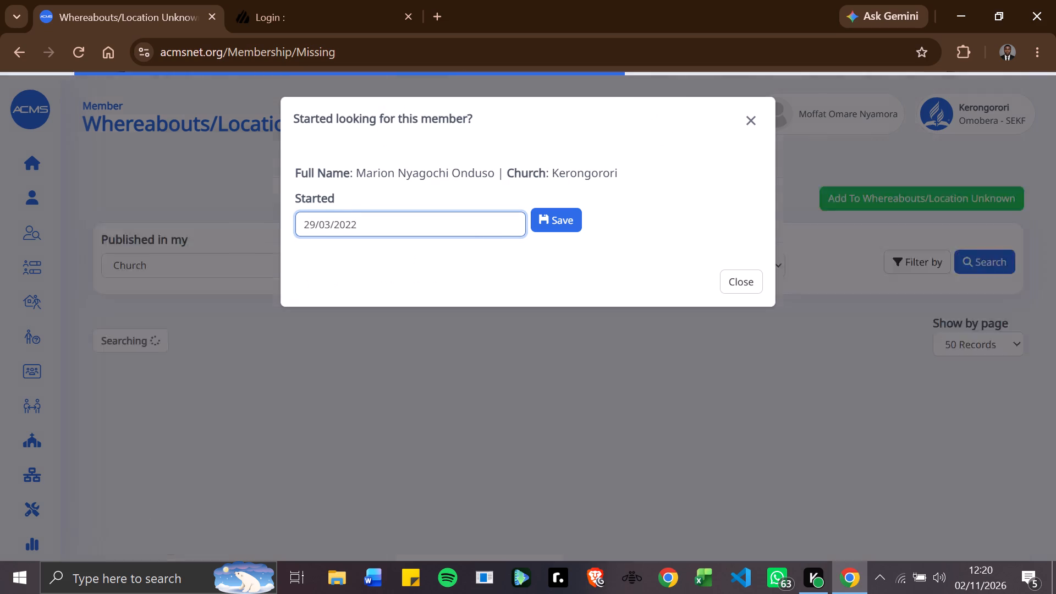
Change the Started date of Martha, the member listed between Marion and Michelle, to 29/03/2022 and save it.
key("Page_Down")
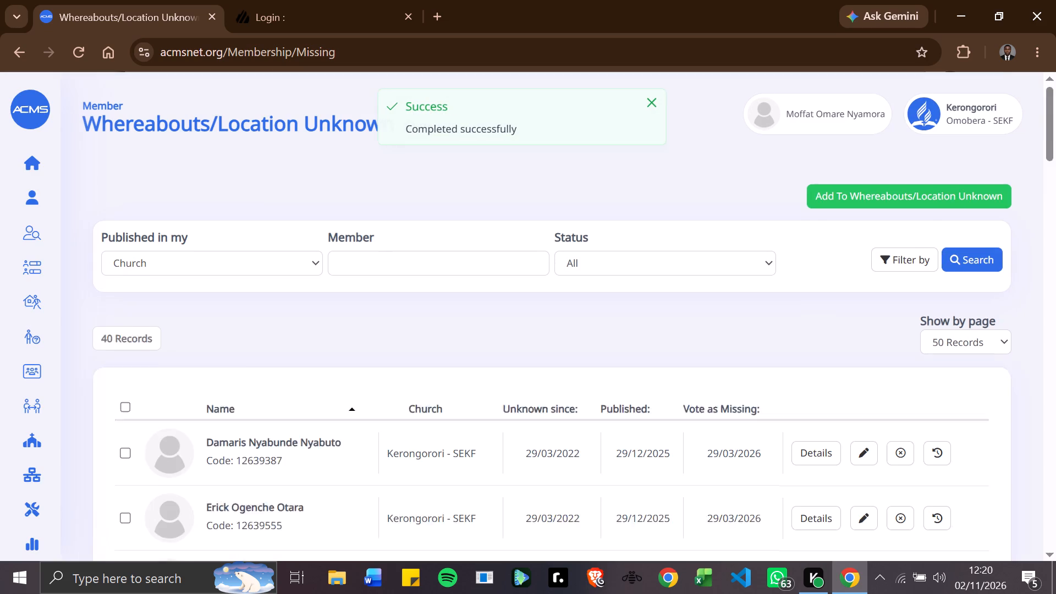
key("Page_Down")
key("Page_Down")
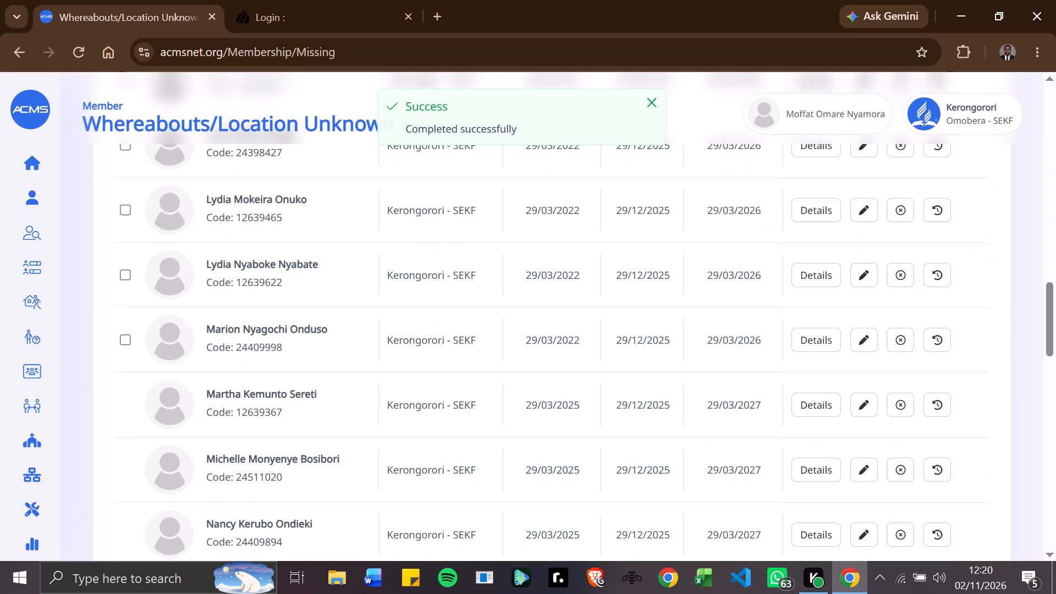
left_click(866, 402)
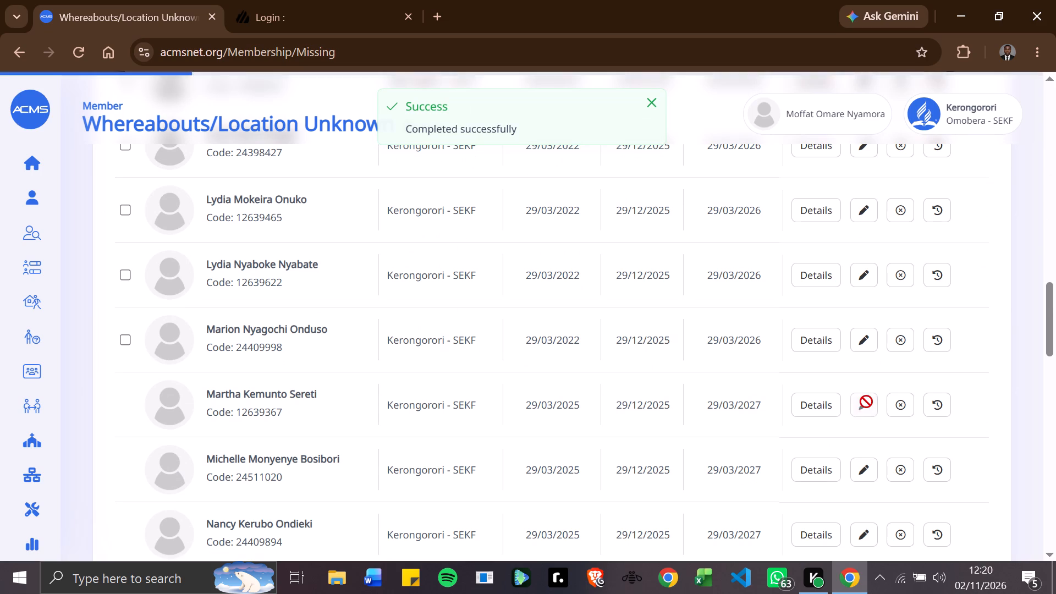
left_click(394, 224)
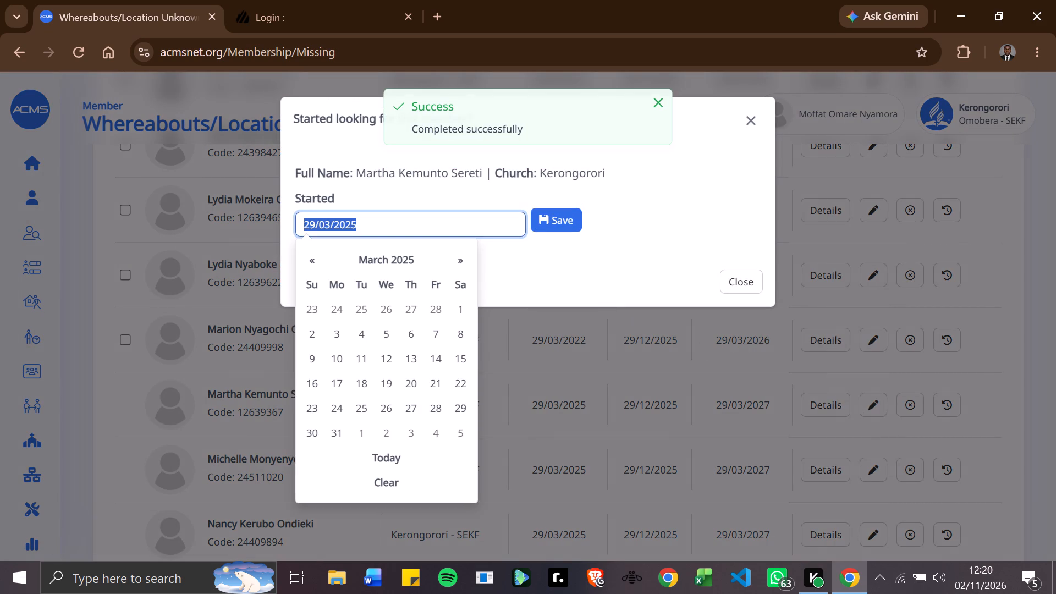
left_click(346, 226)
left_click(356, 223)
key("BackSpace")
key("2")
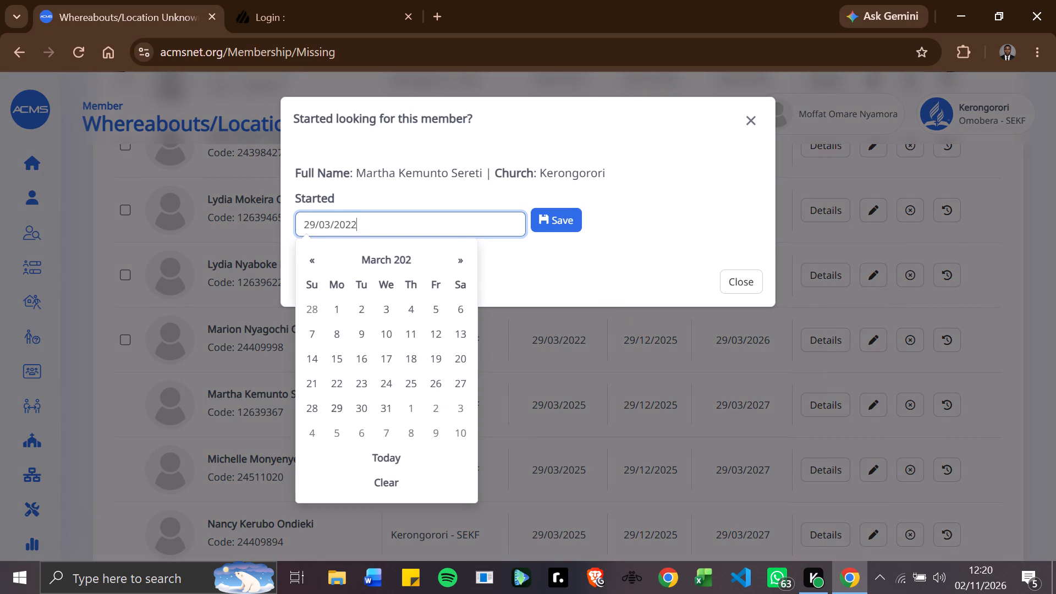
key("Return")
key("Return")
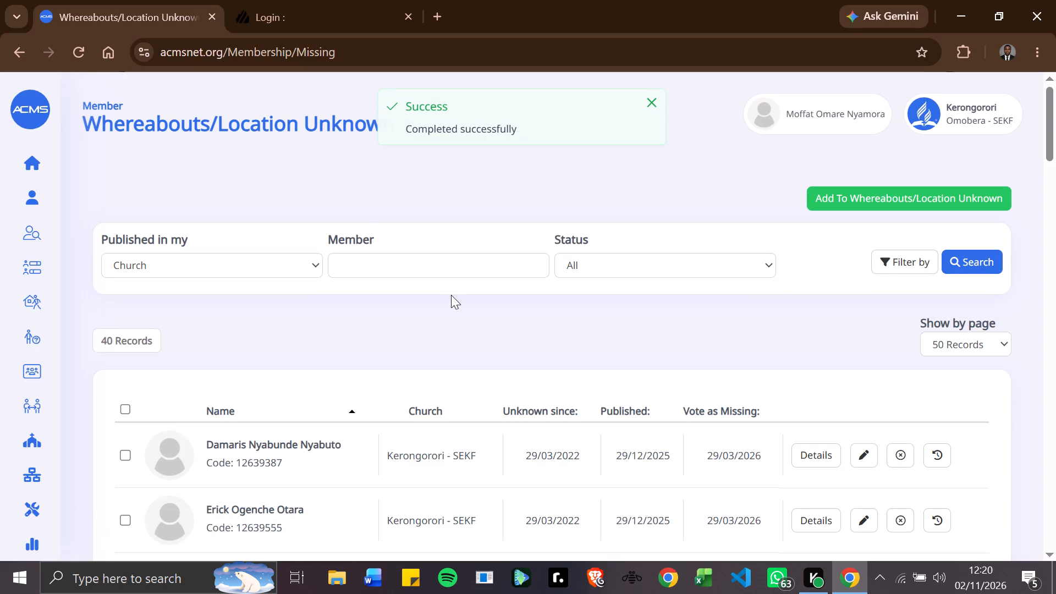
Change the Started date of Rael, the member listed between Polycarp and Rebecca, to 29/03/2022 and save it.
key("Page_Down")
key("Page_Down")
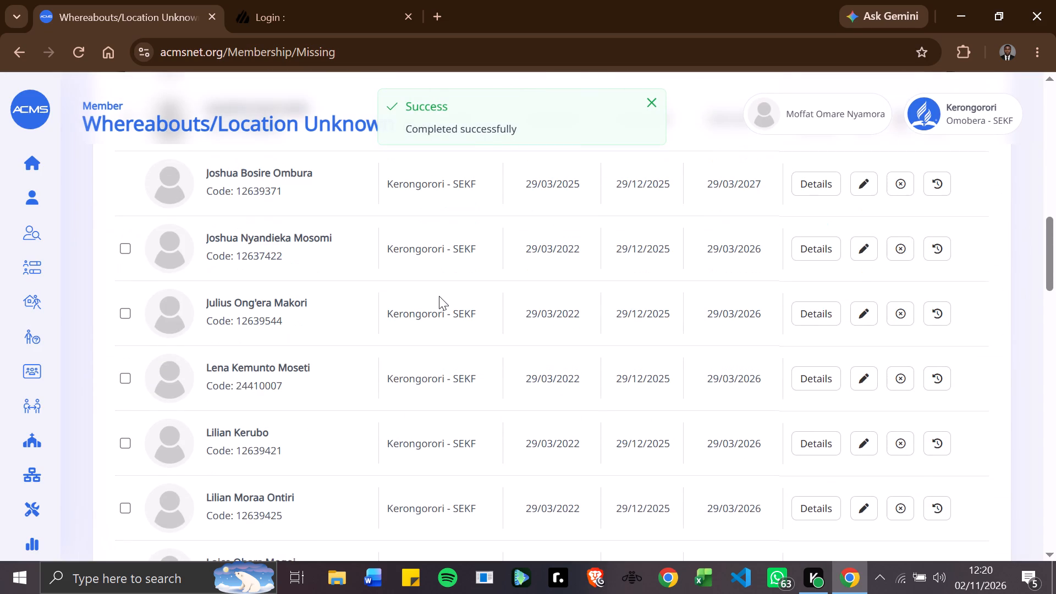
key("Page_Down")
key("Page_Down")
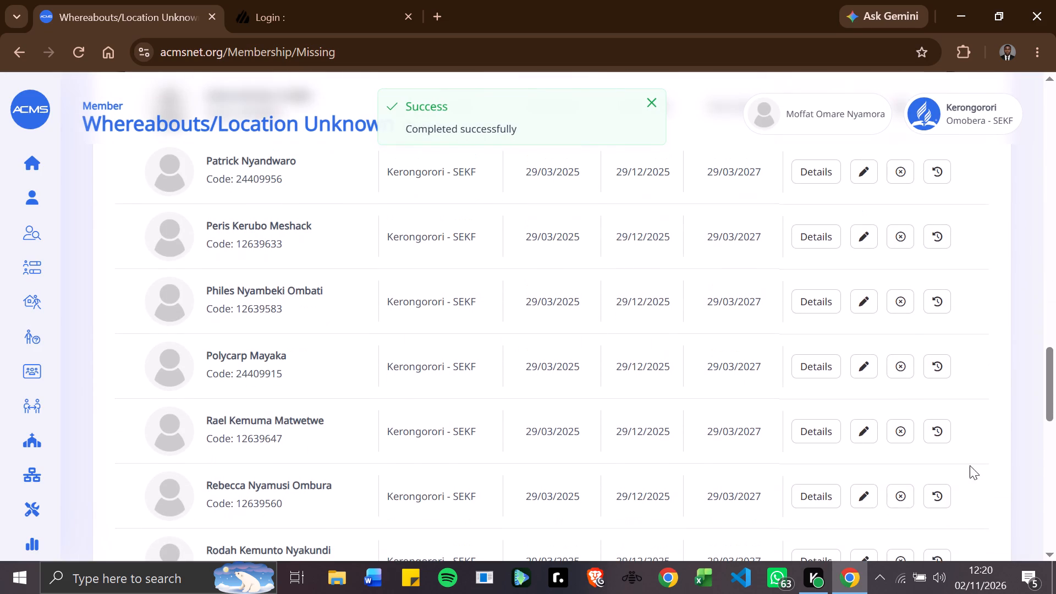
left_click(867, 434)
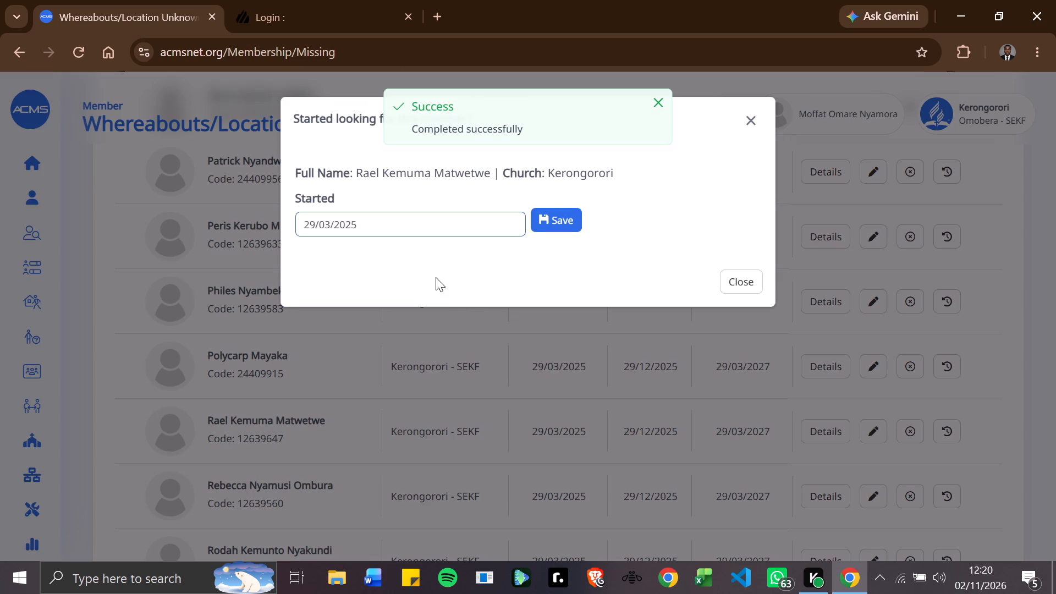
left_click(378, 219)
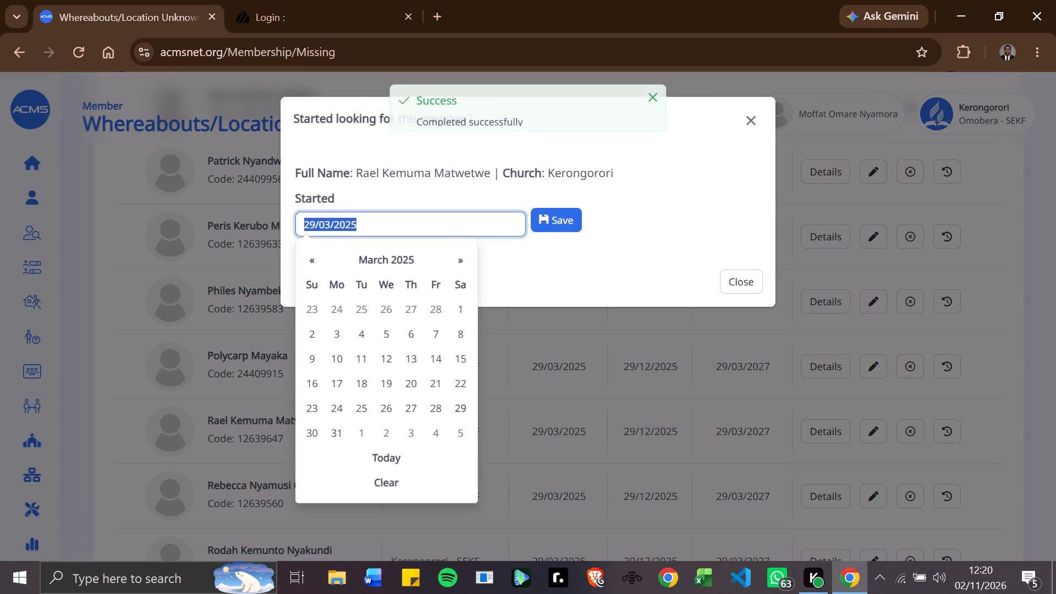
left_click(346, 224)
left_click(361, 222)
key("BackSpace")
key("2")
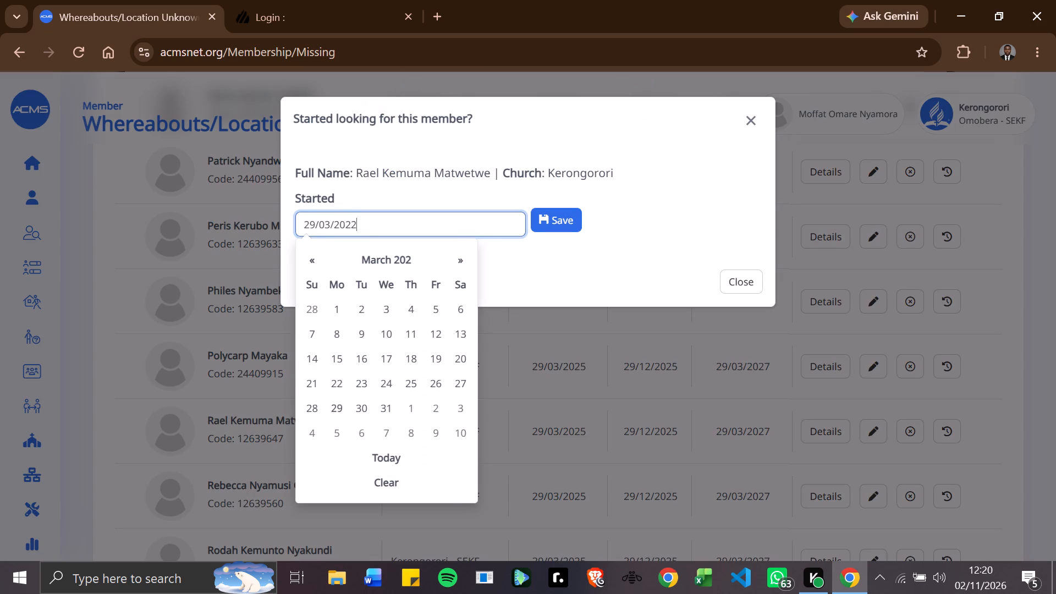
key("Return")
key("Return")
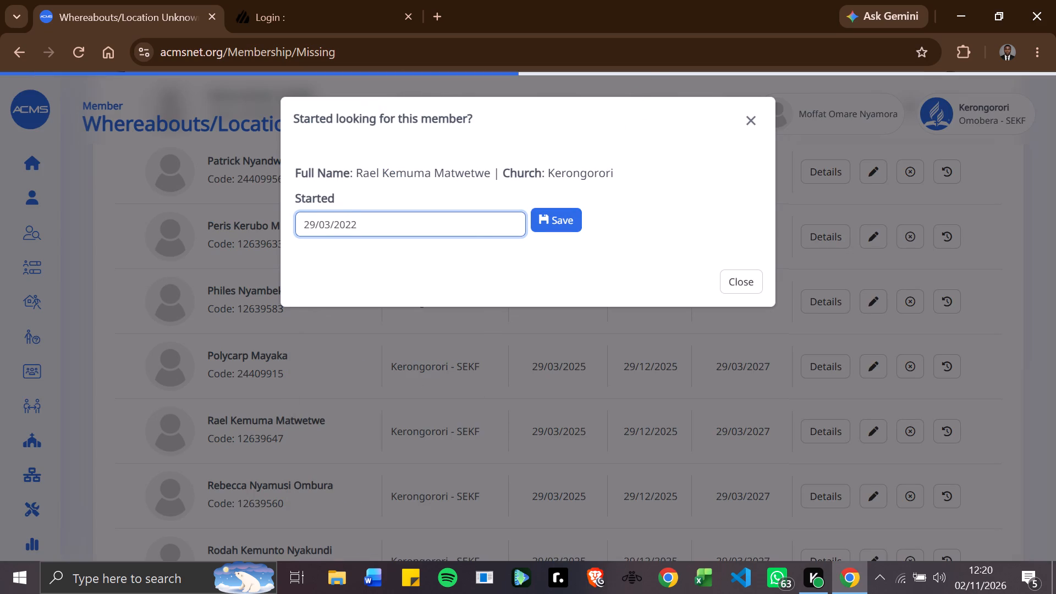
Change the Started date of Philes, the member listed between Peris and Polycarp, to 29/03/2022 and save it.
key("Page_Down")
key("Page_Down")
key("Page_Down")
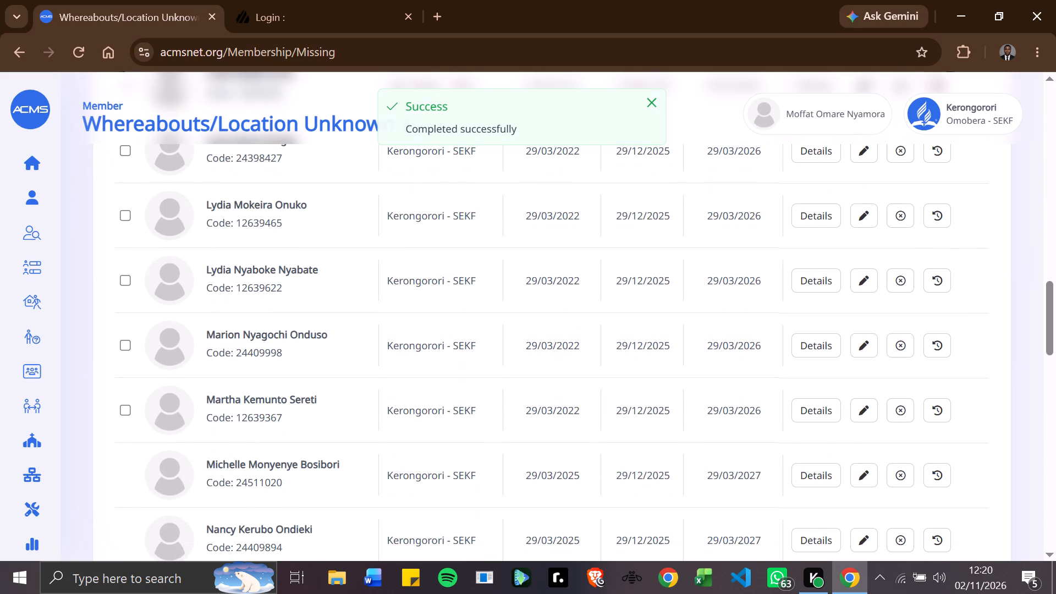
key("Page_Down")
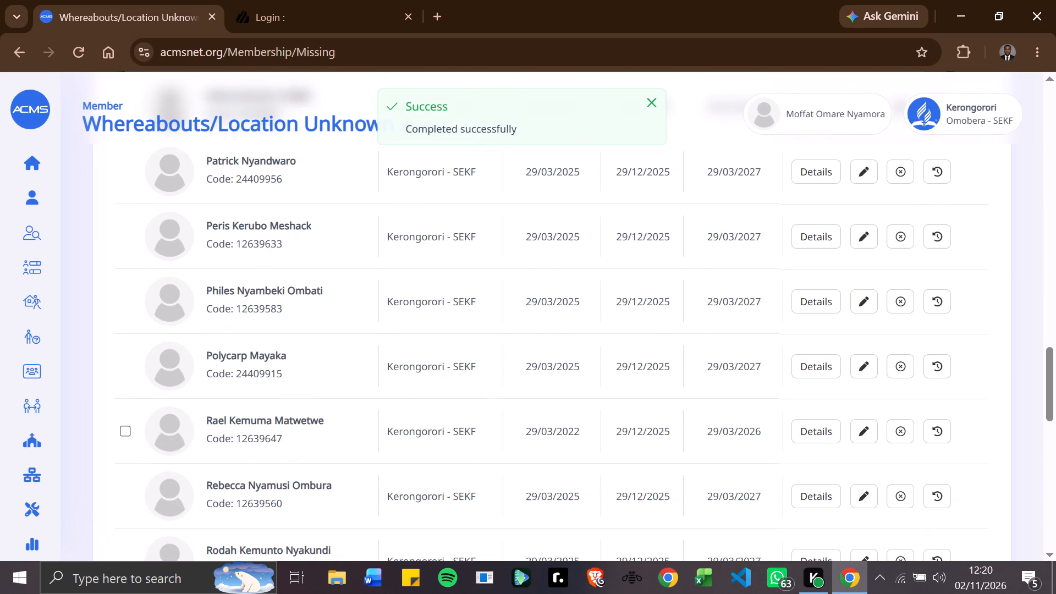
left_click(867, 300)
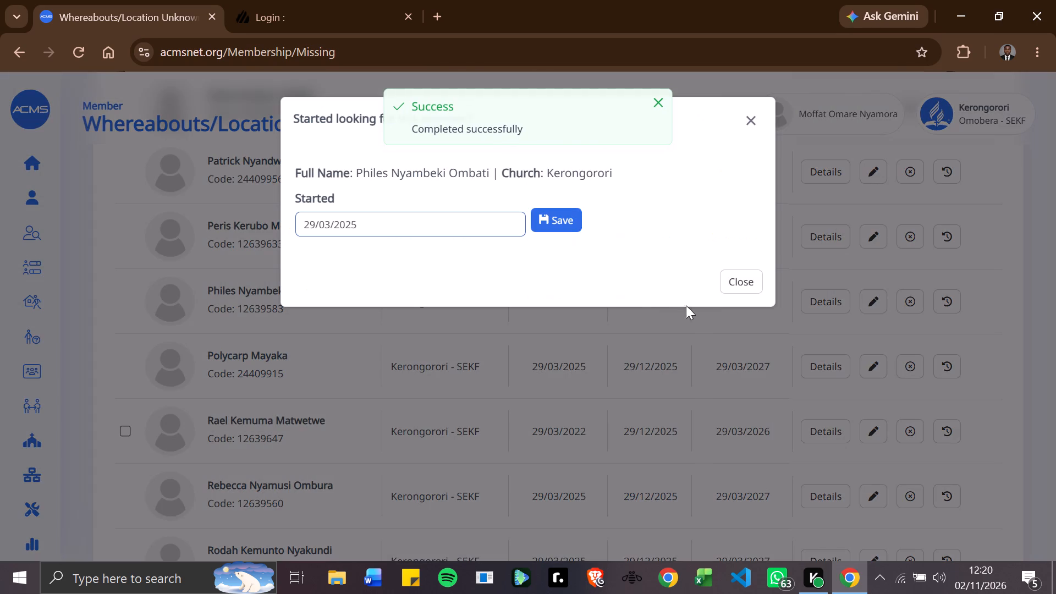
left_click(403, 225)
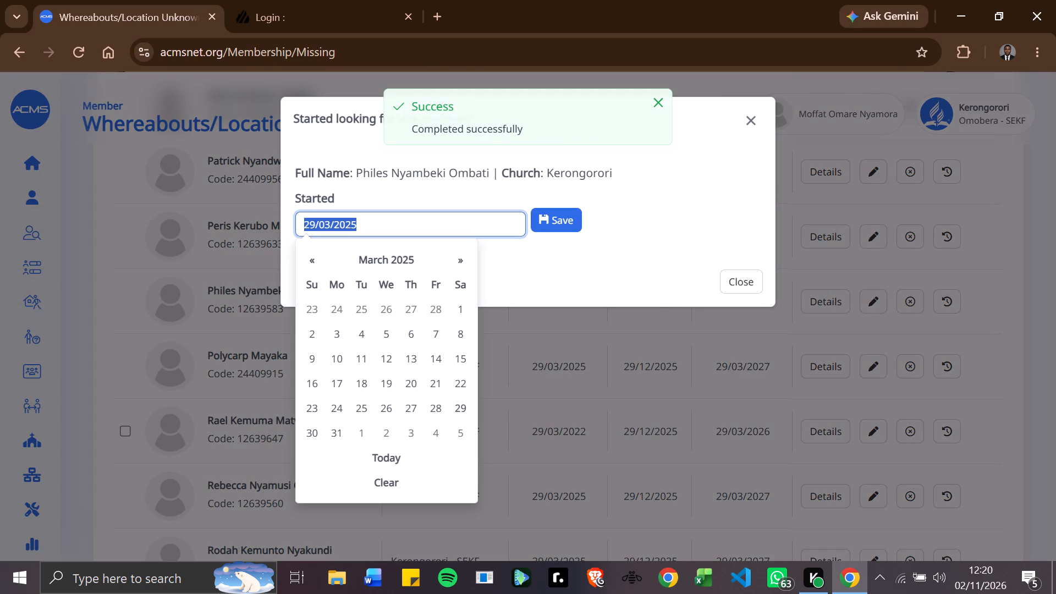
left_click(349, 234)
left_click(356, 227)
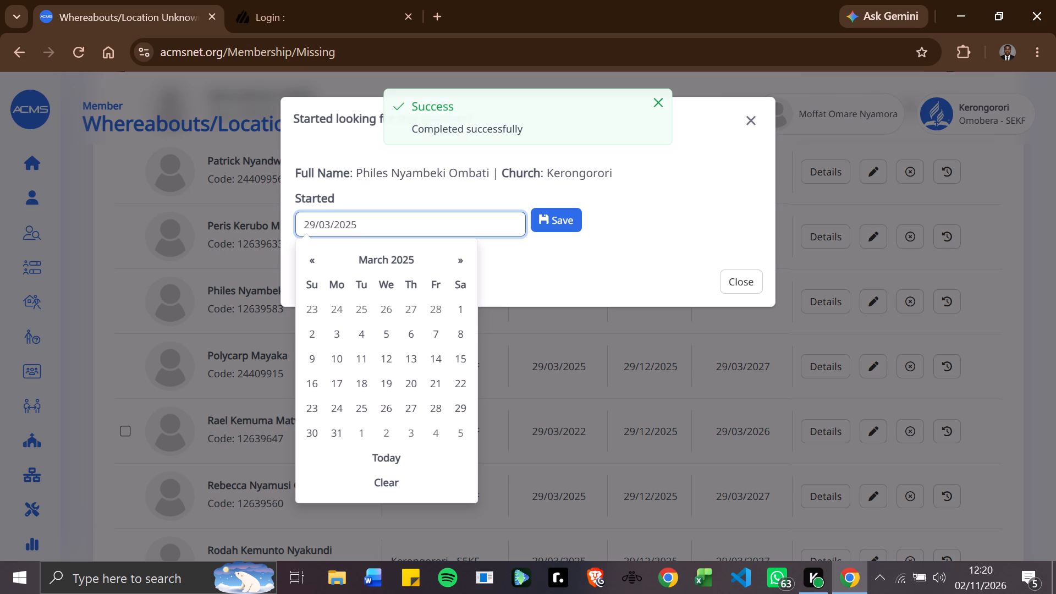
key("BackSpace")
key("2")
key("Return")
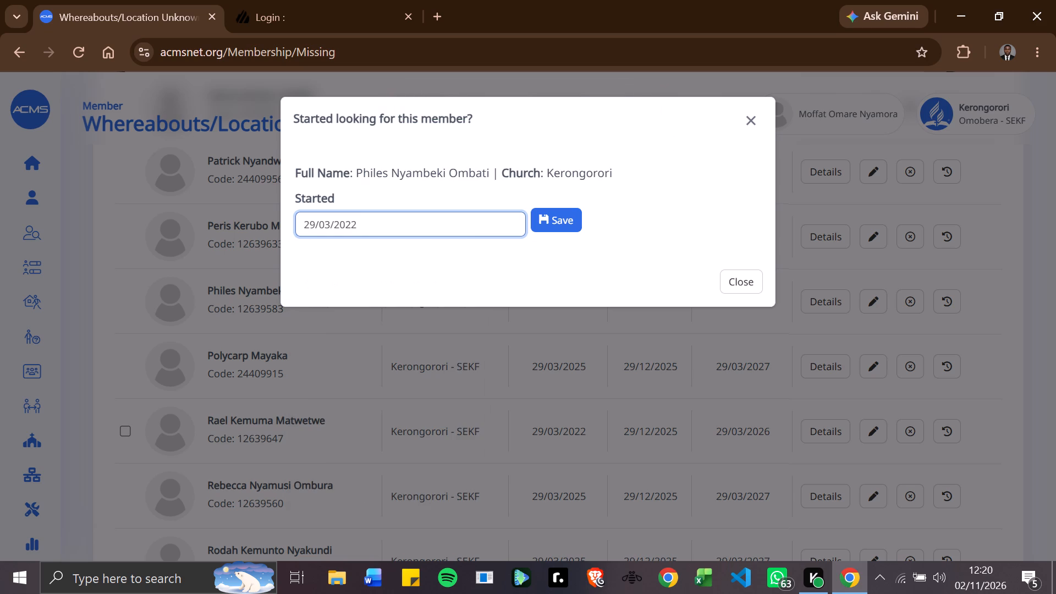
key("Return")
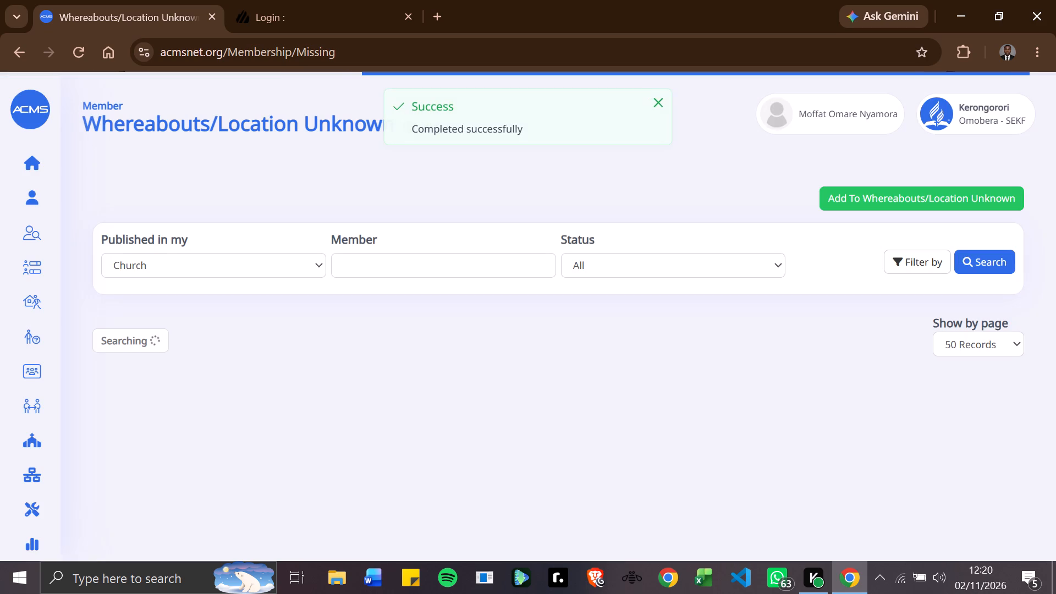
Change the Started date of Patrick, the member listed directly above Peris, to 29/03/2022 and save it.
key("Page_Down")
key("Page_Down")
key("Page_Down")
key("Page_Down")
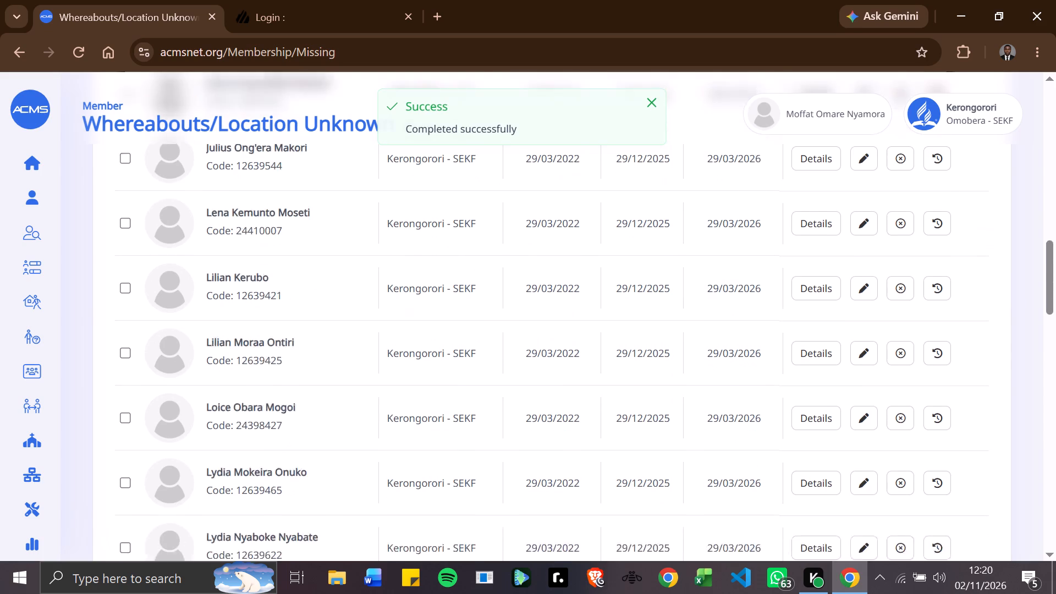
key("Page_Down")
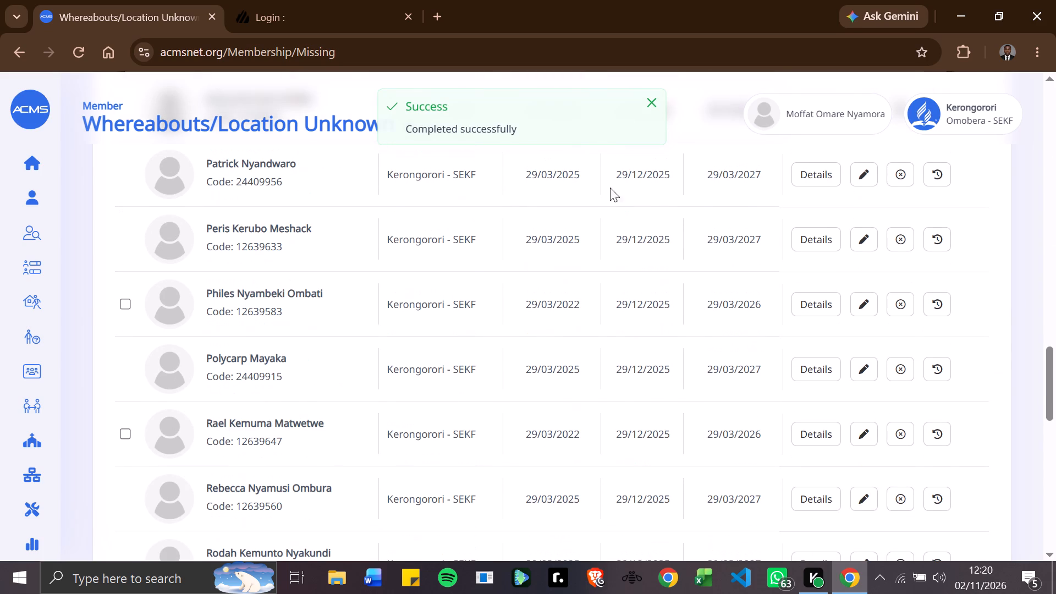
left_click(875, 166)
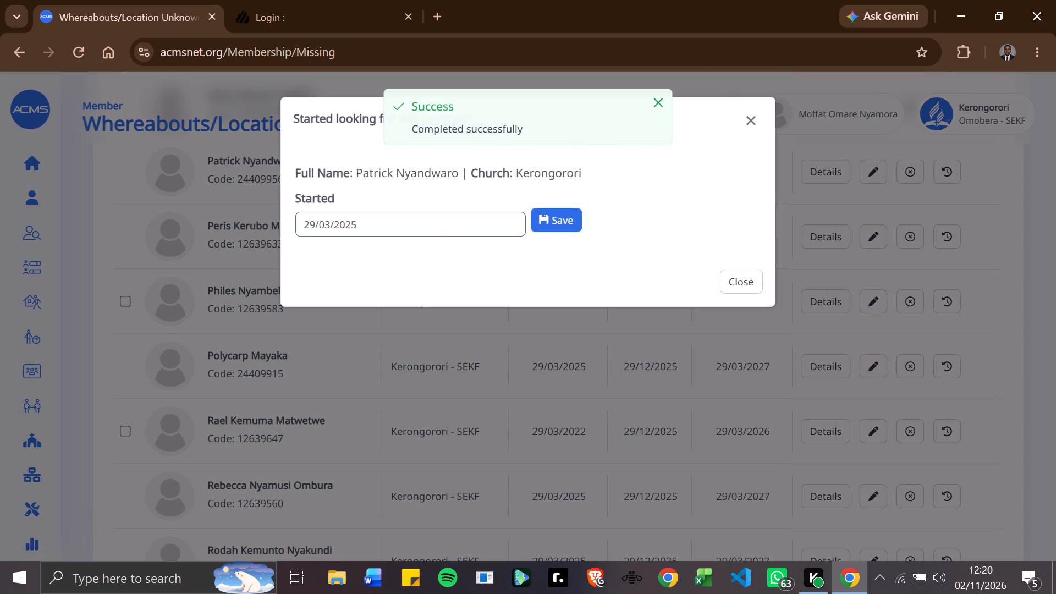
left_click(376, 229)
left_click(344, 224)
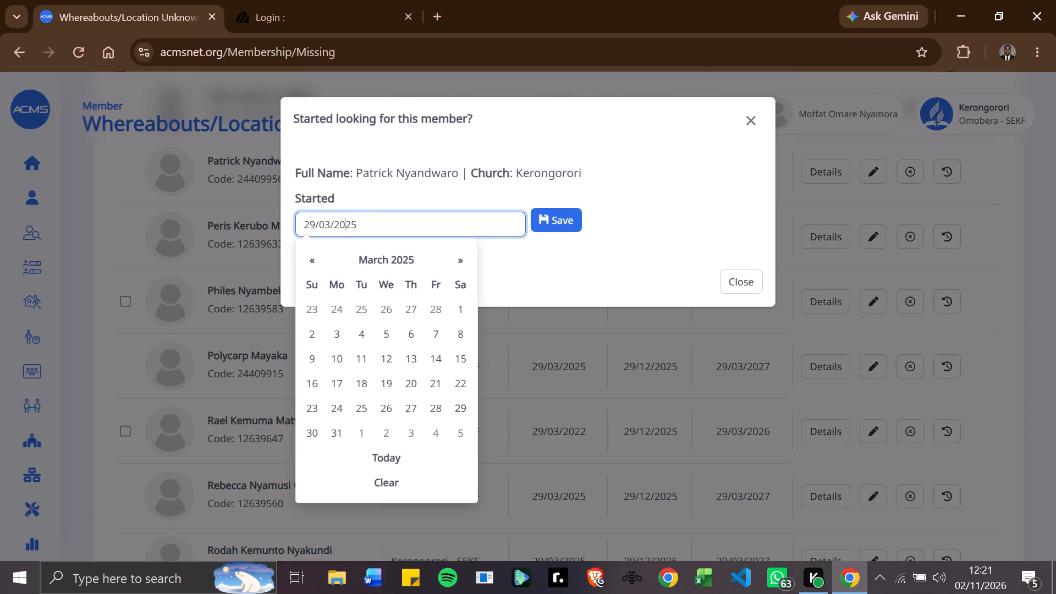
left_click(358, 225)
key("BackSpace")
key("2")
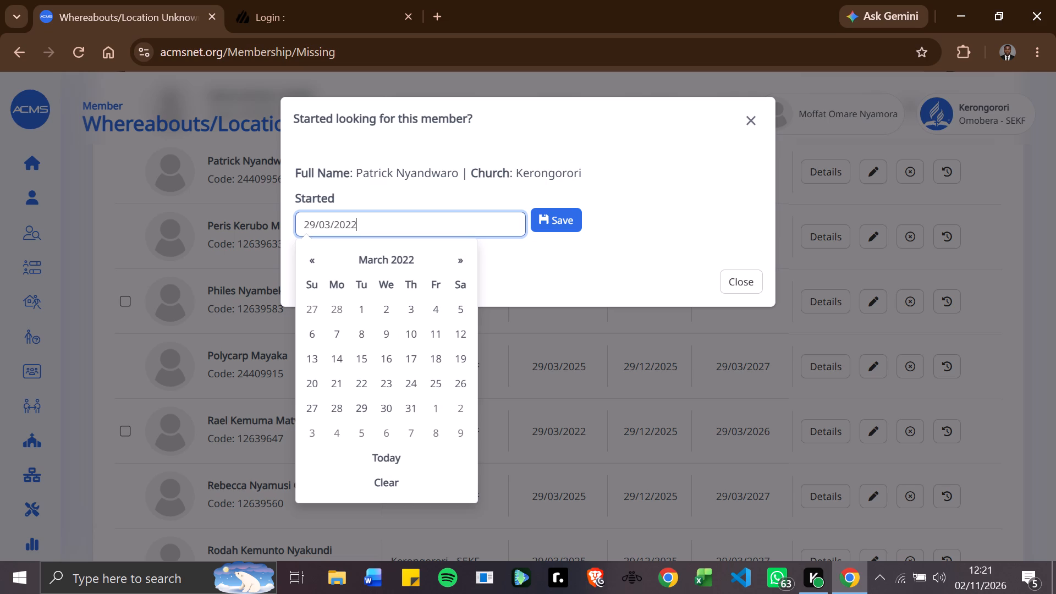
key("Return")
key("Return")
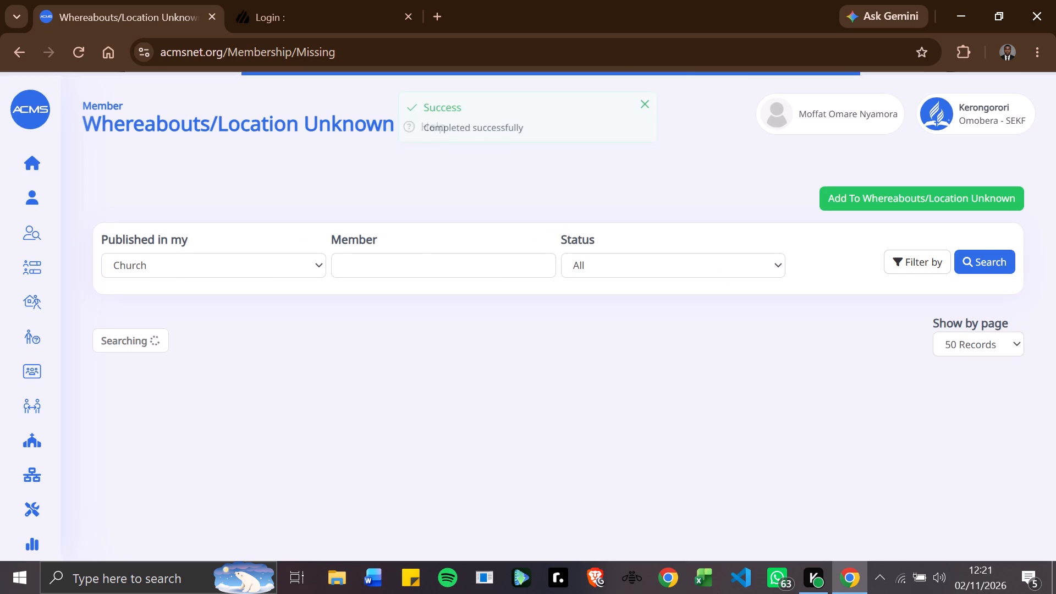
Change the Started date of Peris, the member listed between Patrick and Philes, to 29/03/2022 and save it.
key("Page_Down")
key("Page_Down")
key("Page_Down")
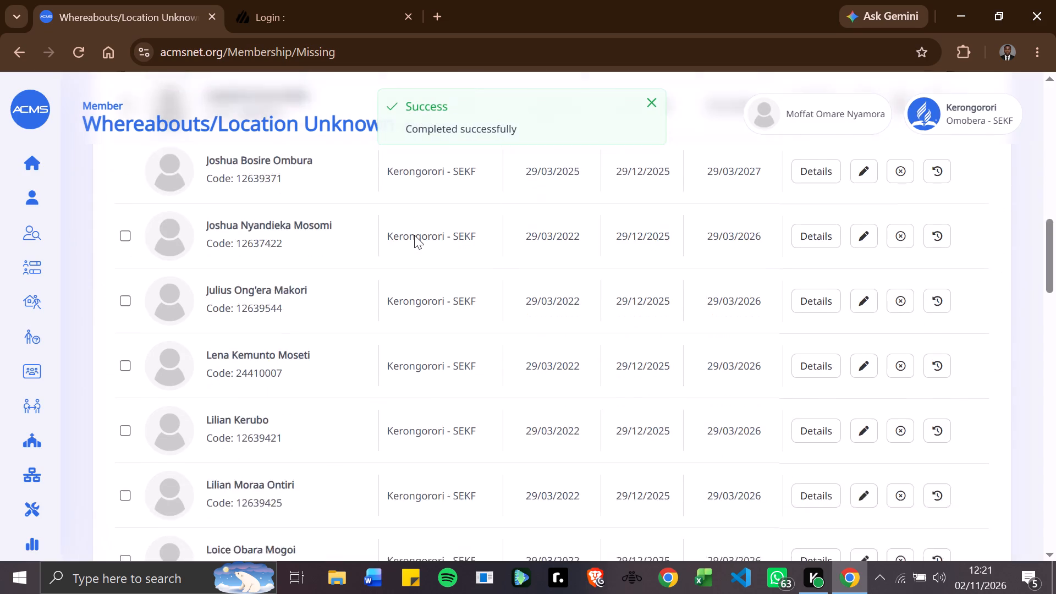
key("Page_Down")
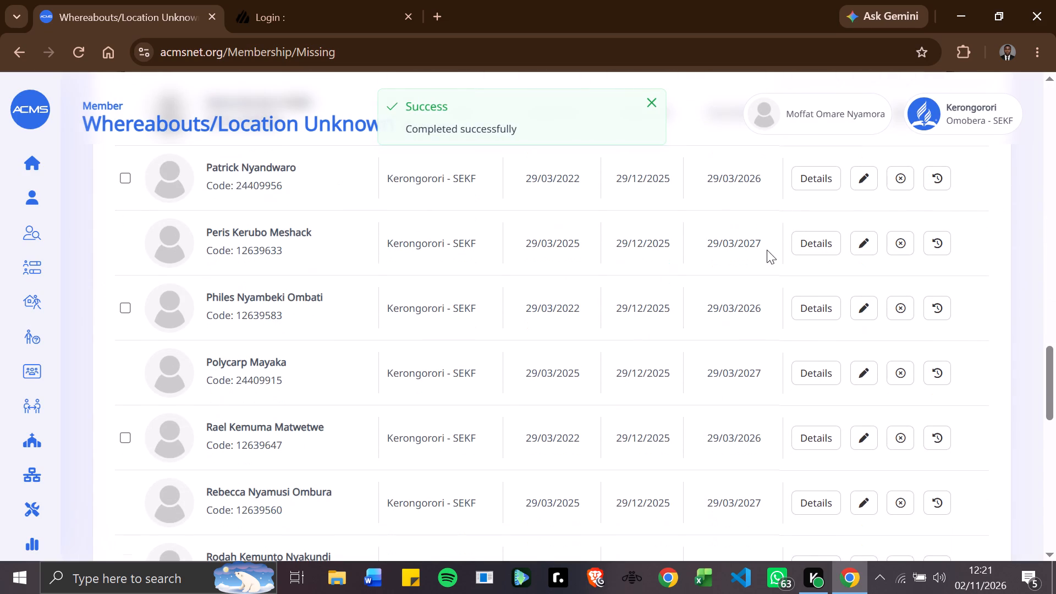
left_click(871, 237)
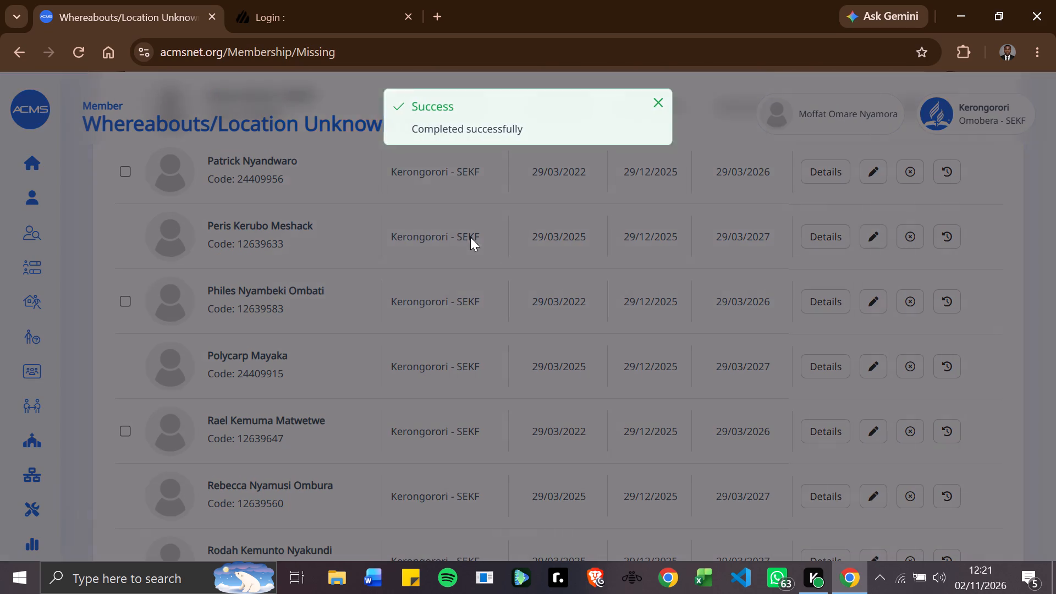
left_click(374, 222)
left_click(340, 224)
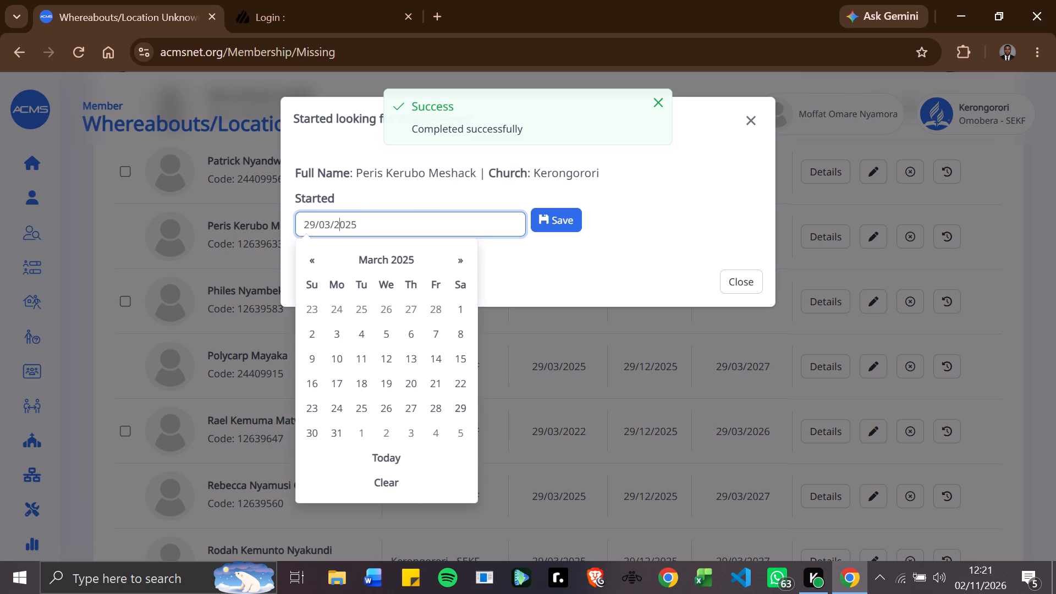
left_click(361, 222)
key("BackSpace")
key("2")
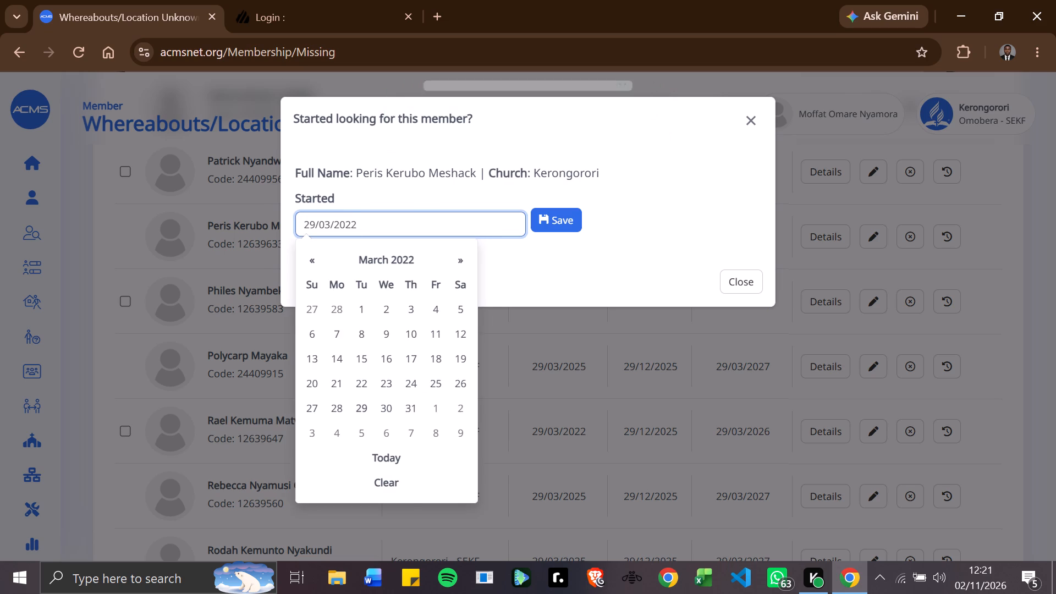
key("Return")
key("Return")
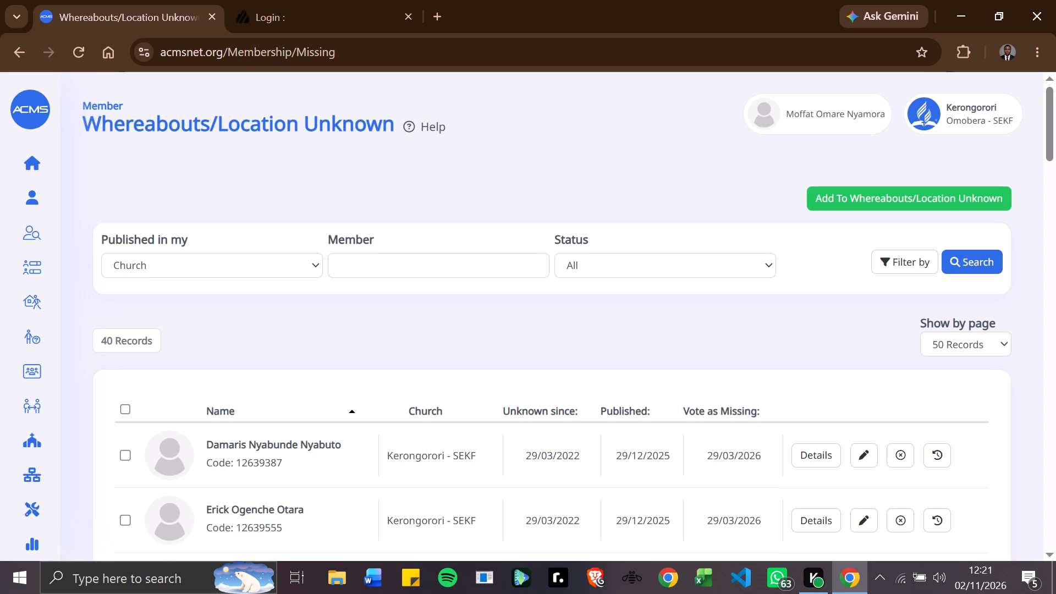
Open the Started date of Violet, the member listed between Vane and Wilfred, for editing.
key("Page_Down")
key("Page_Down")
key("Page_Down")
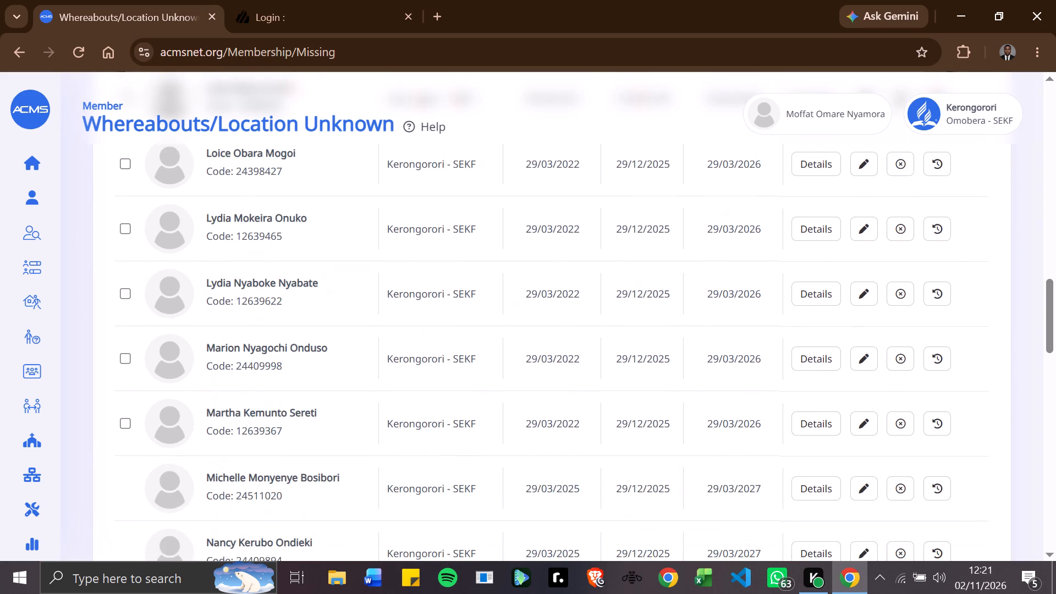
key("Page_Down")
key("Page_Down")
key("Page_Down")
key("Page_Down")
key("Page_Down")
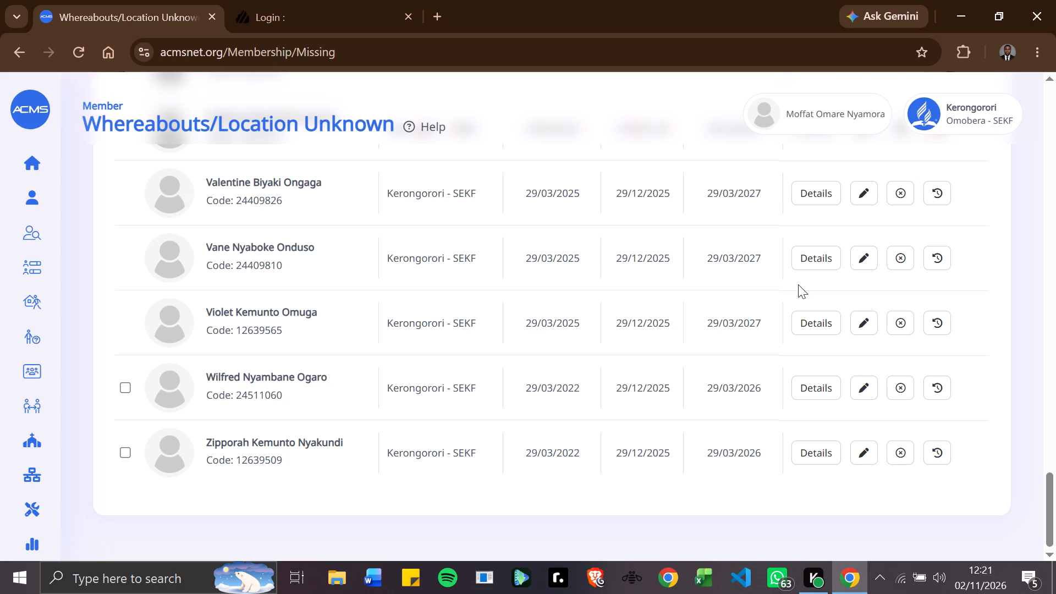
left_click(866, 316)
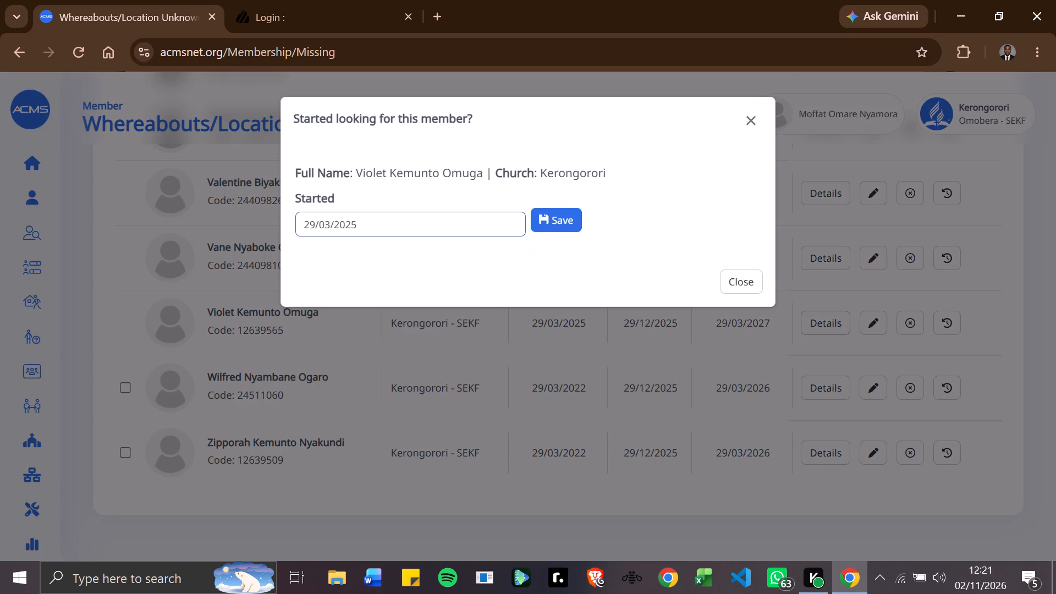
left_click(408, 221)
left_click(350, 222)
left_click(360, 224)
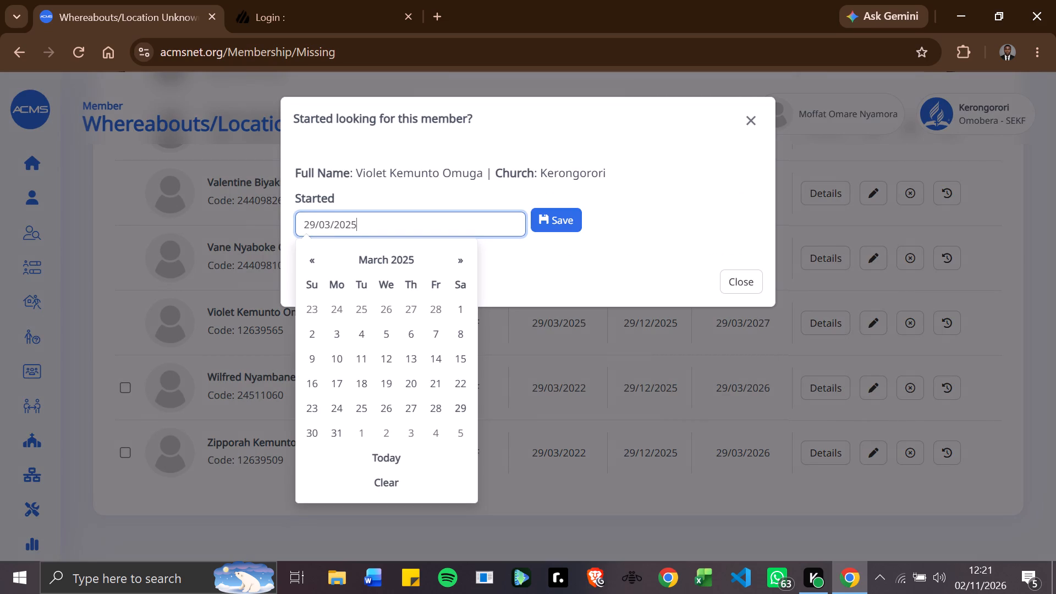
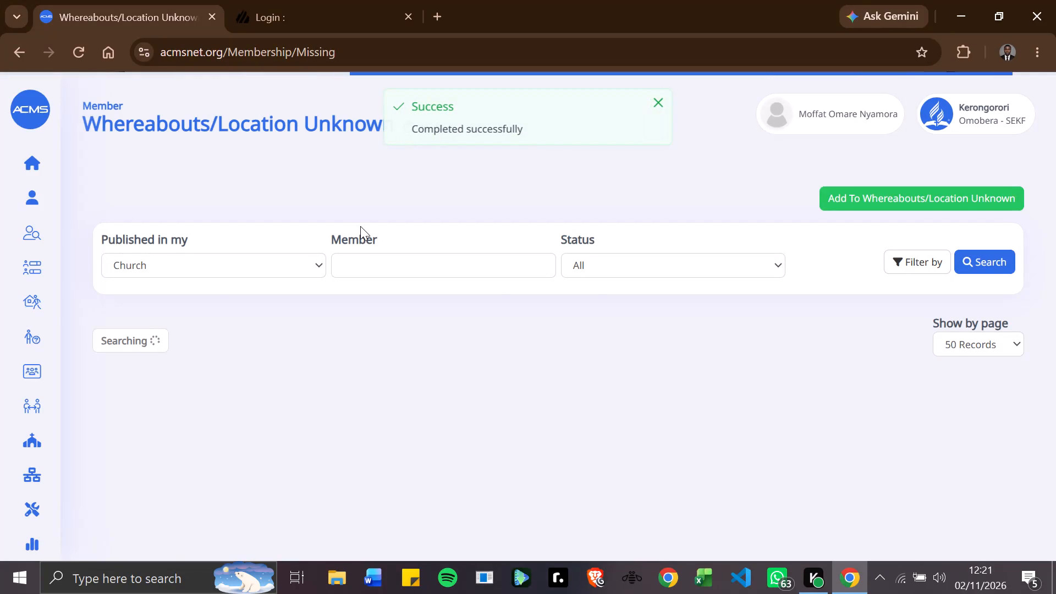
Change the Started date of Vane, the member listed between Valentine and Violet, to 29/03/2022 and save it.
key("Page_Down")
key("Page_Down")
key("Page_Down")
key("Page_Down")
key("Page_Down")
key("Page_Down")
key("Page_Down")
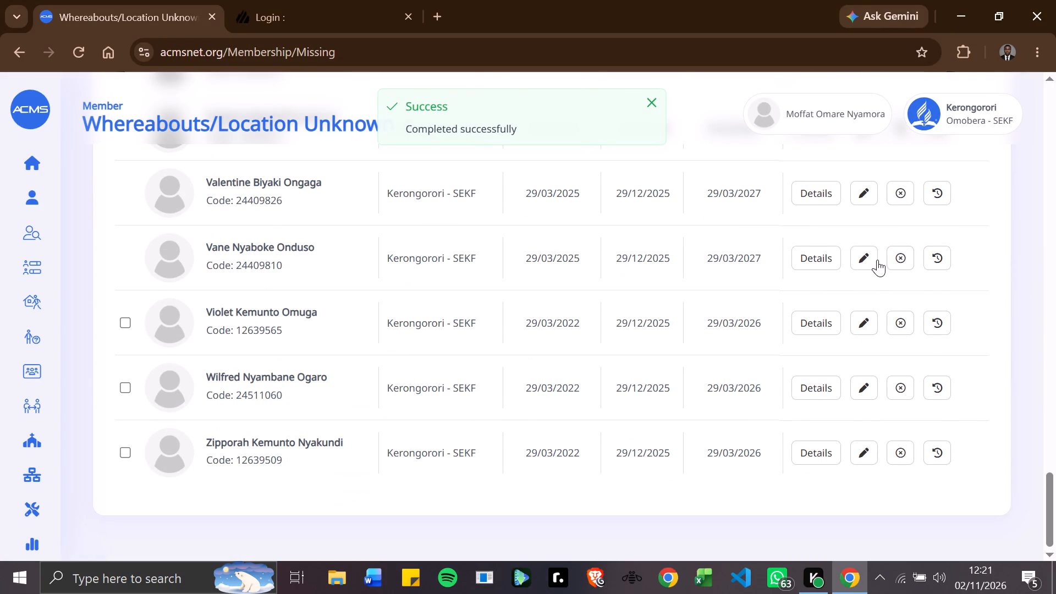
left_click(863, 260)
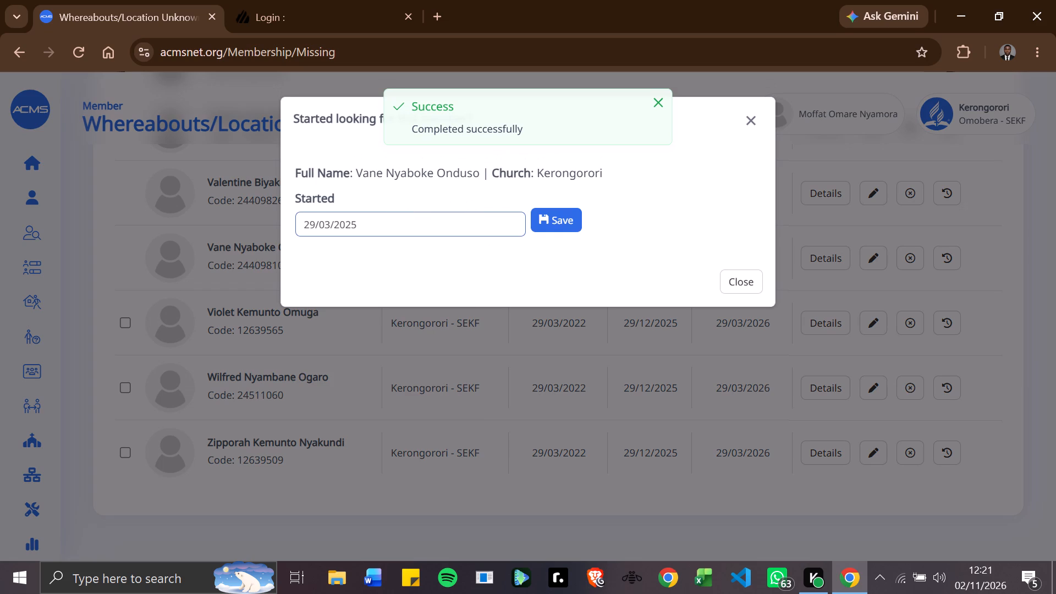
left_click(370, 221)
left_click(370, 221)
left_click(354, 221)
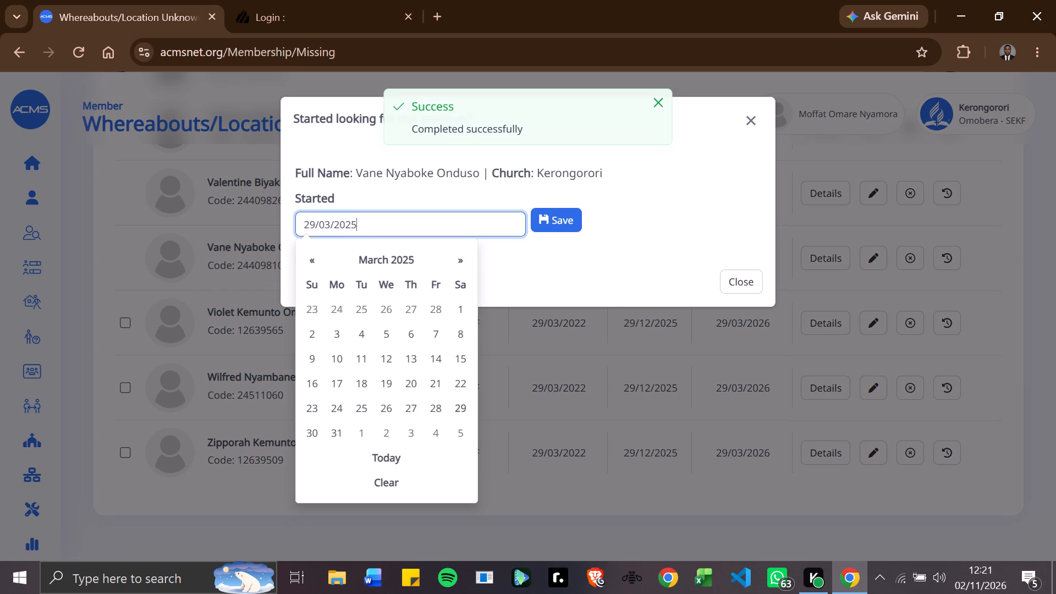
left_click(356, 221)
key("BackSpace")
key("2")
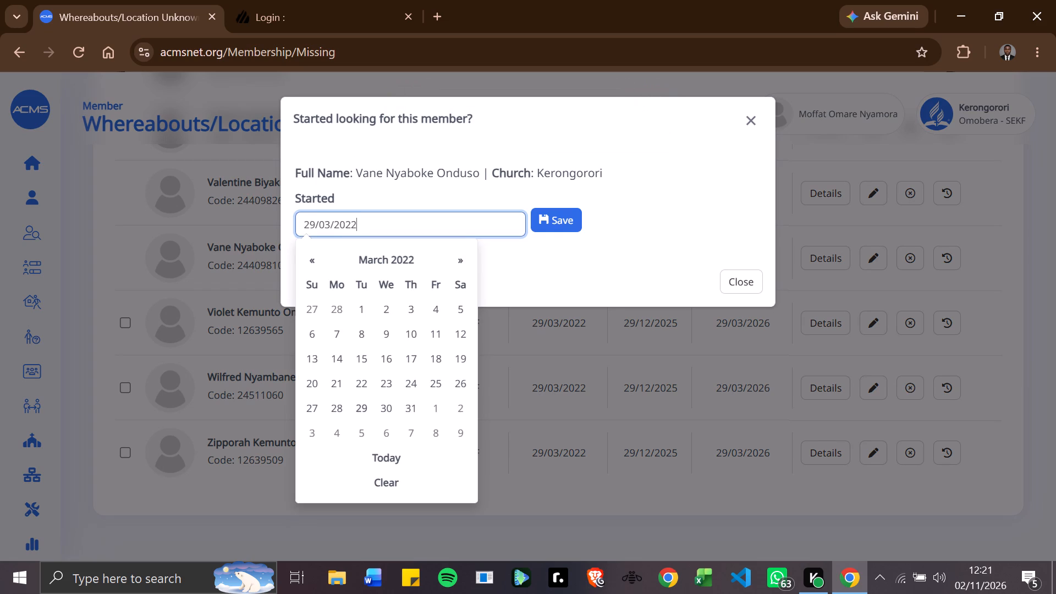
key("Return")
key("Return")
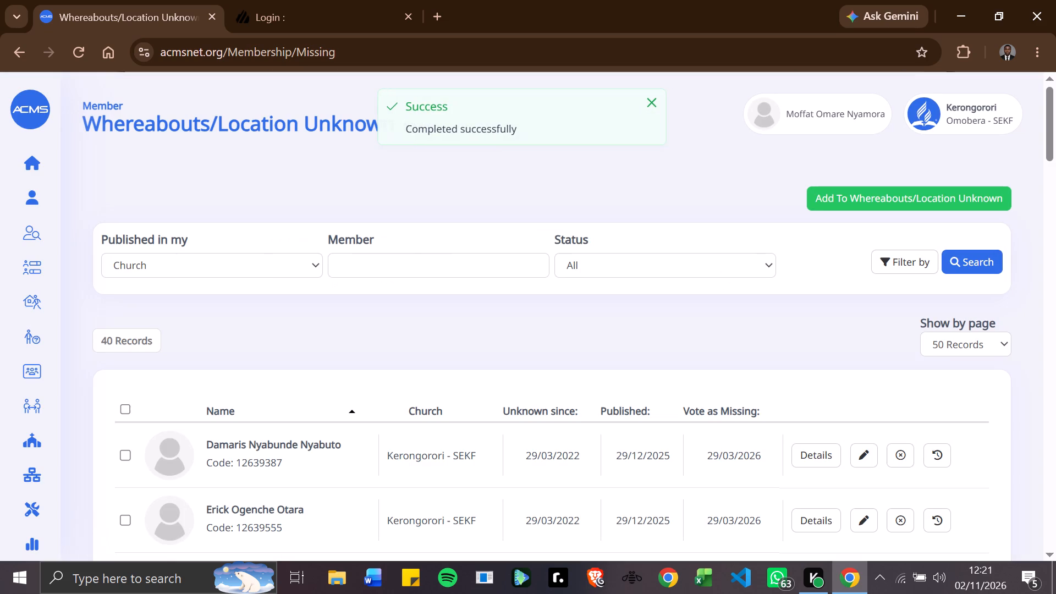
Change the Started date of Michelle, the member listed between Martha and Nancy, to 29/03/2022 and save it.
scroll(705, 475, "down", 7)
scroll(705, 475, "up", 20)
scroll(705, 475, "up", 20)
scroll(705, 475, "up", 16)
scroll(706, 475, "down", 11)
scroll(710, 471, "down", 20)
scroll(710, 471, "down", 15)
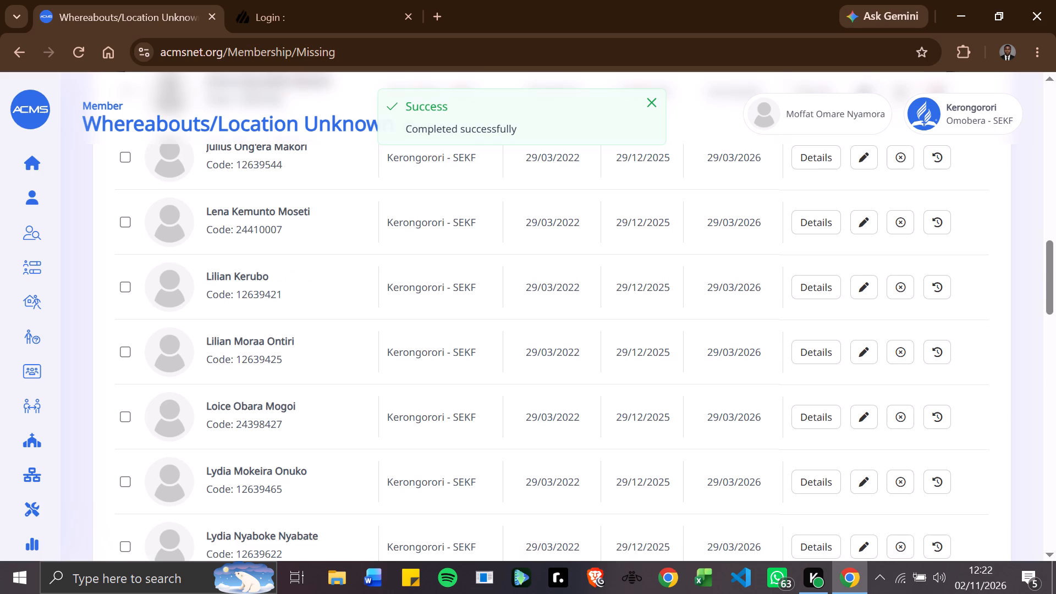
scroll(710, 471, "down", 17)
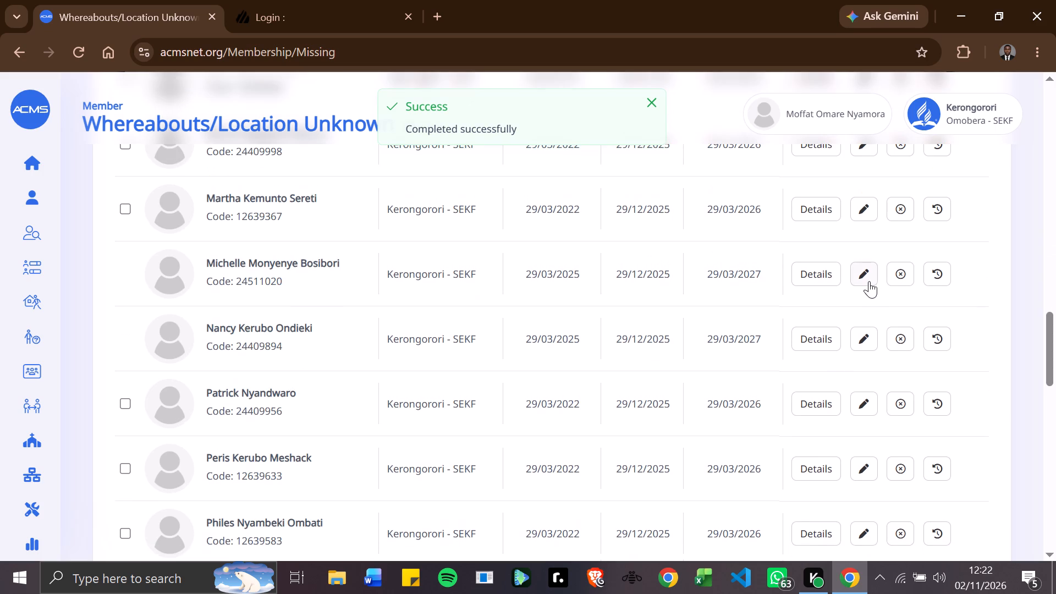
left_click(866, 277)
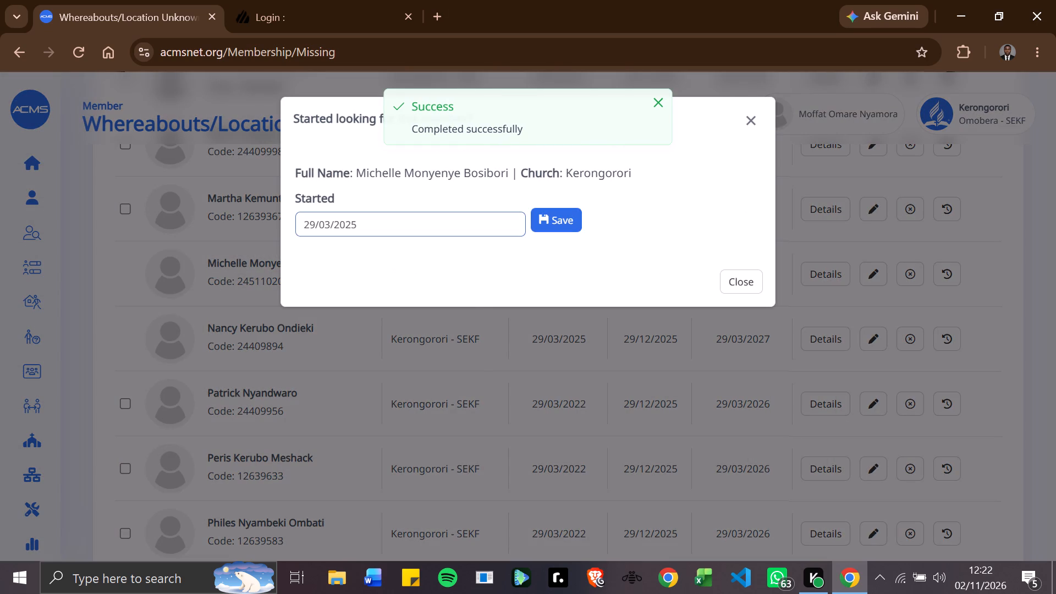
left_click(343, 224)
left_click(356, 223)
left_click(364, 222)
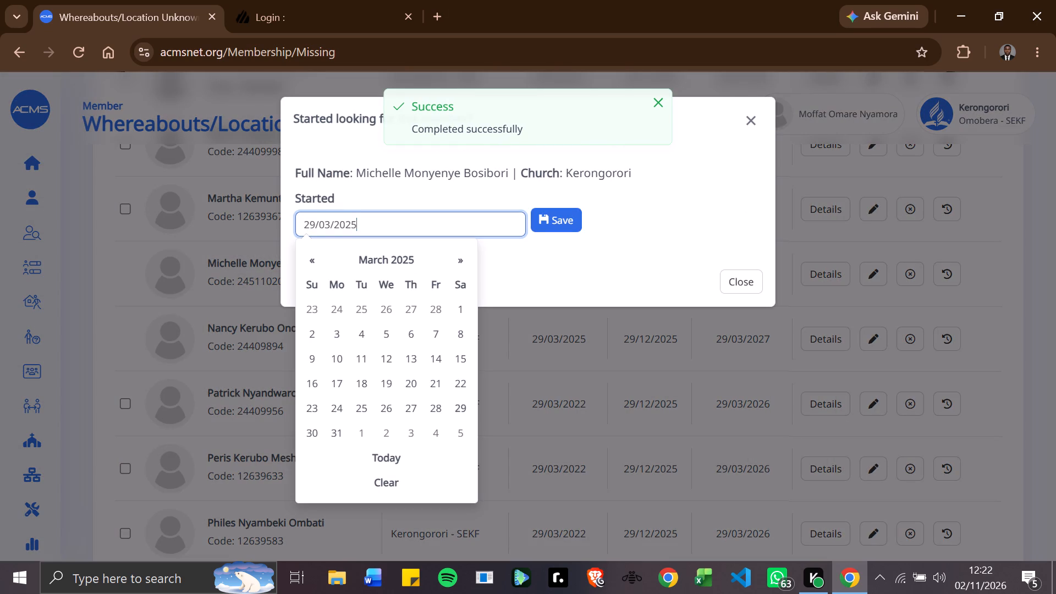
key("BackSpace")
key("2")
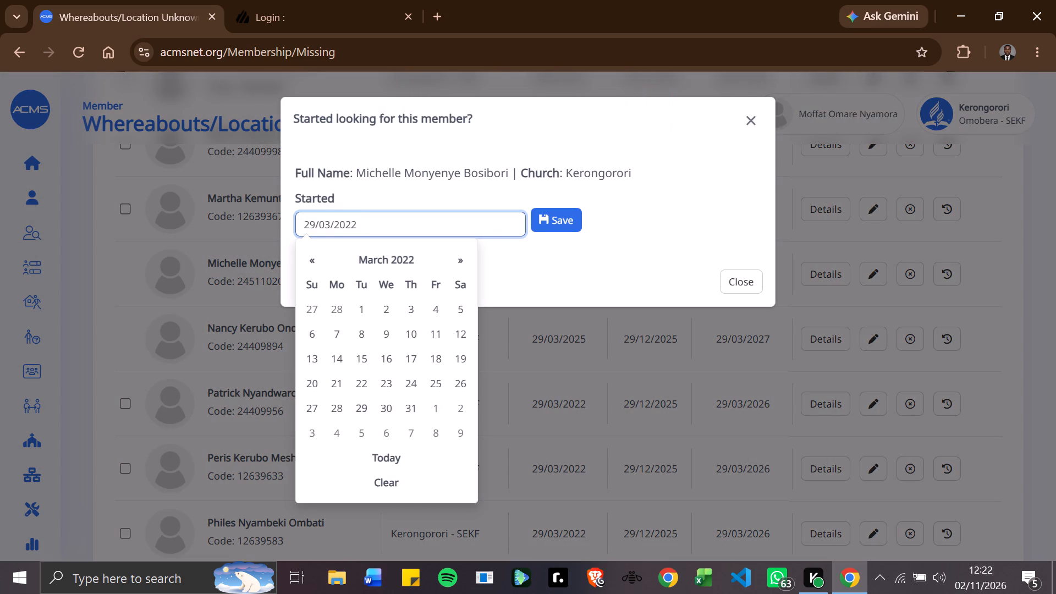
key("Return")
key("Return")
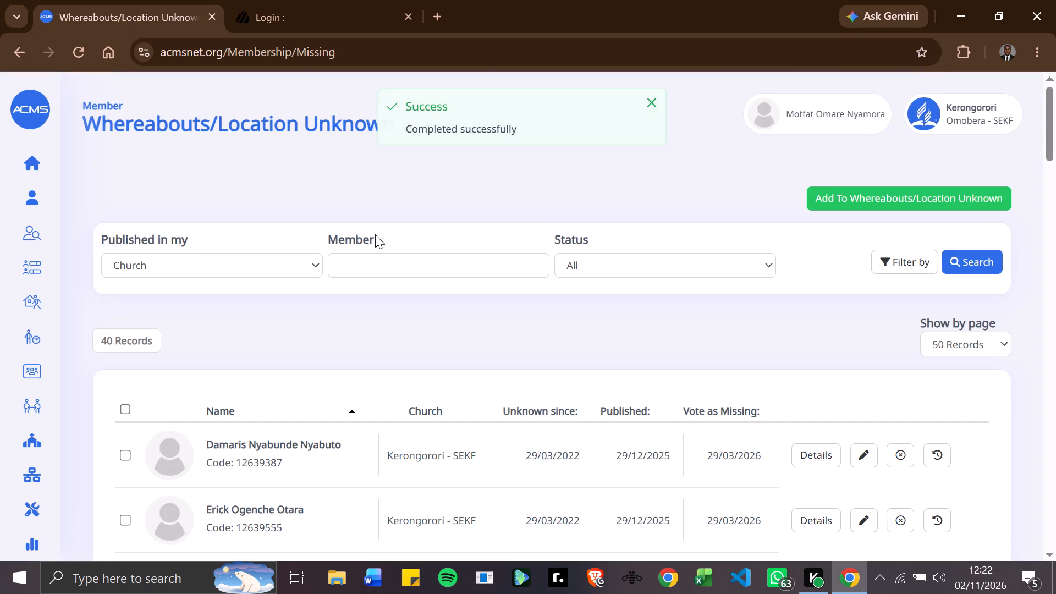
Change the Started date of the first of the two Joshuas, listed directly below Josephine, to 29/03/2022 and save it.
scroll(533, 349, "down", 20)
scroll(533, 349, "down", 6)
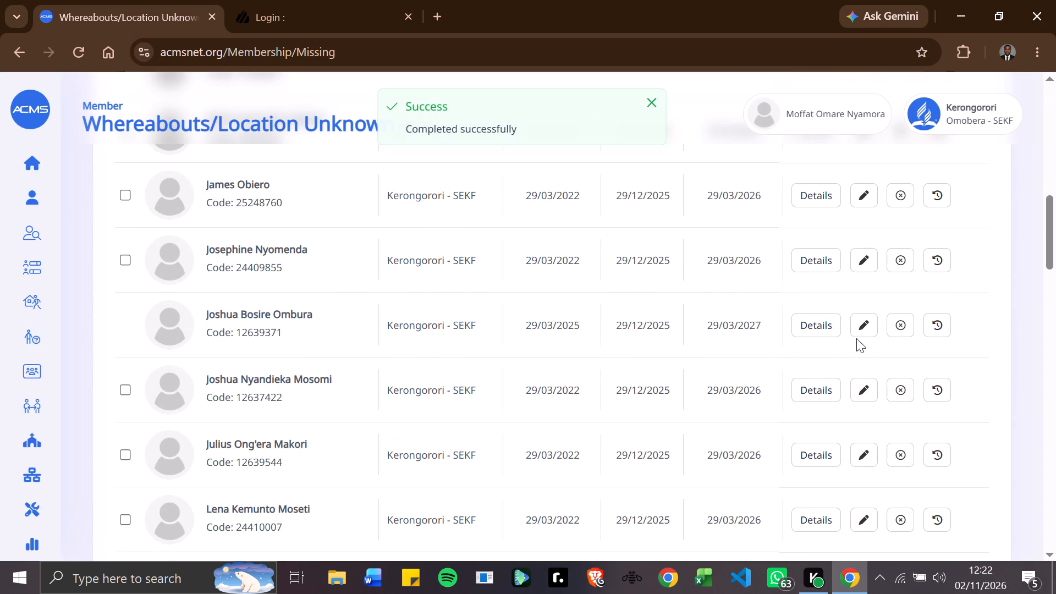
left_click(859, 332)
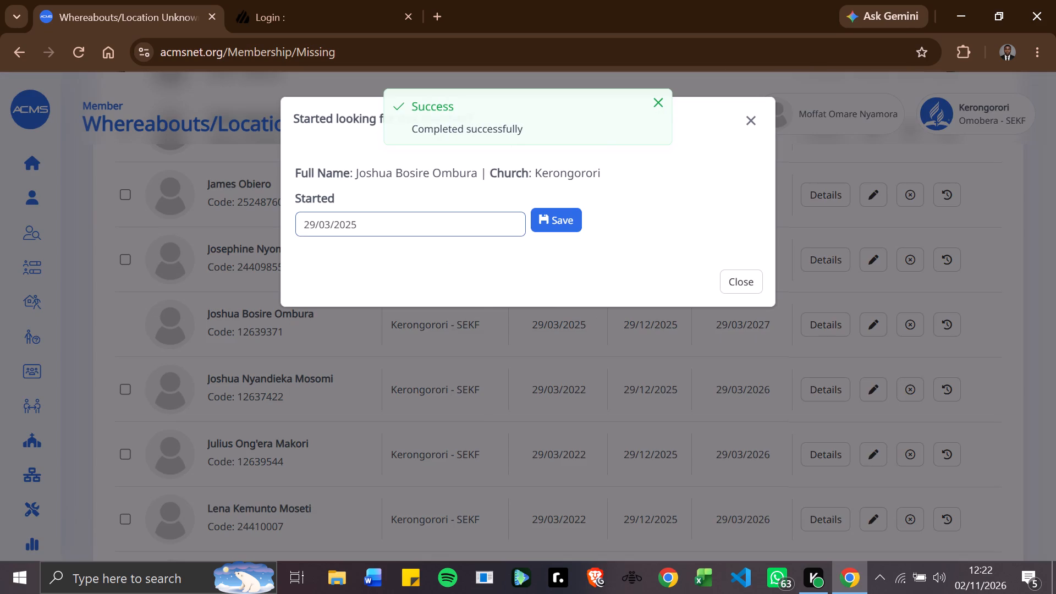
left_click(367, 217)
left_click(369, 223)
key("BackSpace")
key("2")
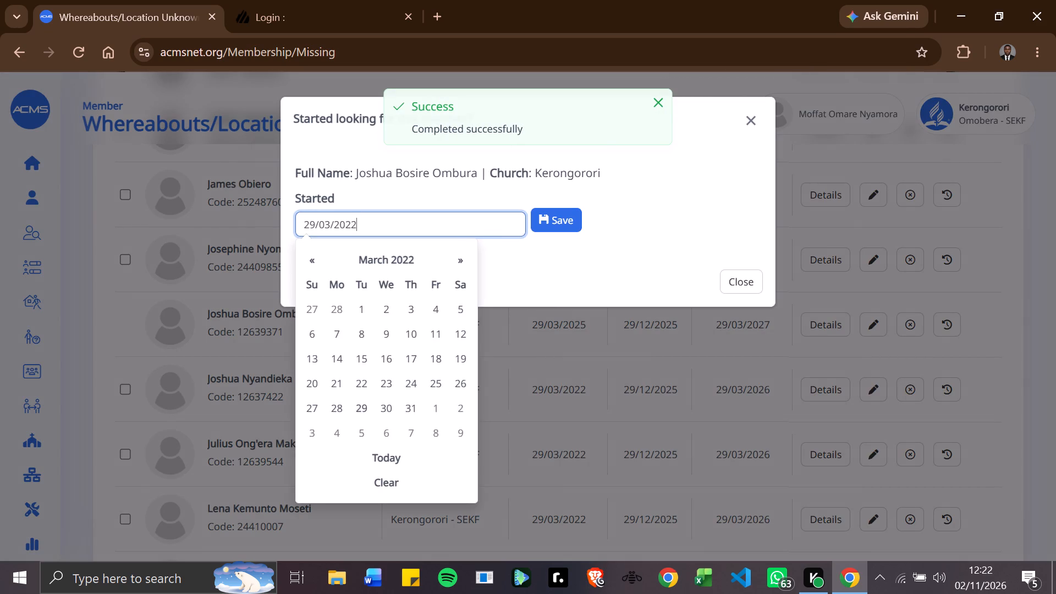
key("Return")
key("Return")
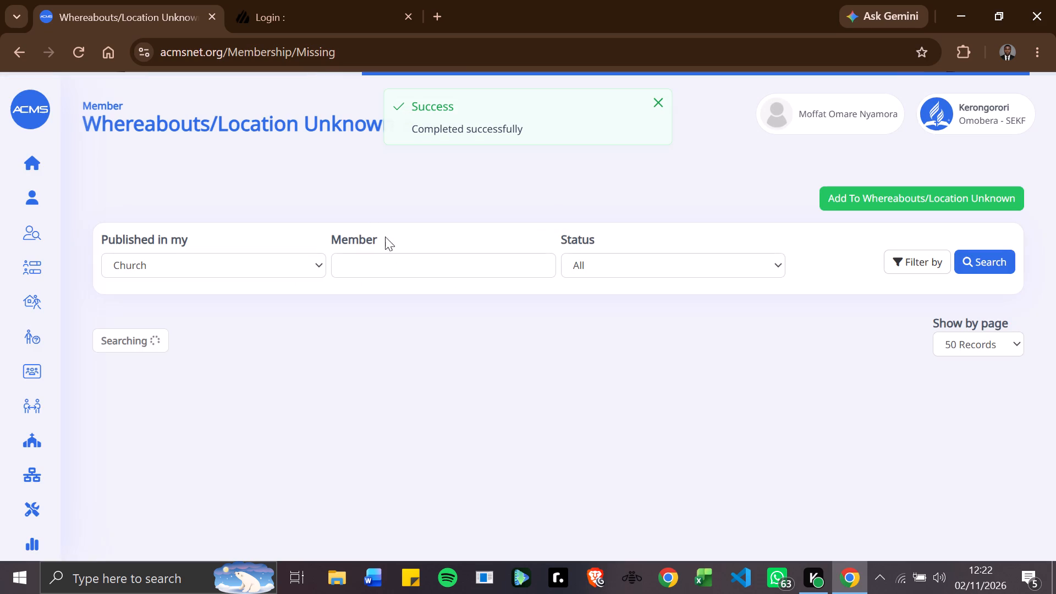
Change the Started date of Nancy, the member listed between Michelle and Patrick, to 29/03/2022 and save it.
scroll(549, 459, "down", 20)
scroll(549, 459, "down", 17)
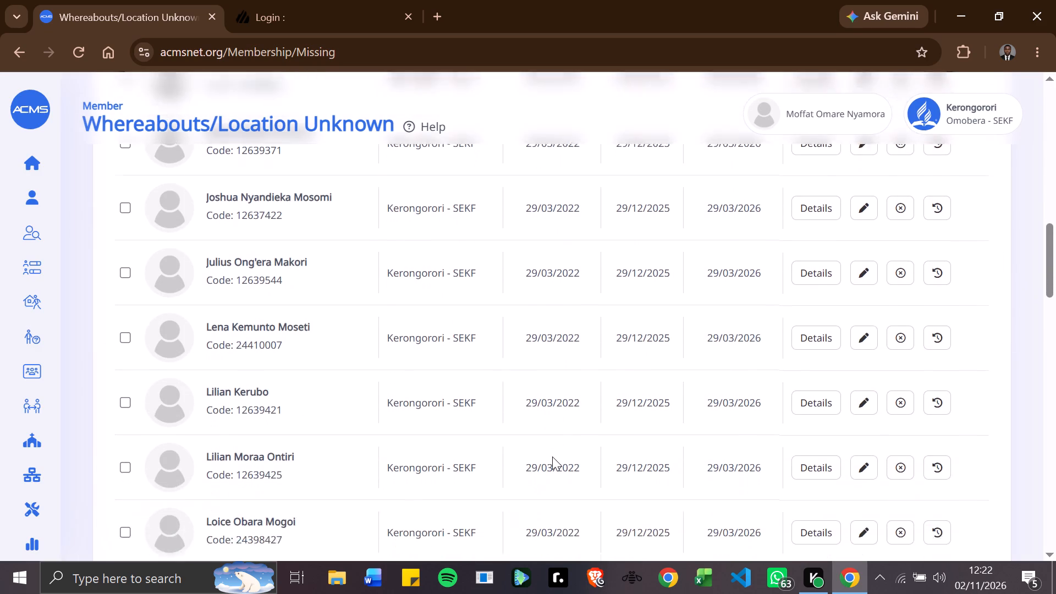
scroll(552, 457, "down", 16)
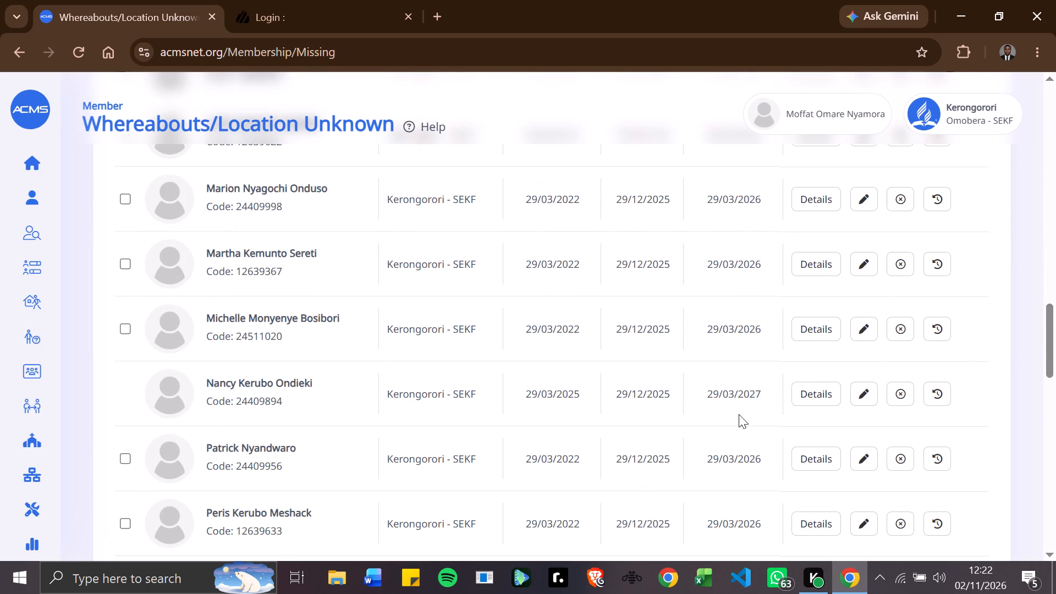
left_click(860, 392)
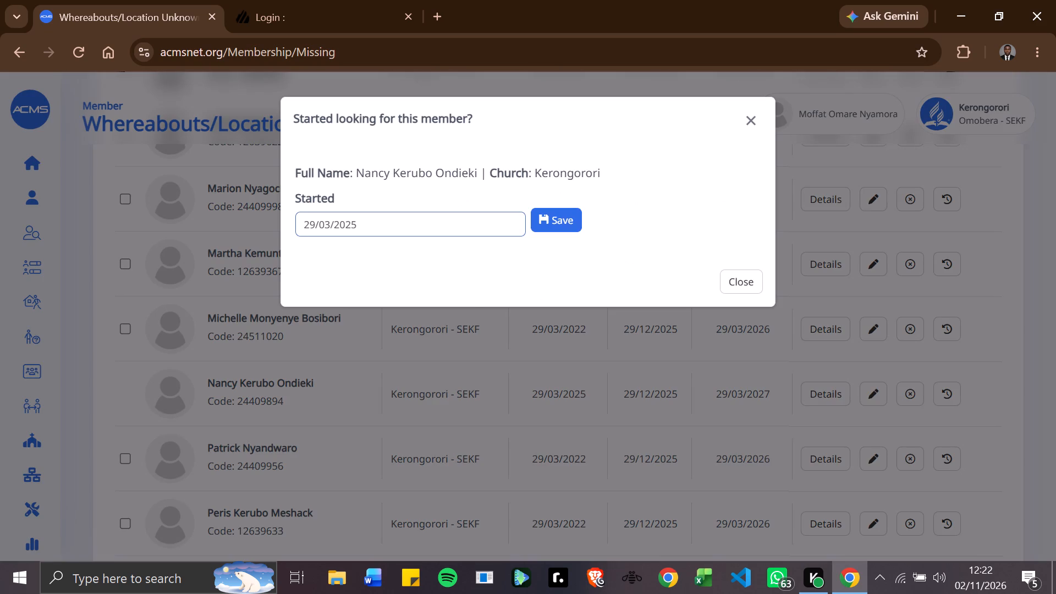
left_click(364, 222)
left_click(365, 223)
left_click(365, 223)
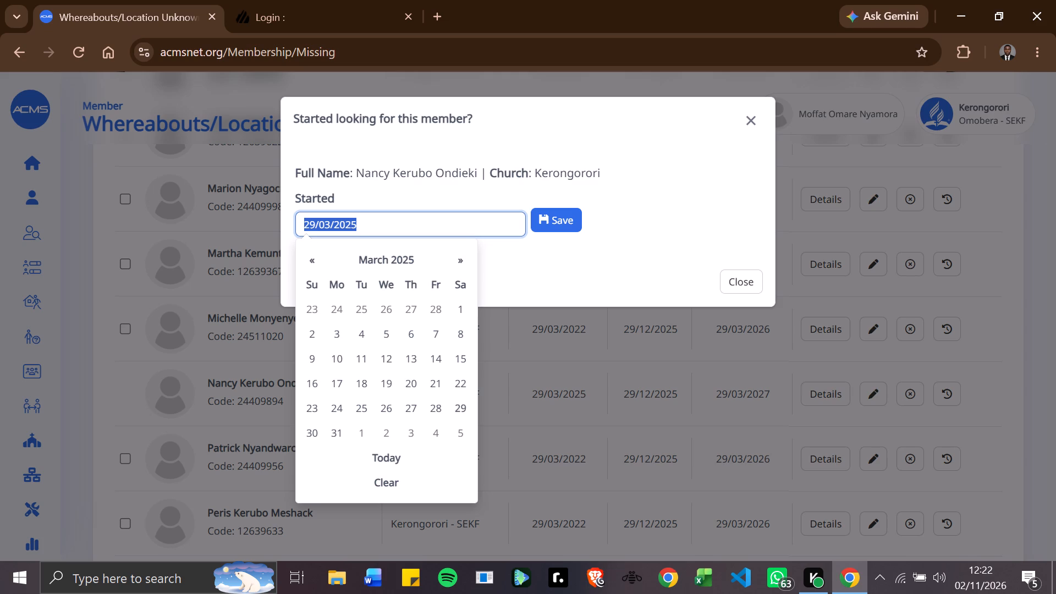
left_click(353, 223)
left_click(366, 225)
key("BackSpace")
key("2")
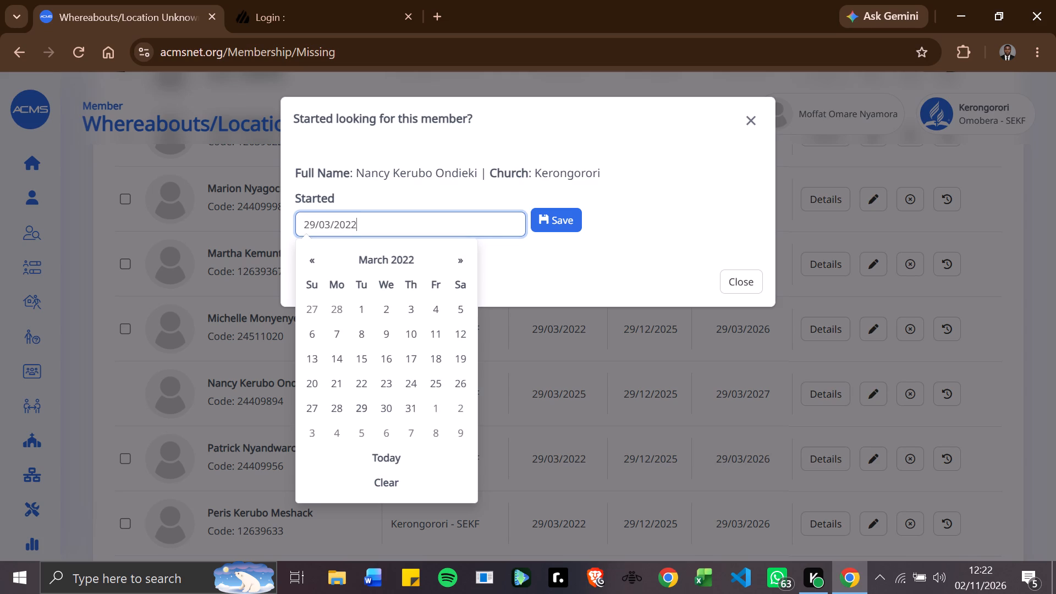
key("Return")
key("Return")
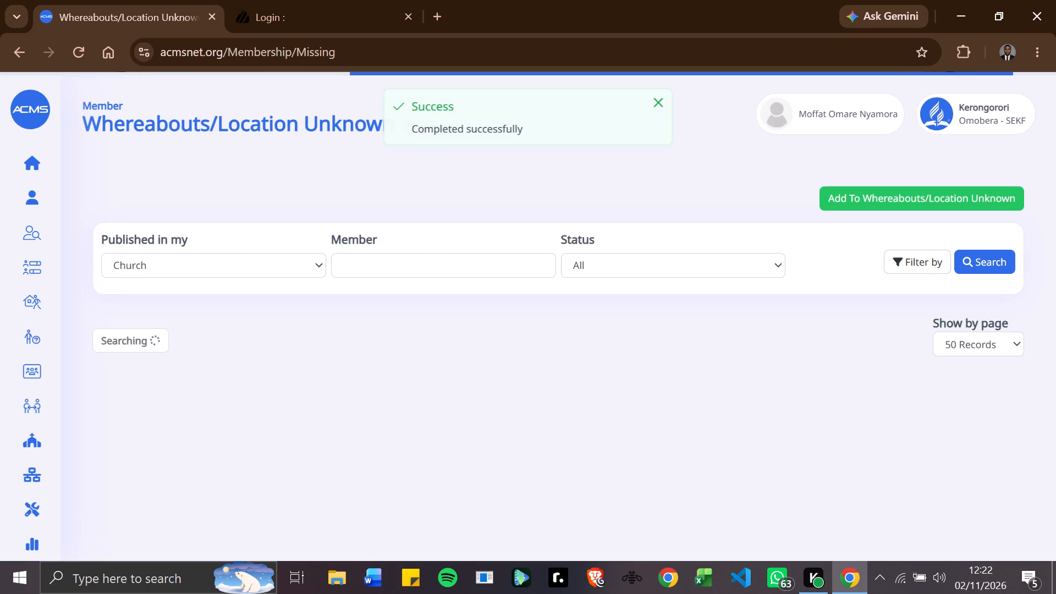
Change the Started date of Polycarp, the member listed between Philes and Rael, to 29/03/2022 and save it.
scroll(504, 405, "down", 20)
scroll(504, 405, "down", 9)
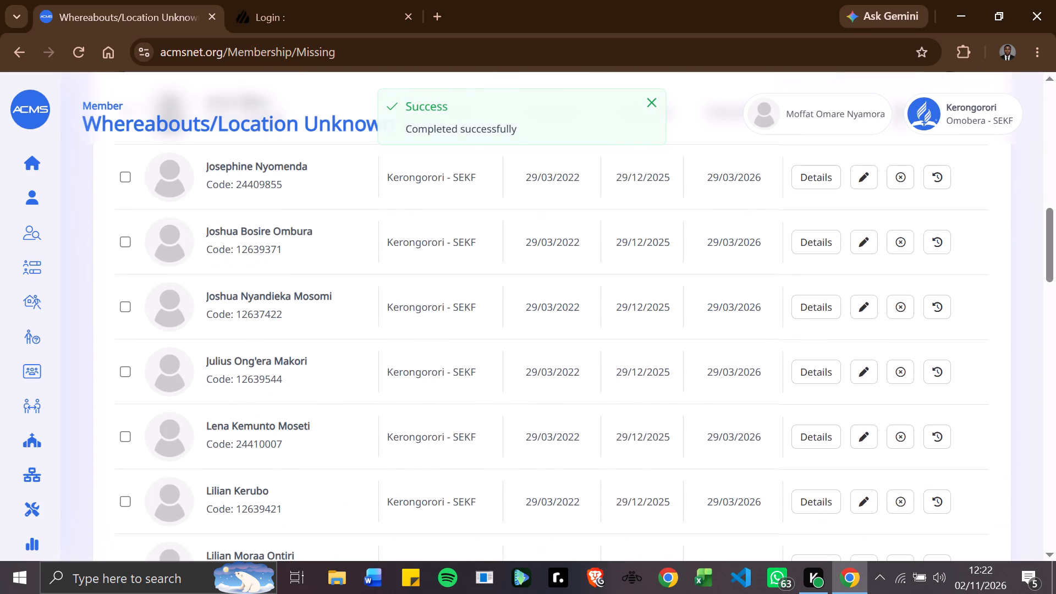
scroll(504, 405, "down", 20)
scroll(504, 405, "down", 20)
scroll(504, 405, "down", 5)
scroll(504, 405, "up", 2)
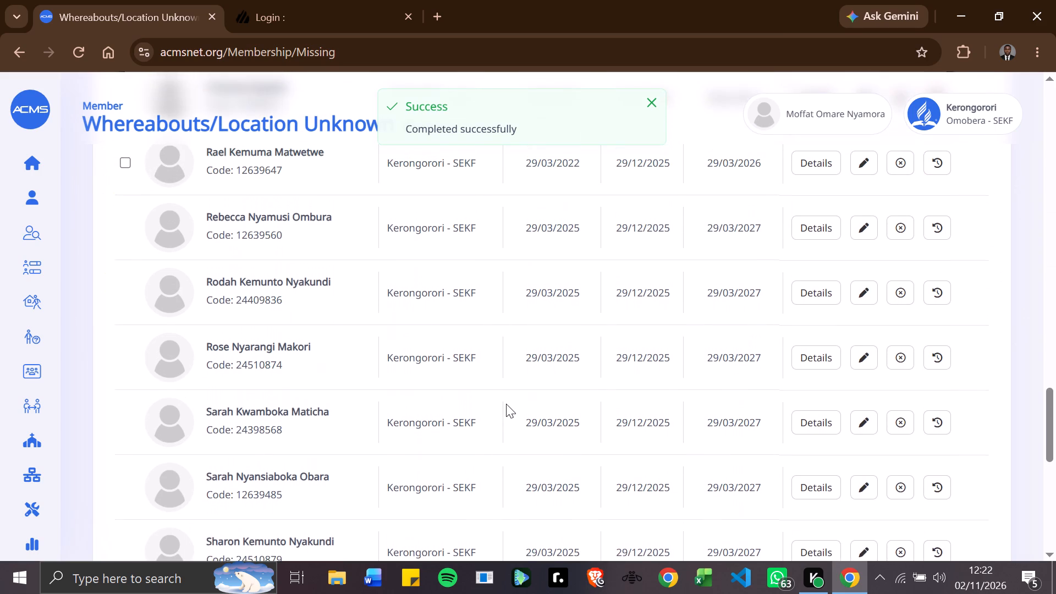
scroll(506, 404, "up", 5)
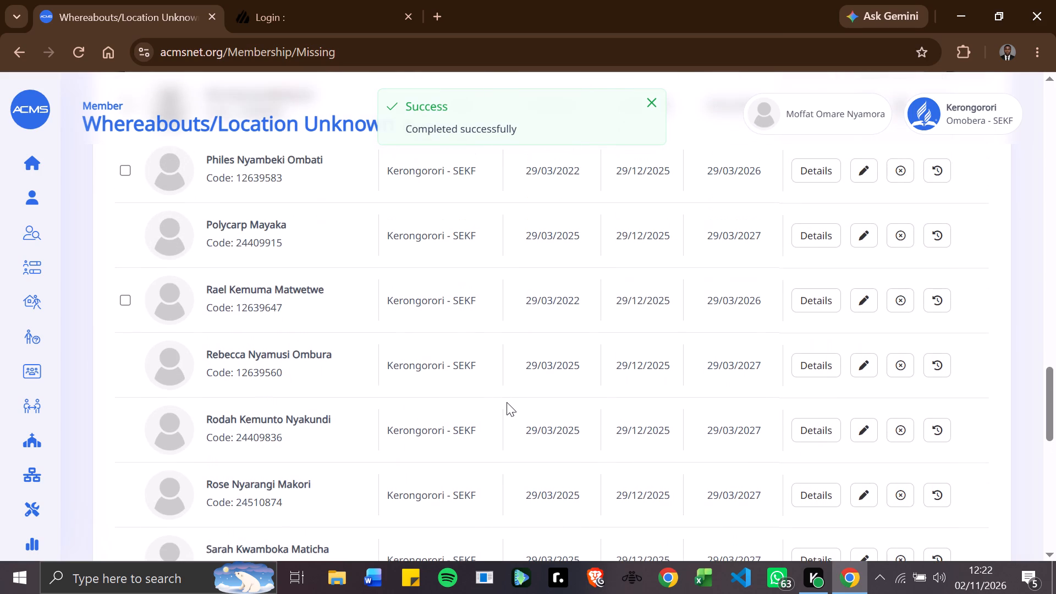
left_click(861, 234)
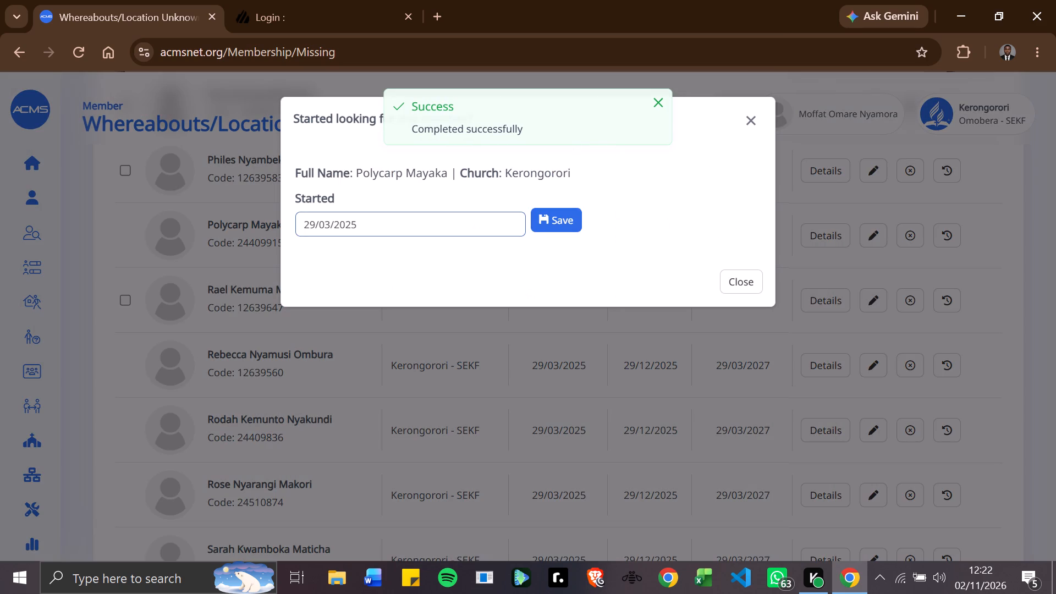
left_click(354, 221)
left_click(360, 221)
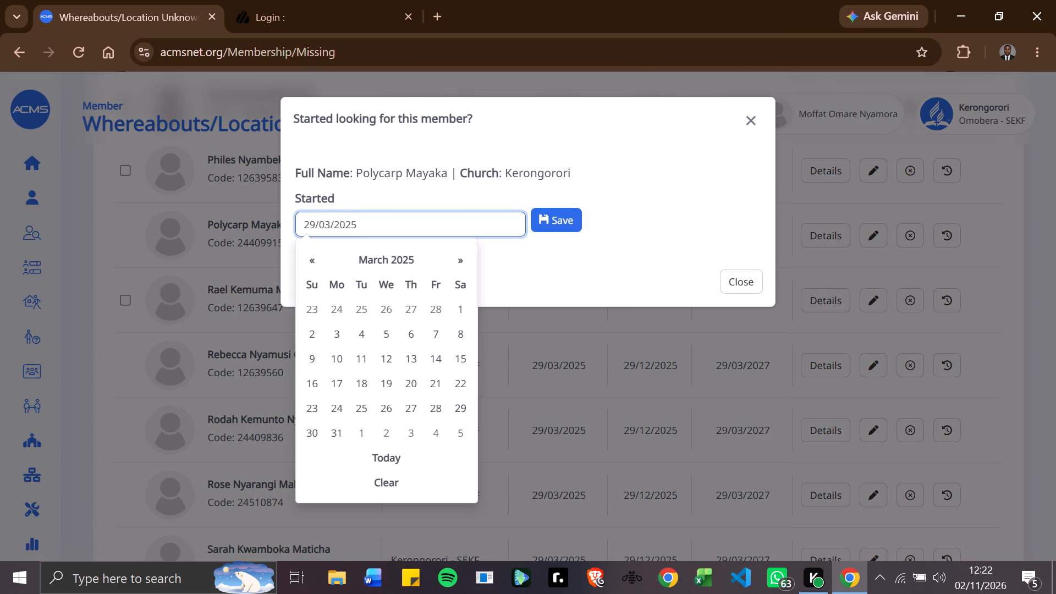
key("BackSpace")
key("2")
key("Return")
key("Return")
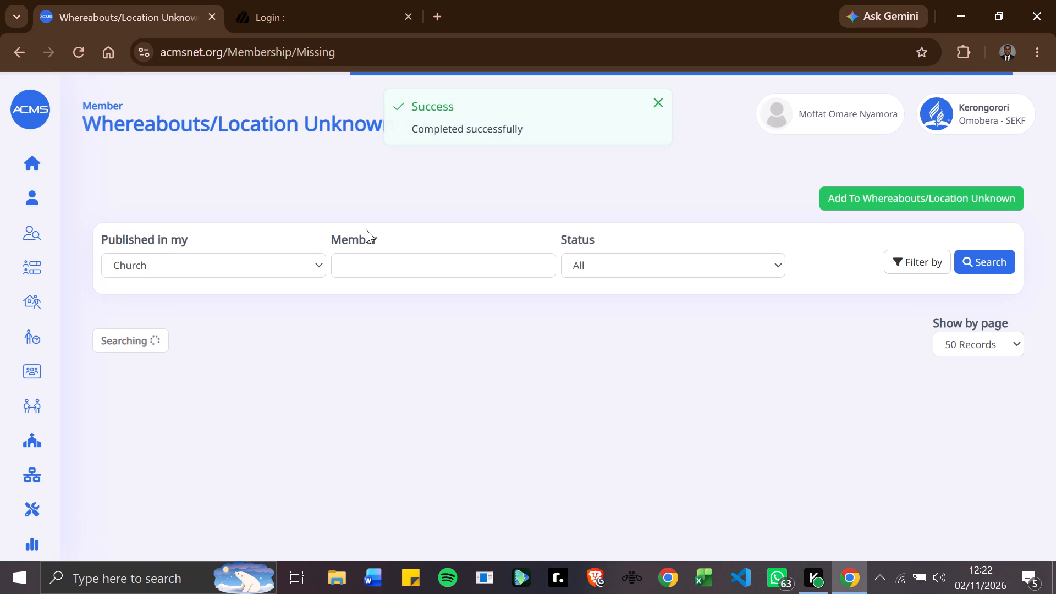
Change the Started date of the first of the two Sharons, listed directly below Sarah, to 29/03/2022 and save it.
scroll(456, 441, "down", 20)
scroll(456, 441, "down", 7)
scroll(456, 441, "down", 20)
scroll(456, 441, "down", 8)
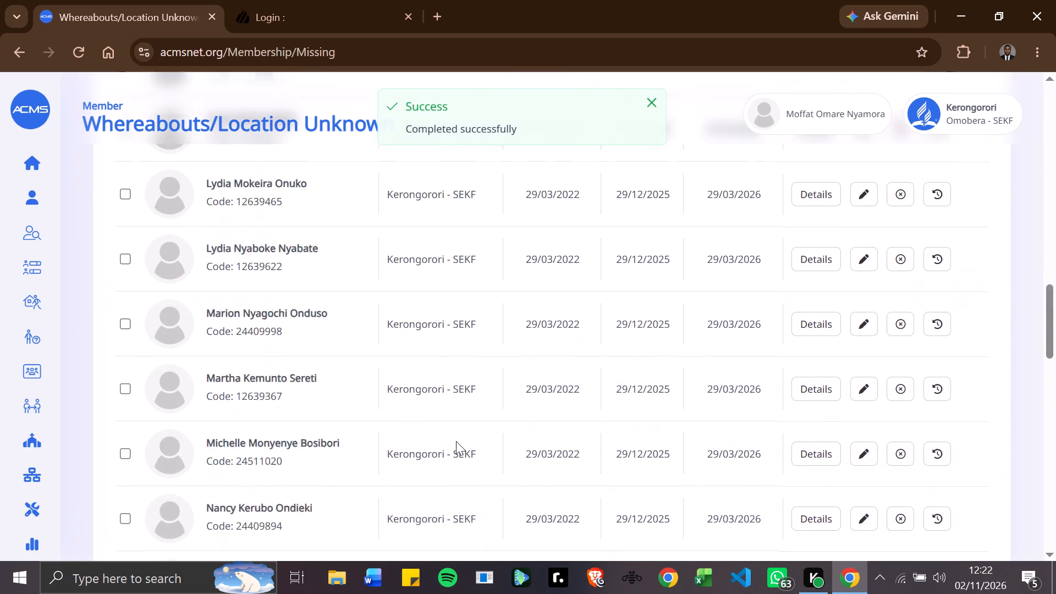
scroll(456, 441, "down", 20)
scroll(456, 441, "down", 5)
left_click(862, 340)
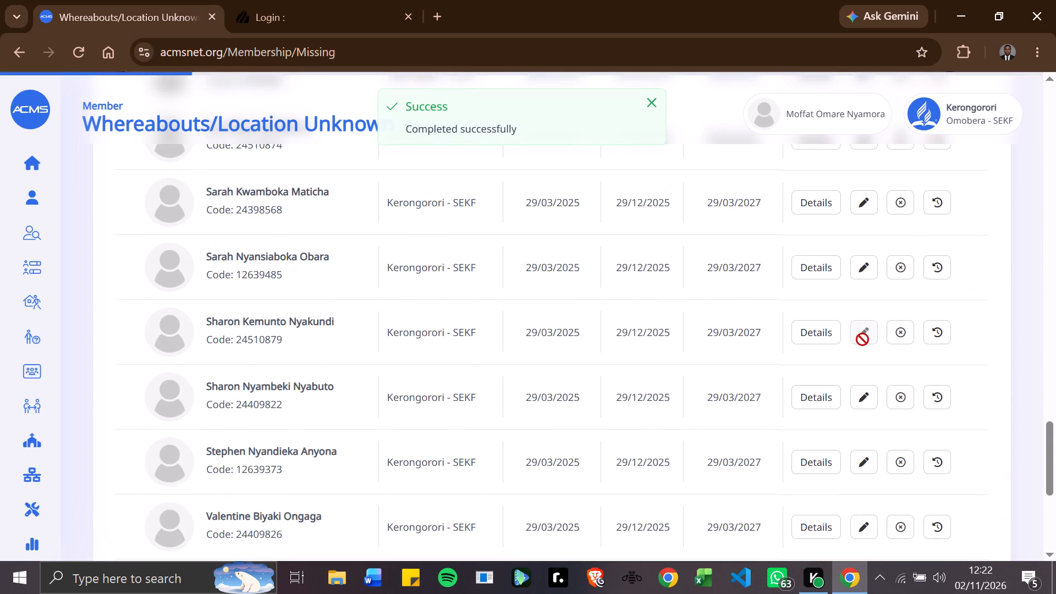
left_click(359, 224)
left_click(362, 224)
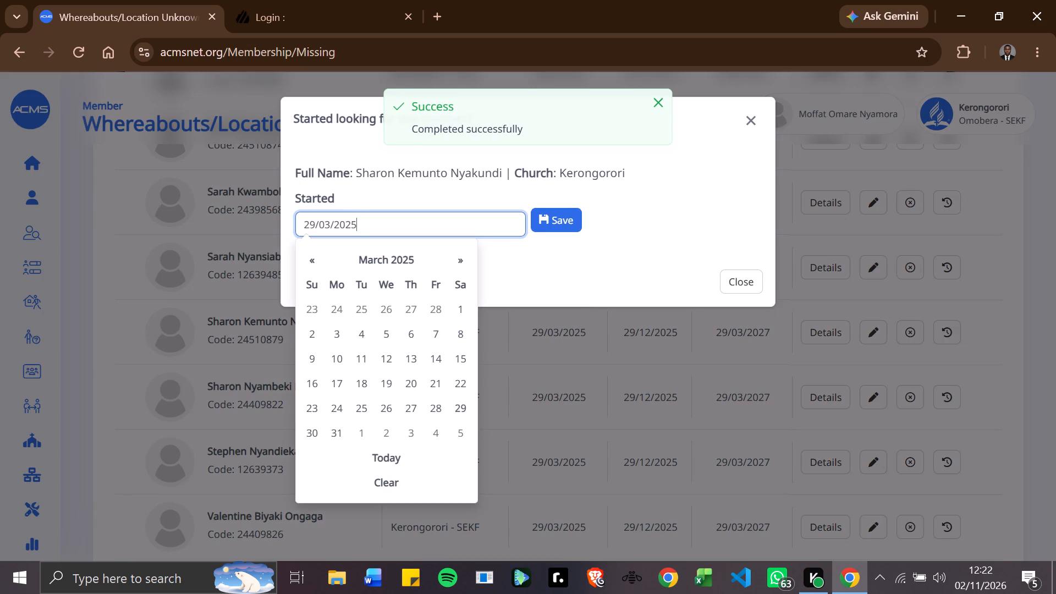
key("BackSpace")
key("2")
key("Return")
key("Return")
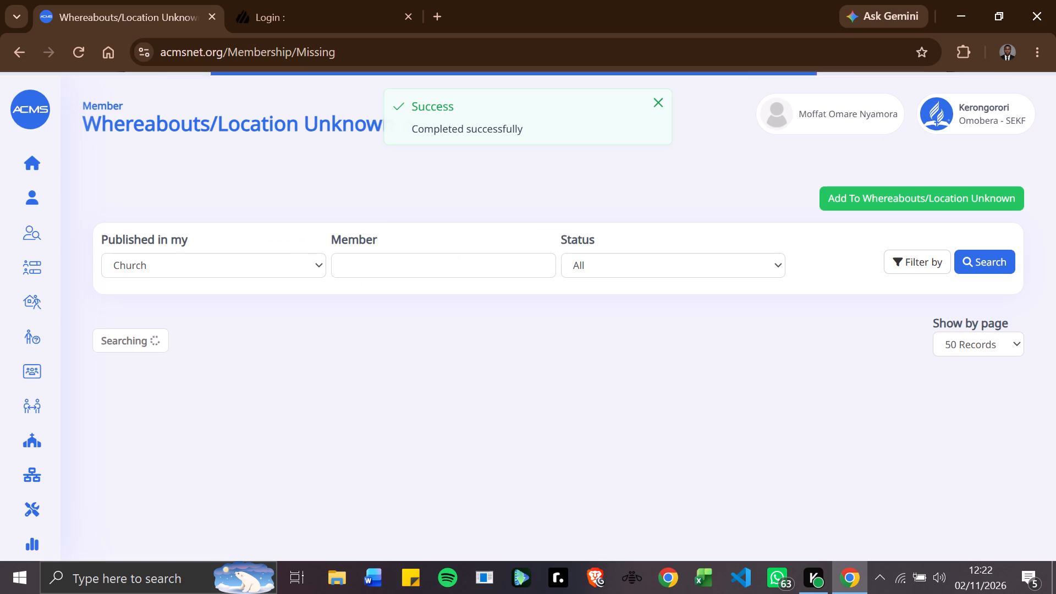
Change the Started date of Valentine, the member listed between Stephen and Vane, to 29/03/2022 and save it.
scroll(555, 400, "down", 20)
scroll(555, 400, "down", 20)
scroll(555, 400, "down", 7)
scroll(555, 400, "up", 20)
scroll(555, 400, "up", 20)
scroll(555, 400, "up", 20)
scroll(555, 403, "down", 1)
scroll(556, 403, "down", 20)
scroll(556, 403, "down", 20)
scroll(556, 403, "down", 20)
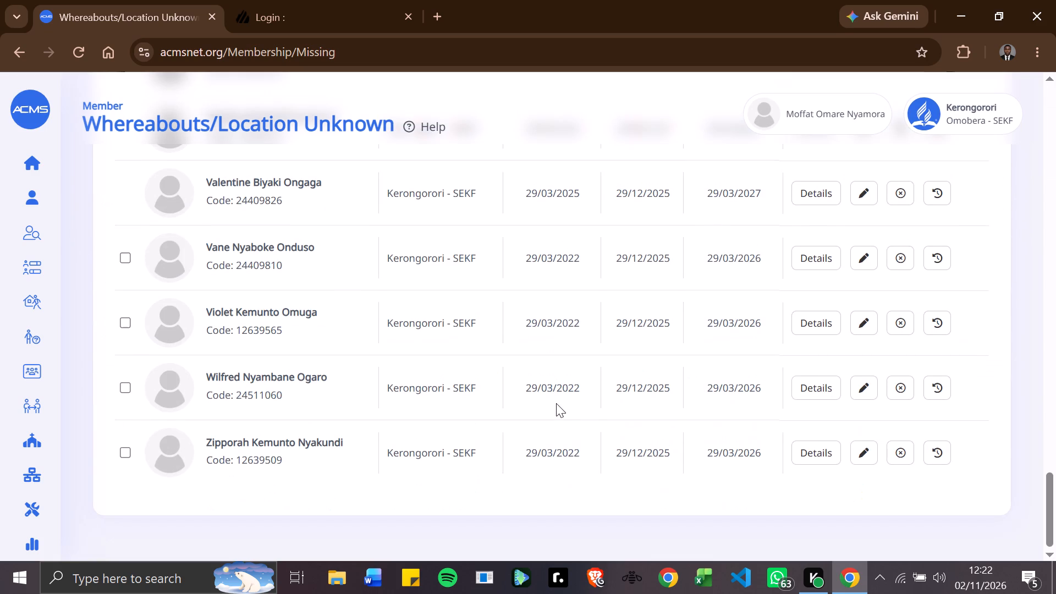
scroll(812, 375, "down", 1)
scroll(812, 375, "up", 4)
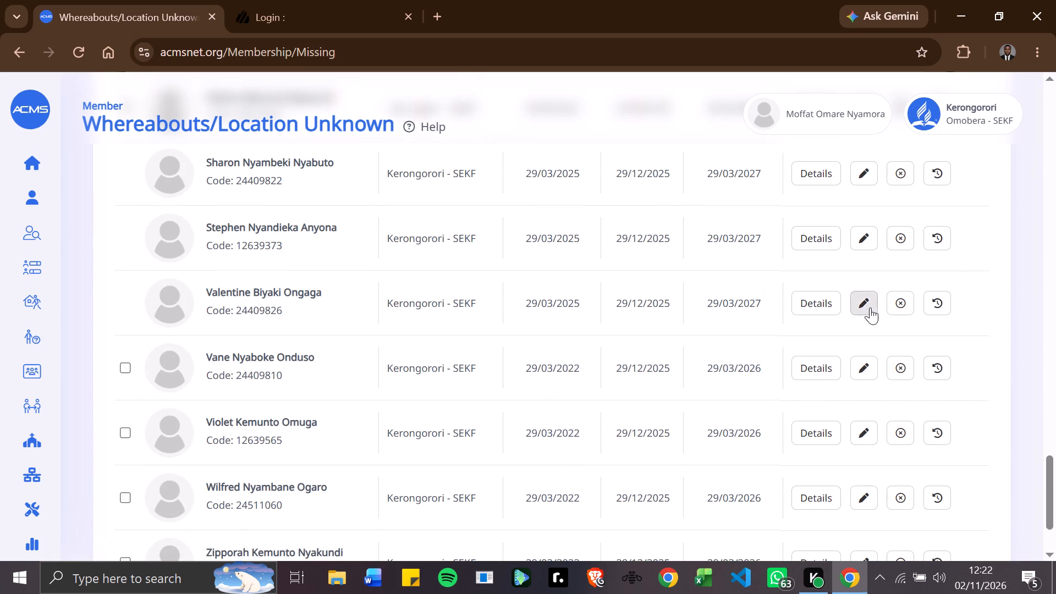
left_click(870, 307)
left_click(368, 218)
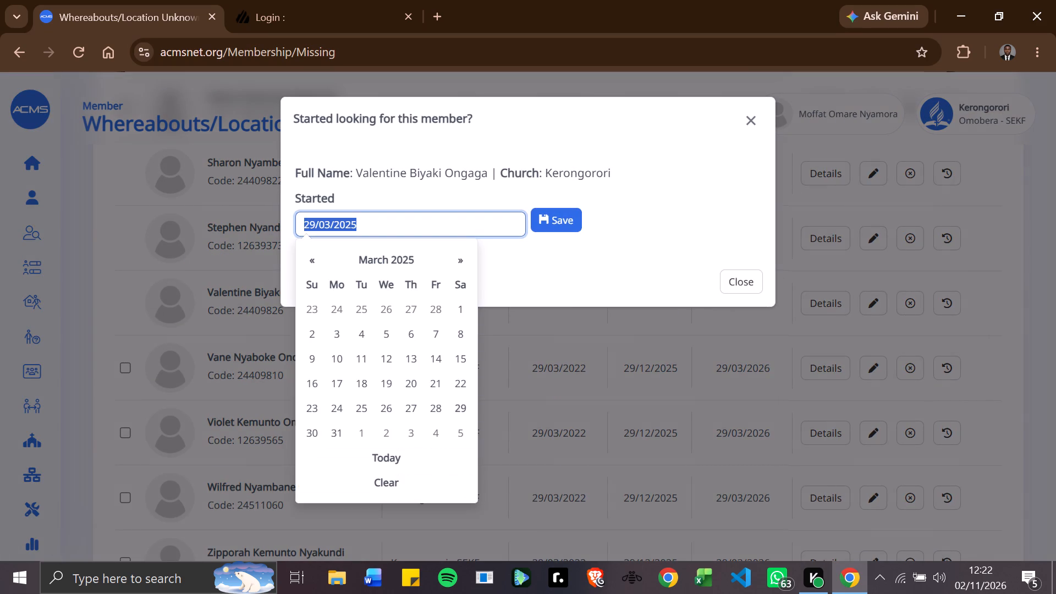
left_click(357, 224)
key("BackSpace")
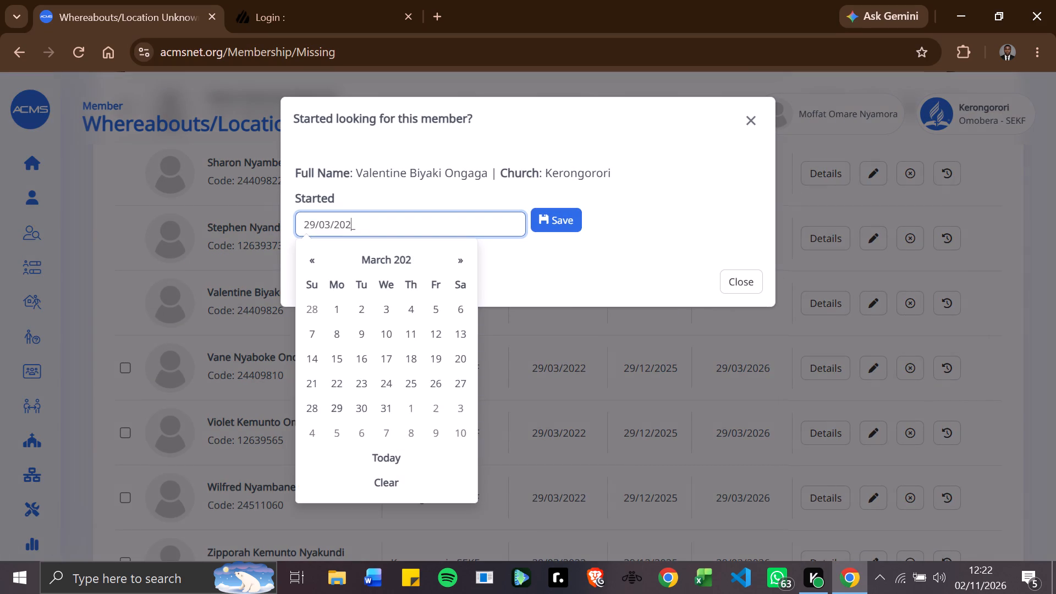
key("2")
key("Return")
key("Return")
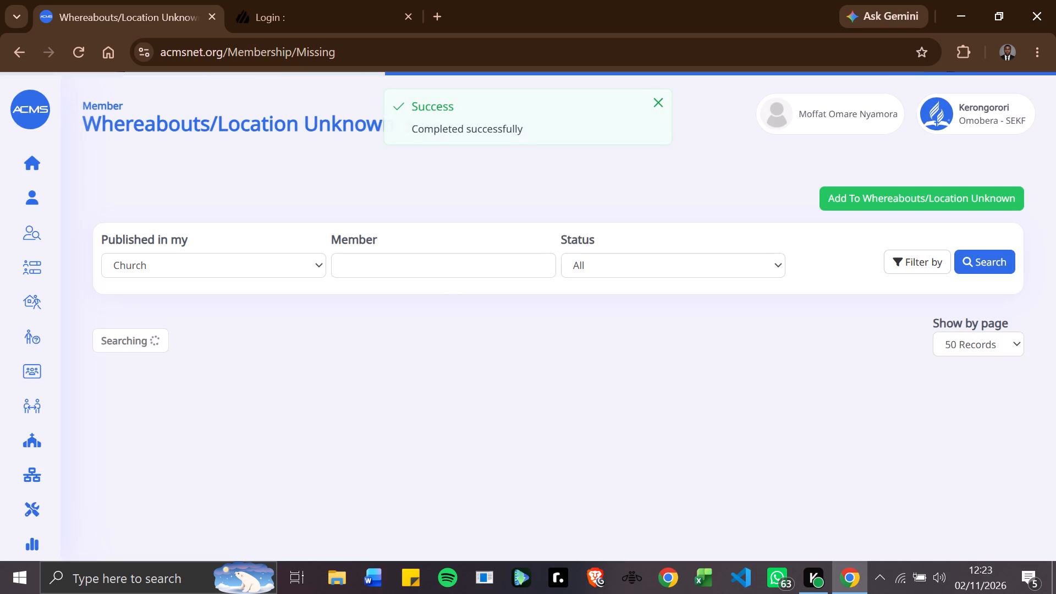
Change the Started date of the second of the two Sharons, listed directly above Stephen, to 29/03/2022 and save it.
scroll(447, 296, "down", 2)
scroll(459, 306, "up", 20)
scroll(459, 306, "up", 4)
scroll(459, 306, "down", 17)
scroll(466, 315, "down", 20)
scroll(466, 315, "down", 20)
scroll(466, 315, "down", 4)
scroll(466, 315, "down", 20)
scroll(466, 315, "down", 3)
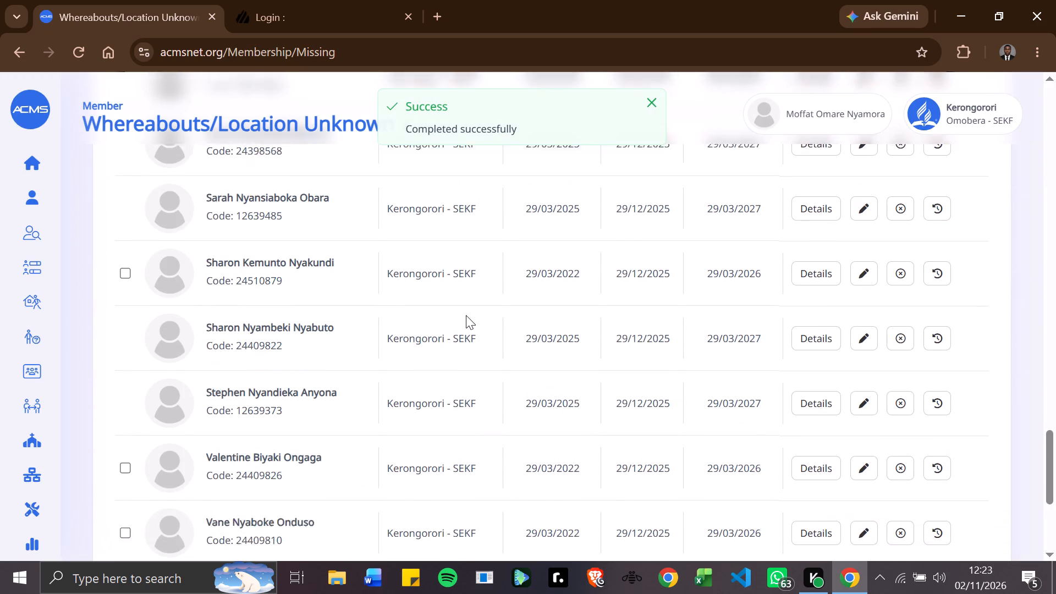
scroll(466, 315, "down", 3)
left_click(852, 289)
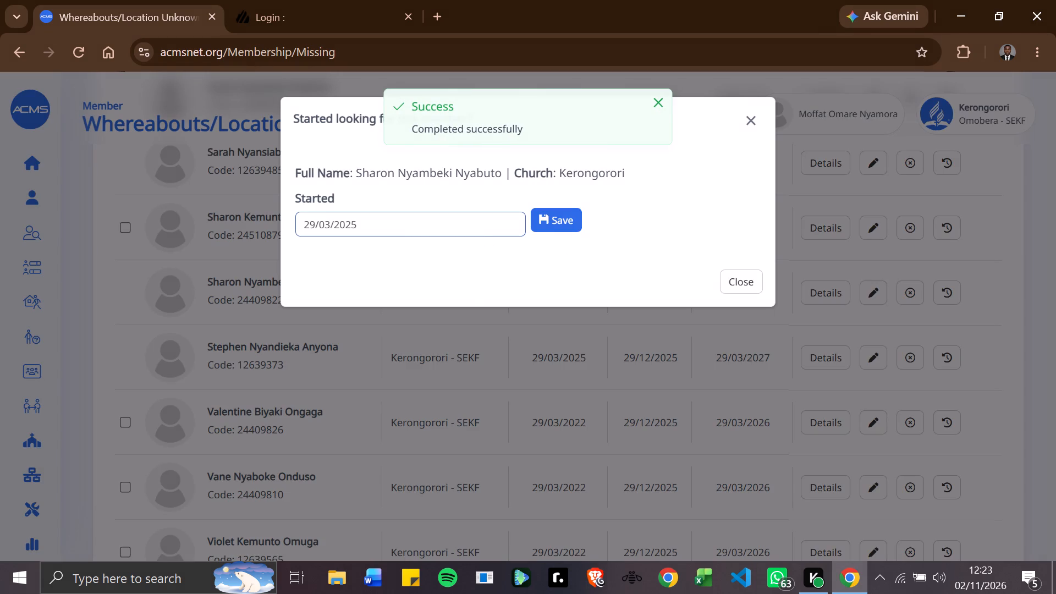
left_click(353, 222)
double_click(358, 222)
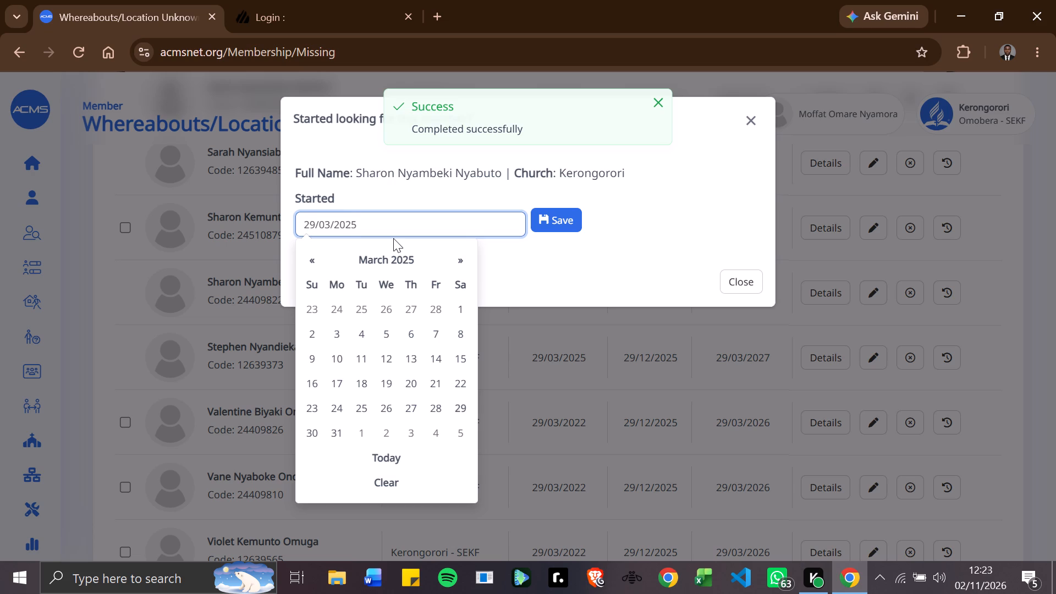
key("BackSpace")
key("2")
key("Return")
key("Return")
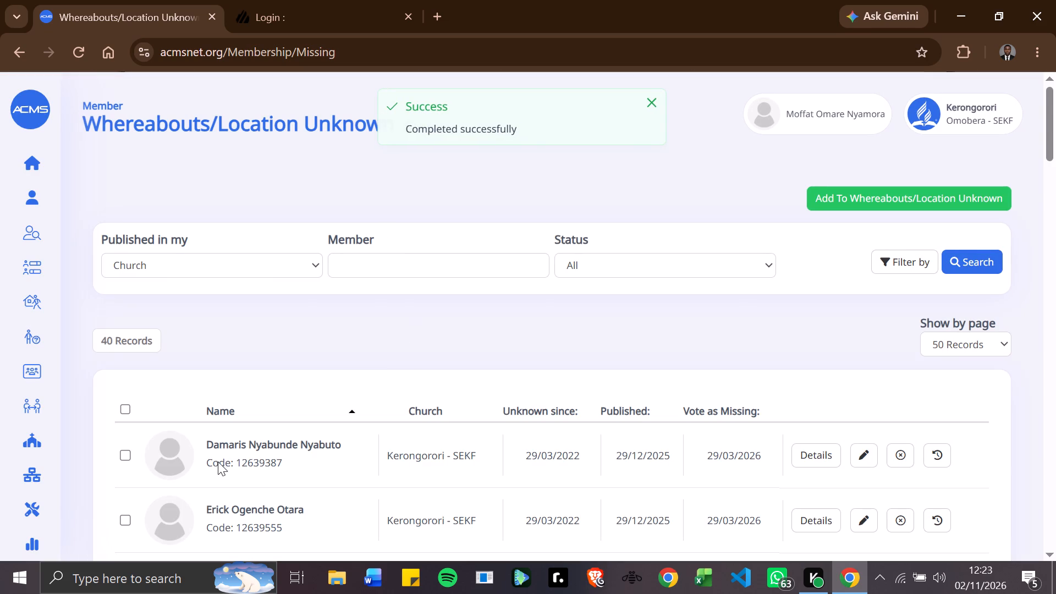
Select all members eligible for removal, check the selection, and open the Member removal form for them.
left_click(122, 409)
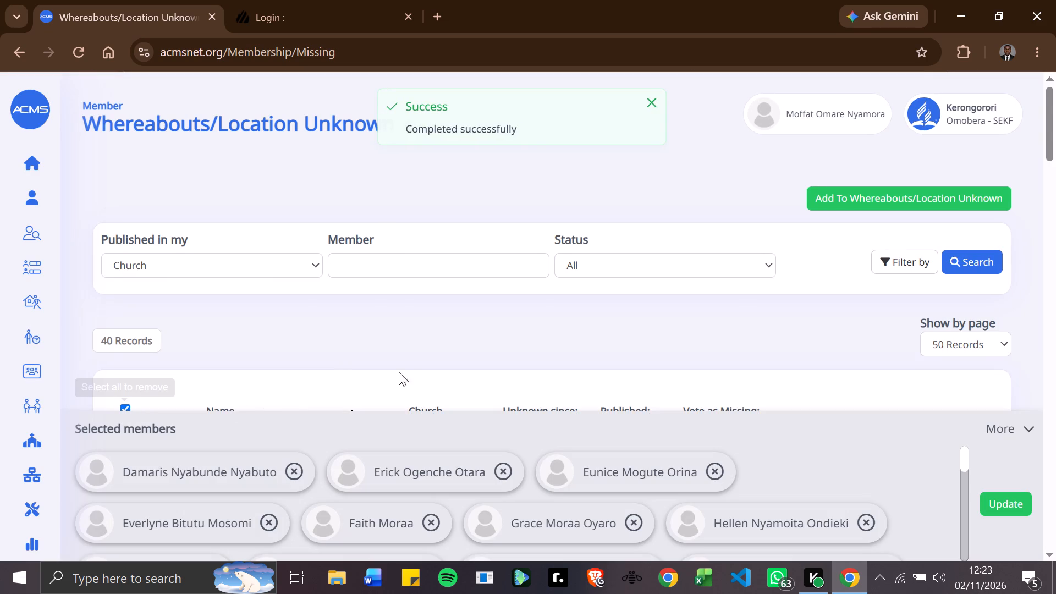
scroll(461, 367, "down", 16)
scroll(923, 486, "down", 14)
scroll(969, 485, "up", 9)
scroll(969, 485, "down", 6)
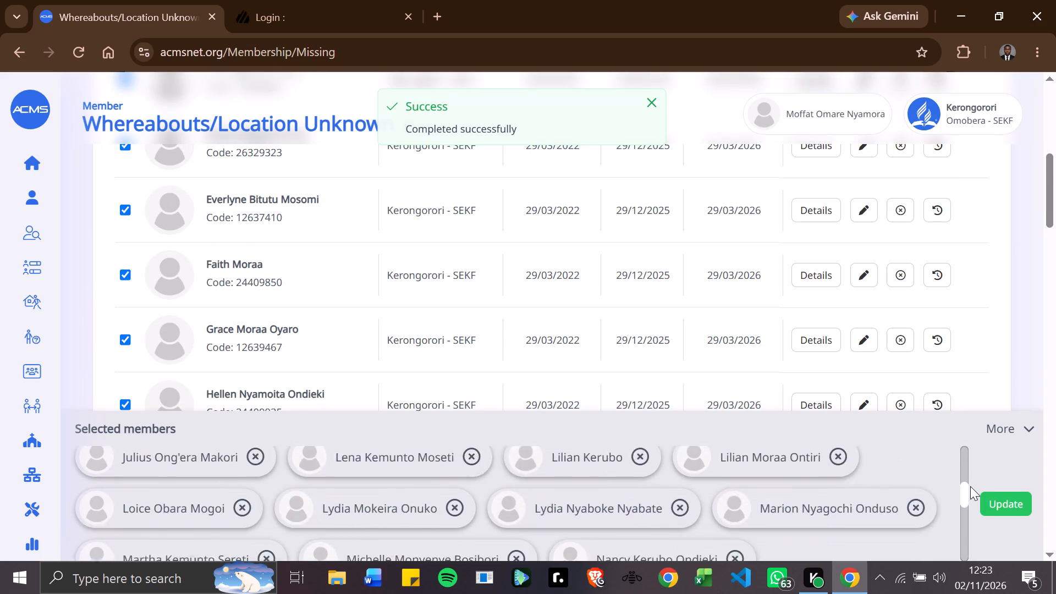
scroll(970, 486, "down", 9)
scroll(970, 486, "up", 9)
scroll(970, 486, "down", 20)
scroll(970, 486, "down", 16)
scroll(970, 489, "down", 9)
scroll(970, 489, "up", 6)
scroll(970, 489, "down", 11)
scroll(969, 488, "down", 20)
scroll(969, 488, "down", 20)
scroll(969, 488, "down", 20)
scroll(976, 502, "down", 20)
scroll(976, 502, "down", 20)
scroll(976, 502, "down", 20)
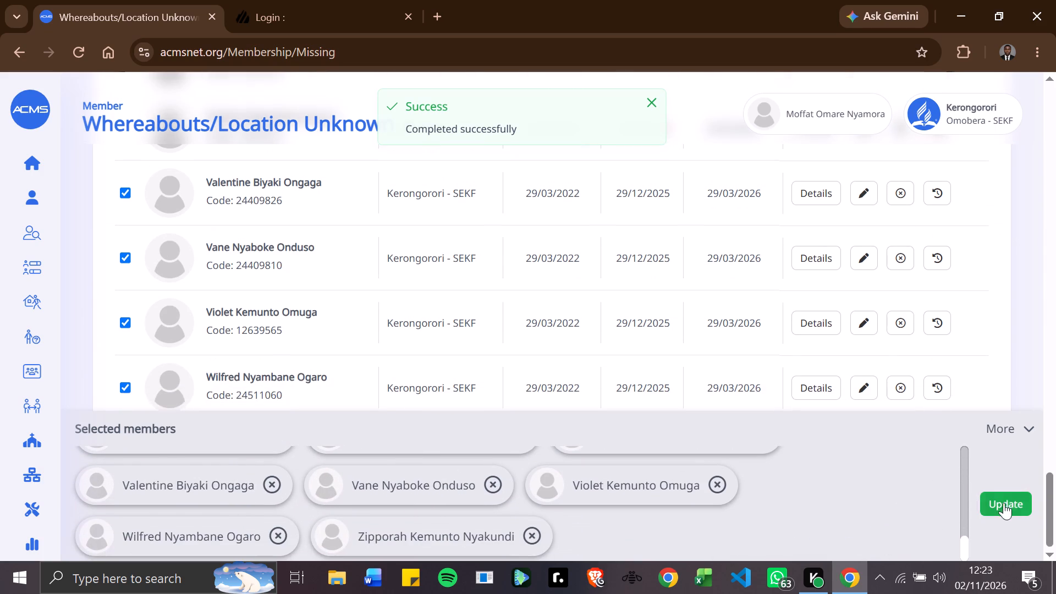
left_click(1007, 498)
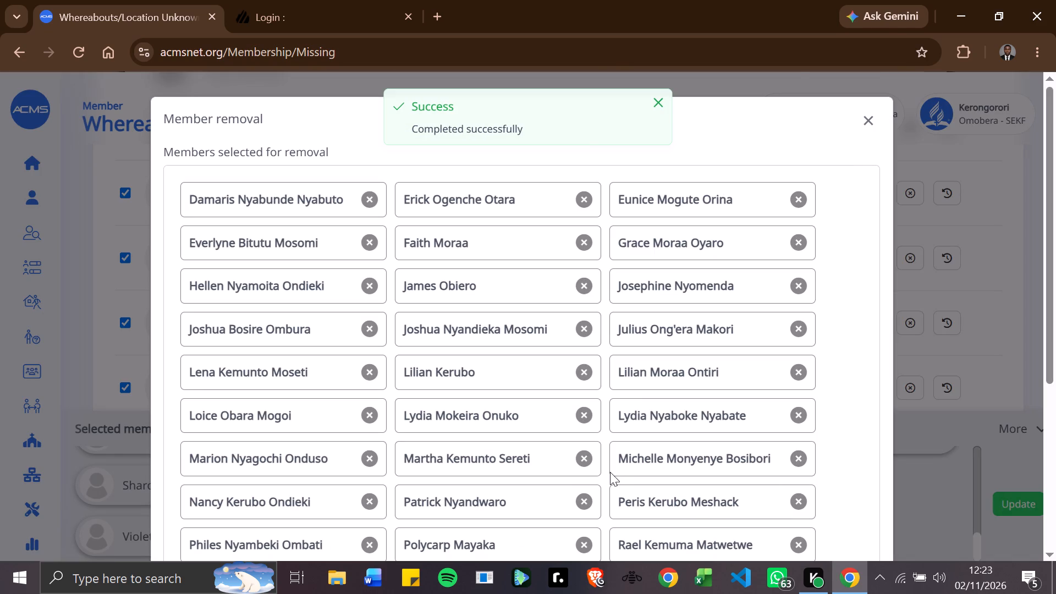
Submit the removal of the selected members with transaction date 01/11/2026 and minute number MIN3/6/2025.
scroll(555, 435, "down", 3)
scroll(555, 435, "up", 20)
scroll(555, 435, "down", 11)
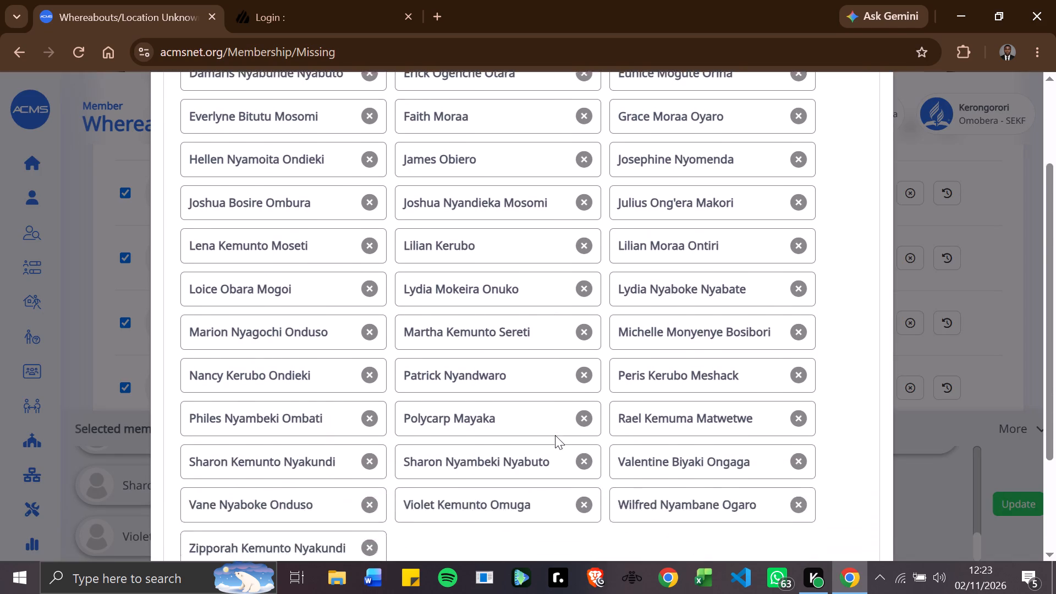
scroll(555, 435, "down", 3)
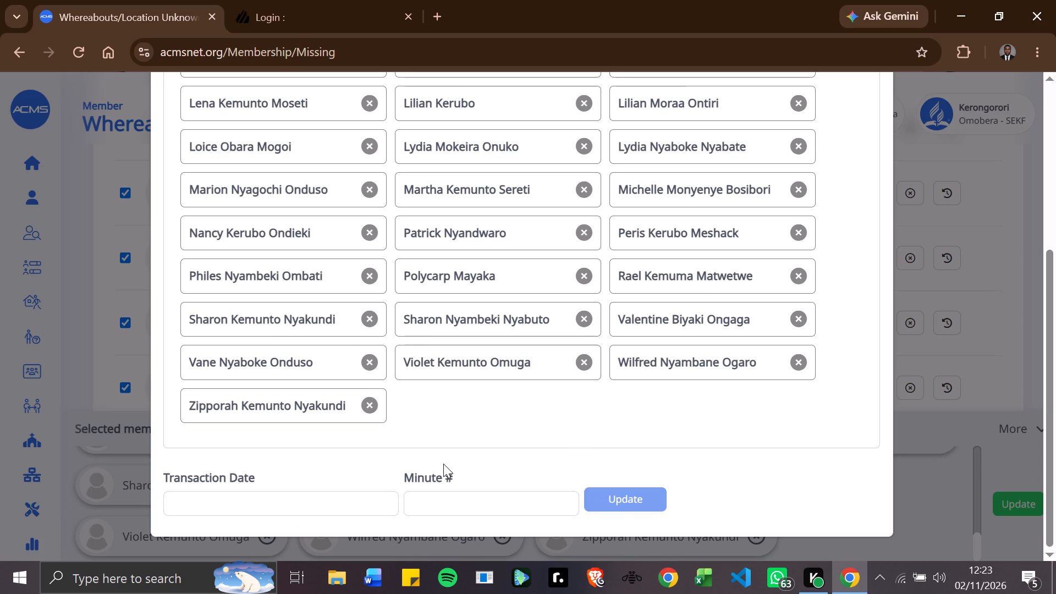
left_click(180, 499)
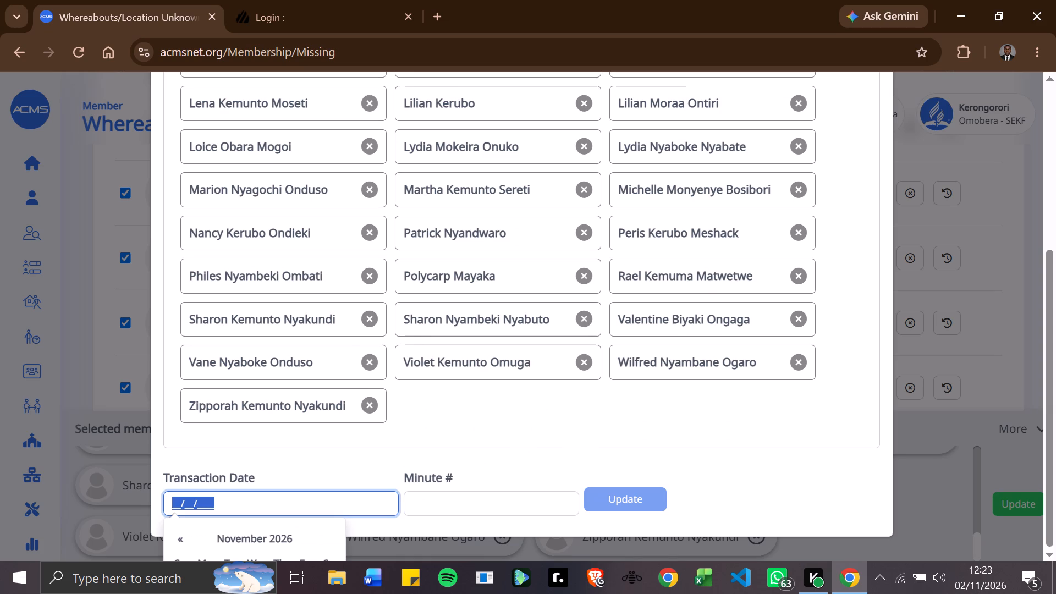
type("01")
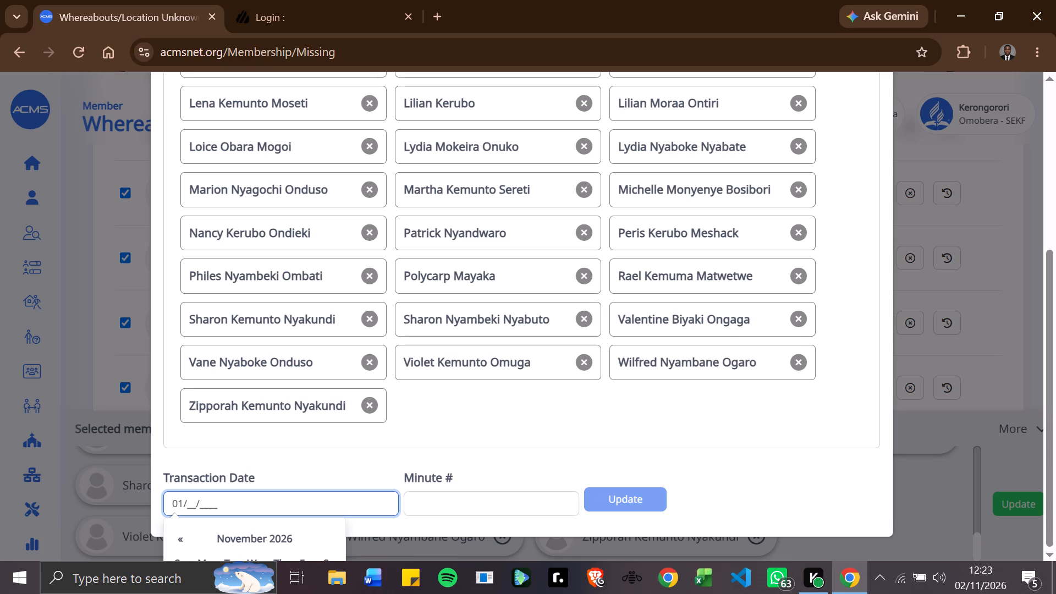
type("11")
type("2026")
left_click(444, 497)
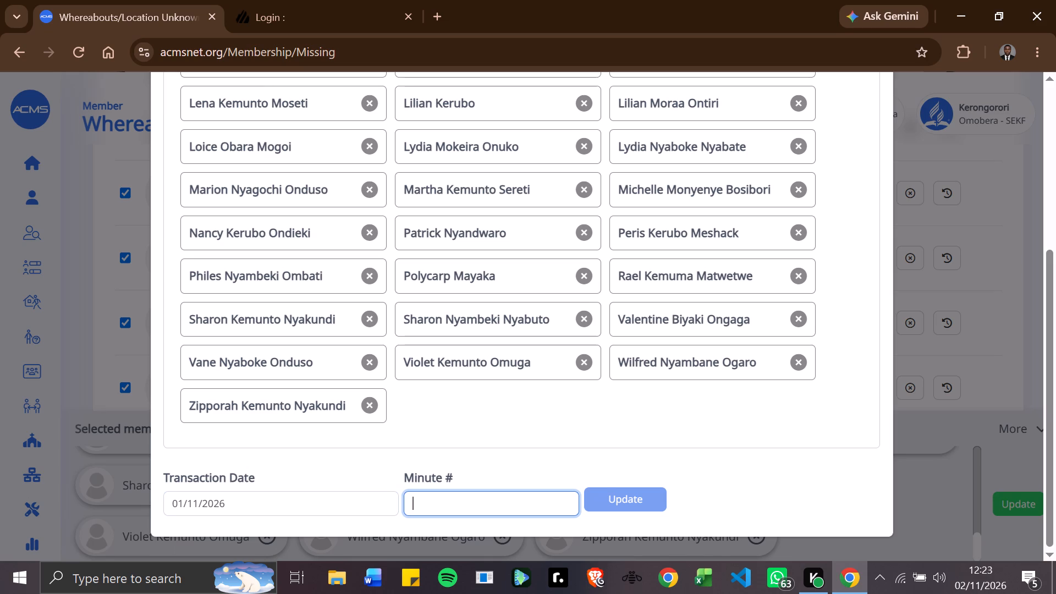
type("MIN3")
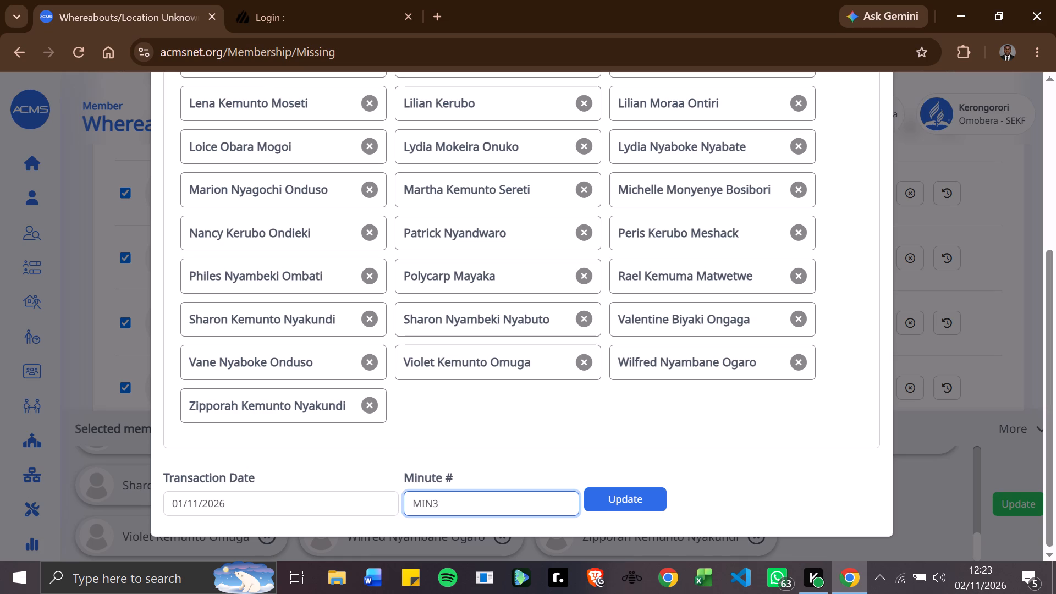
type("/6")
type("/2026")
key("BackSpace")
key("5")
left_click(637, 499)
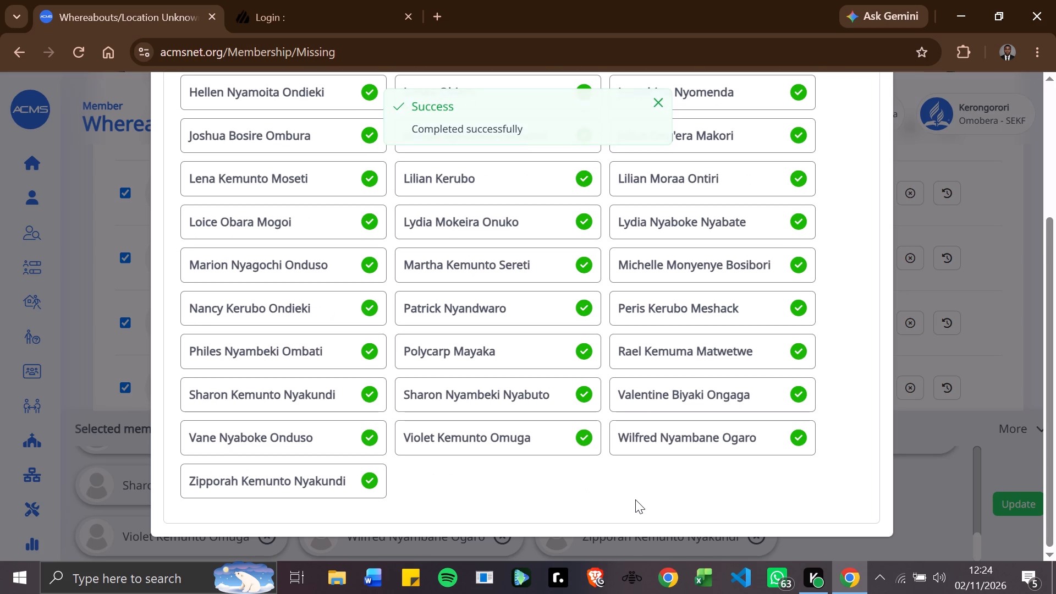
Review the status of every member in the Member removal dialog, dismiss the notification, and close the dialog.
scroll(682, 385, "down", 20)
scroll(682, 385, "down", 4)
scroll(682, 385, "up", 20)
scroll(682, 385, "up", 7)
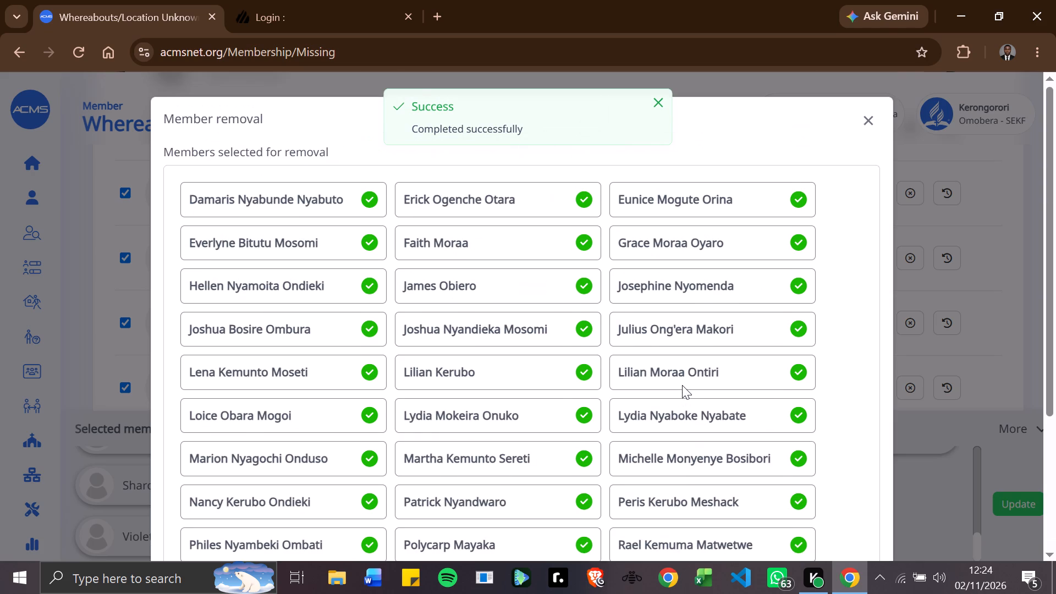
scroll(682, 385, "up", 7)
scroll(682, 384, "down", 20)
scroll(682, 384, "down", 1)
scroll(682, 387, "up", 20)
scroll(682, 387, "up", 3)
scroll(682, 387, "down", 5)
scroll(682, 387, "up", 20)
scroll(682, 387, "up", 16)
scroll(682, 387, "down", 17)
scroll(682, 387, "down", 20)
scroll(682, 387, "down", 10)
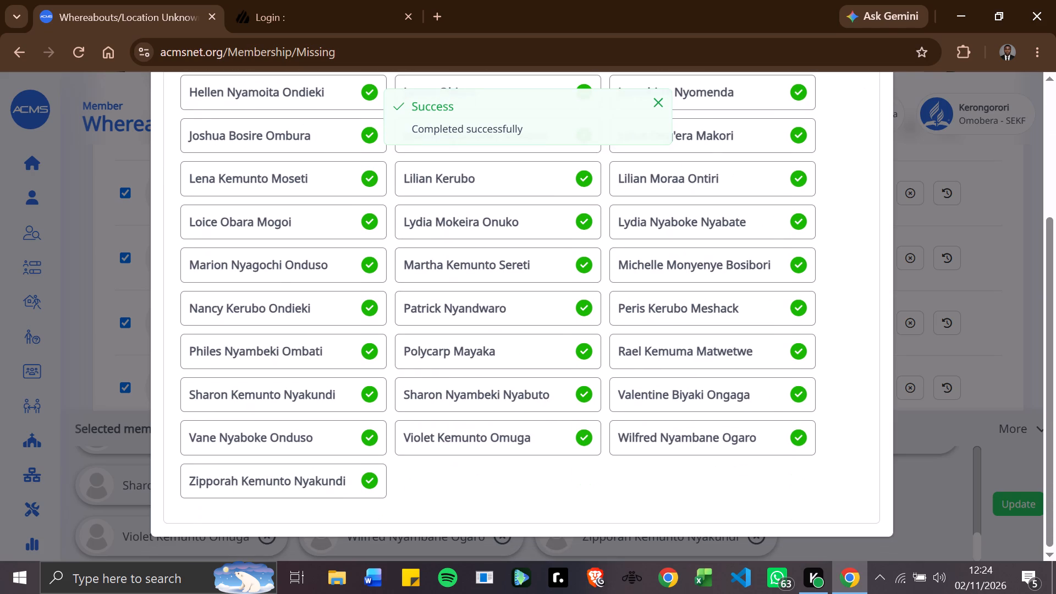
left_click(658, 103)
scroll(727, 189, "up", 10)
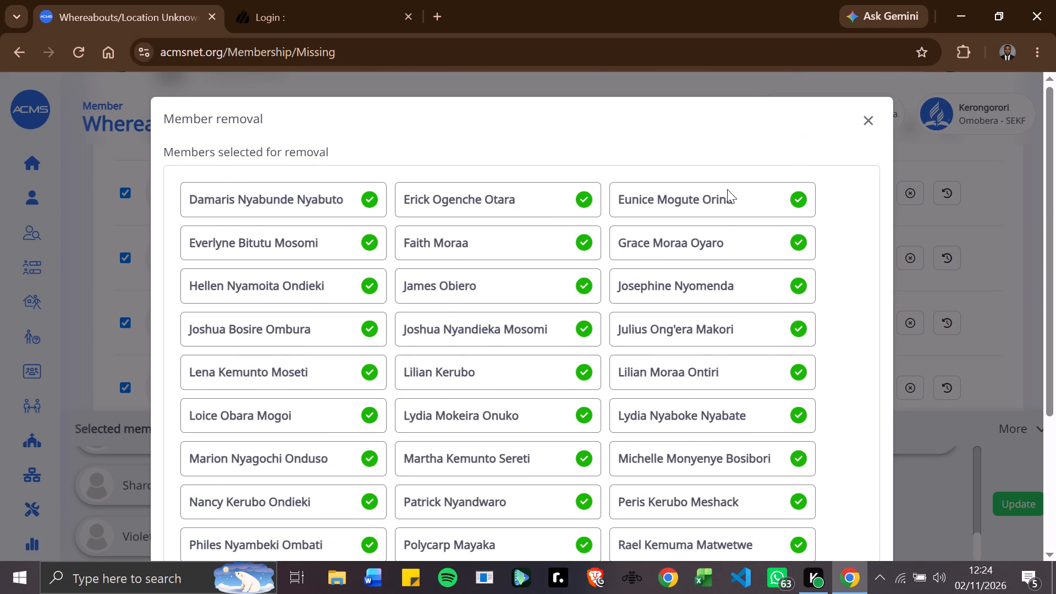
scroll(727, 189, "up", 2)
left_click(870, 118)
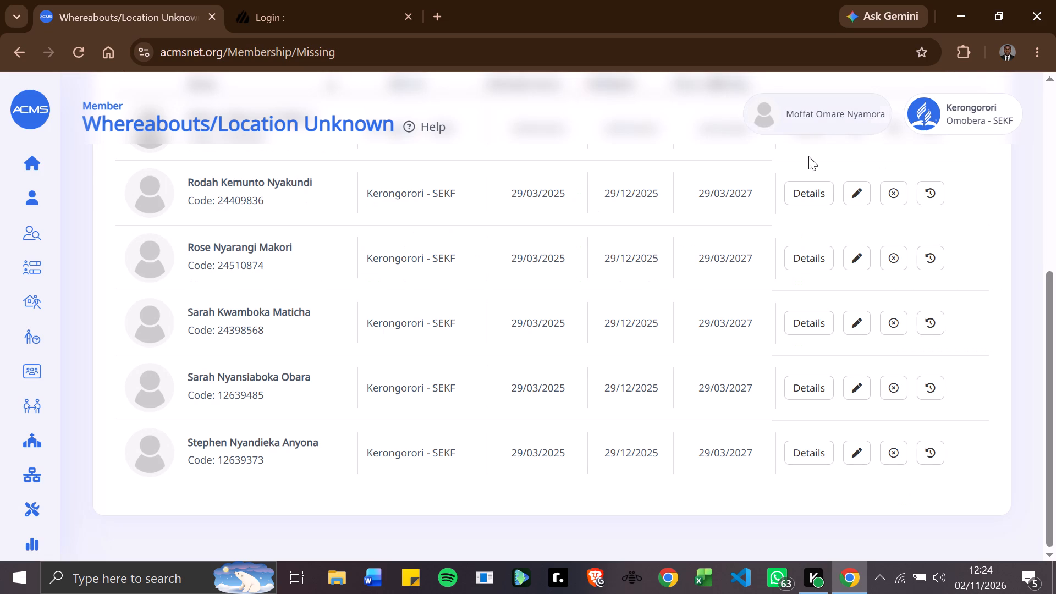
Change the Started date of Rebecca, the first member in the remaining list, to 29/03/2022 and save it.
scroll(651, 297, "up", 8)
scroll(651, 297, "down", 20)
scroll(651, 297, "down", 20)
scroll(651, 297, "down", 2)
scroll(673, 290, "up", 5)
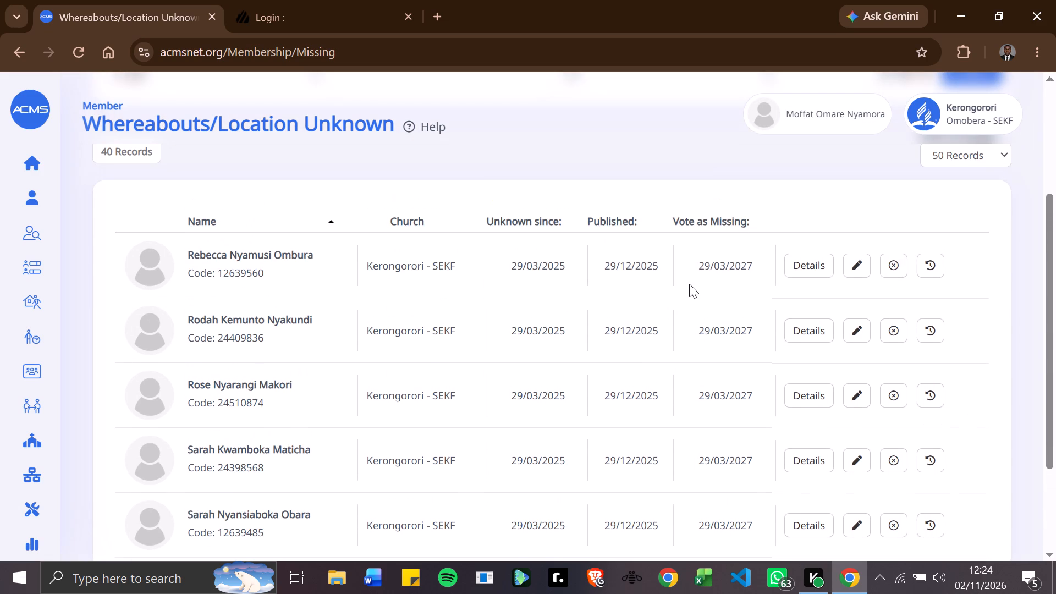
left_click(863, 274)
left_click(341, 225)
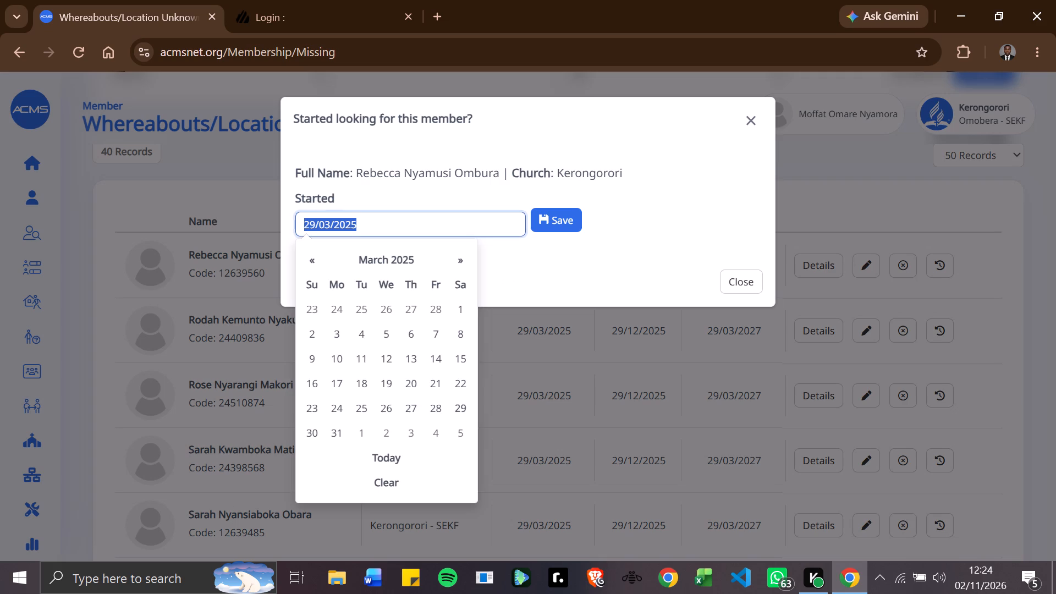
left_click(354, 225)
left_click(364, 227)
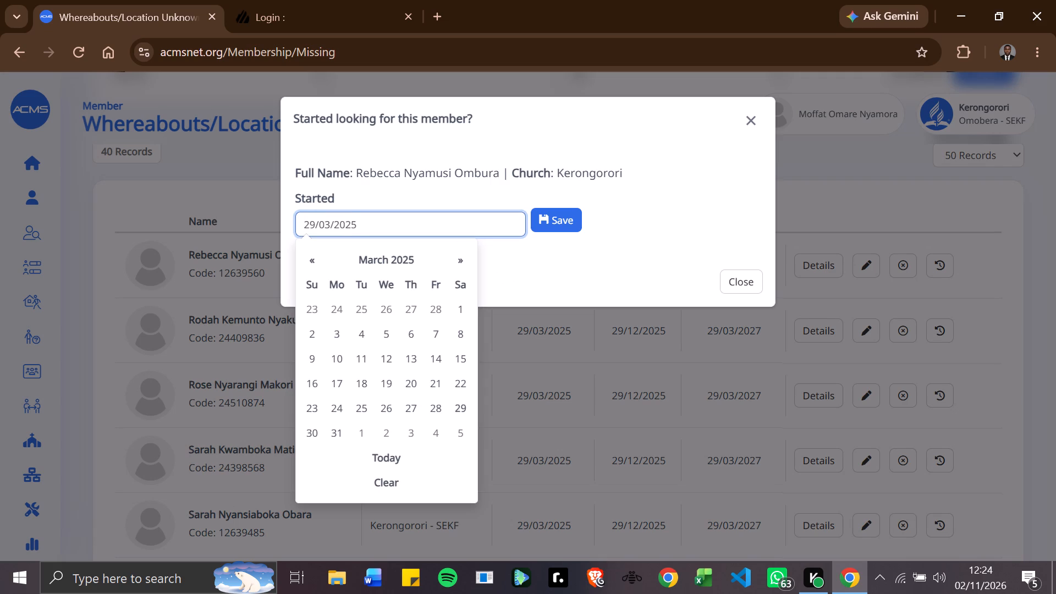
key("BackSpace")
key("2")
key("Return")
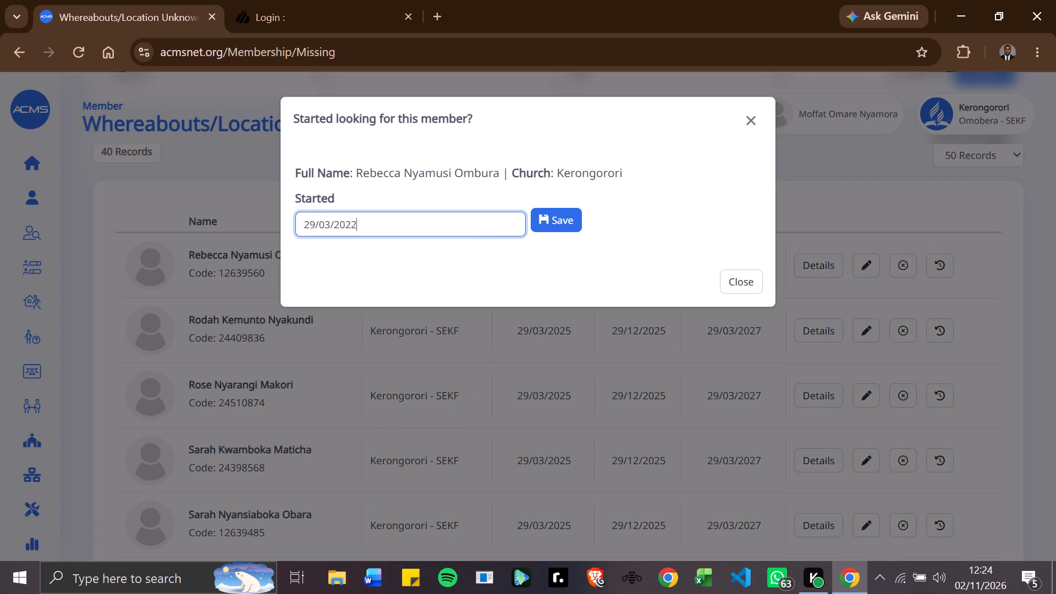
key("Return")
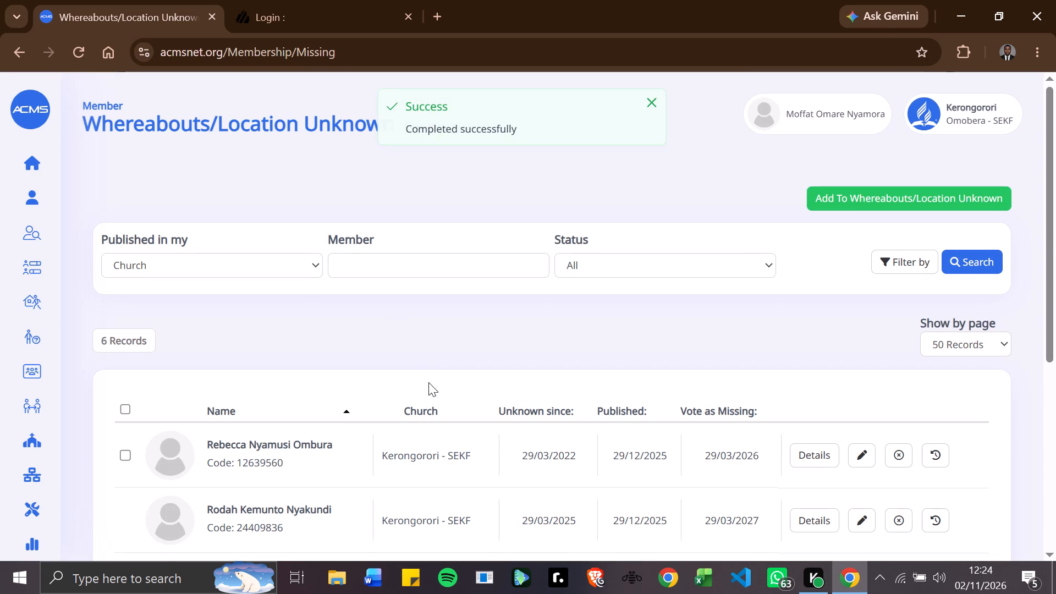
Change the Started date of Rodah, the second member in the list, to 29/03/2022 and save it.
scroll(595, 436, "down", 1)
left_click(861, 494)
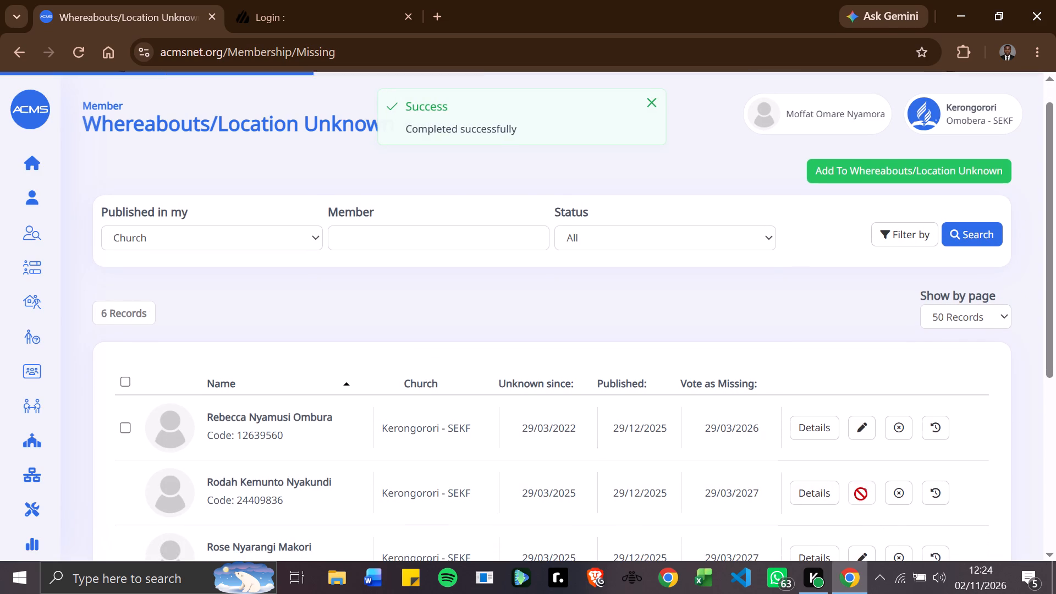
left_click(359, 220)
left_click(366, 226)
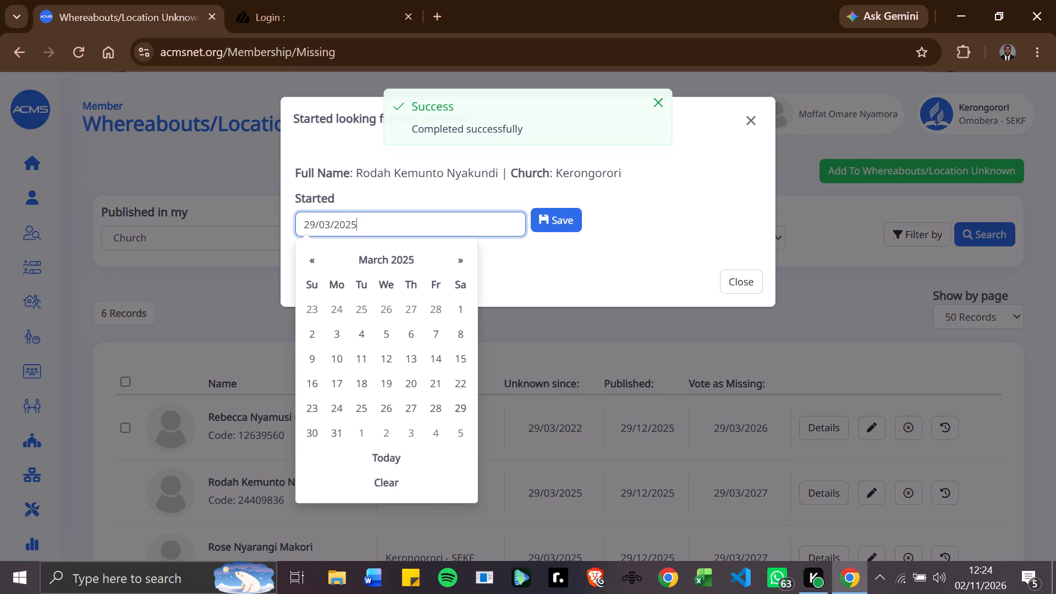
key("BackSpace")
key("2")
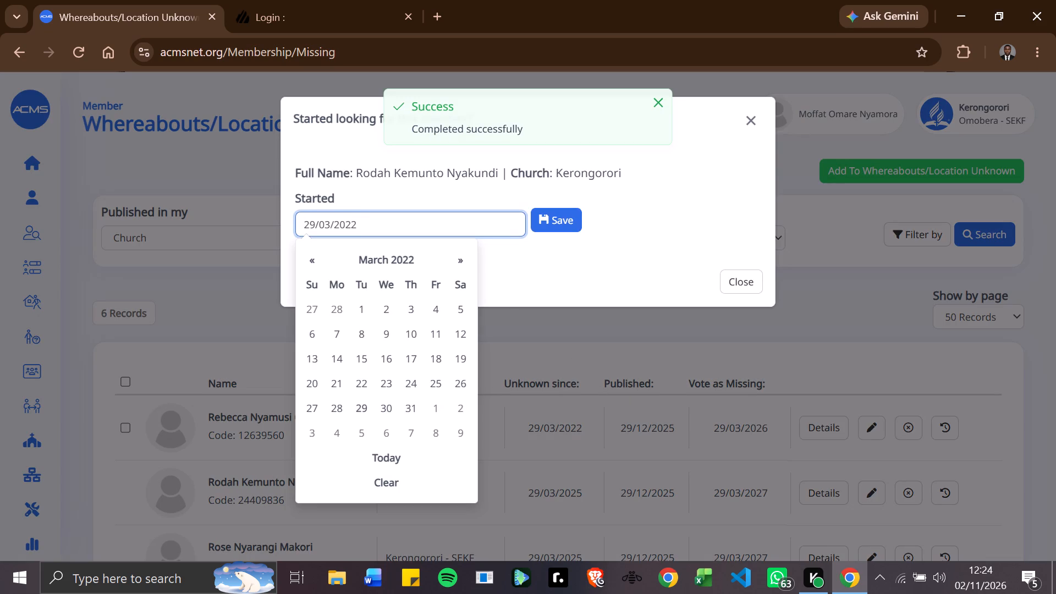
key("Return")
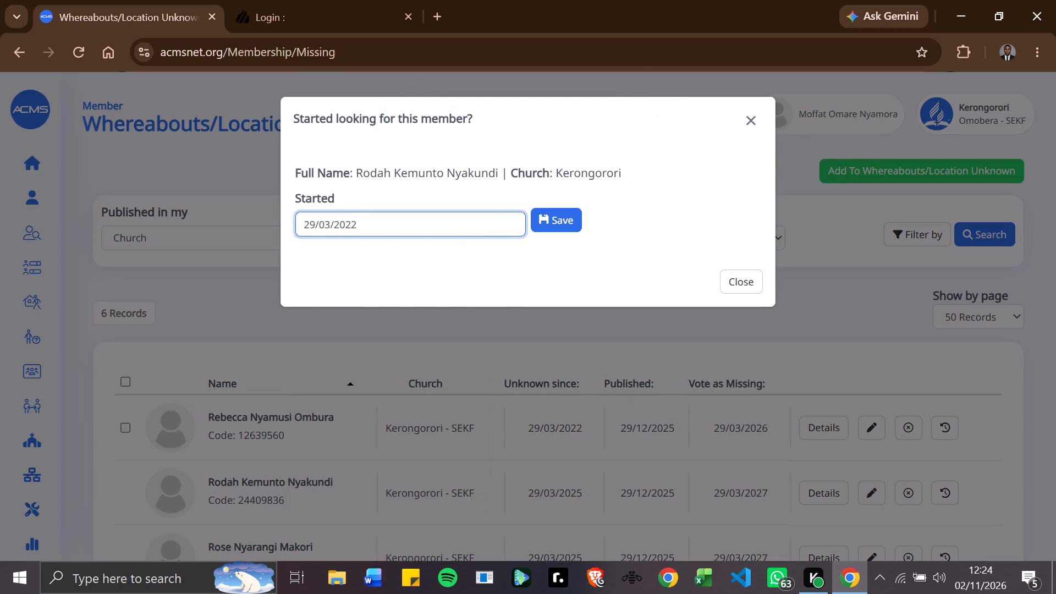
key("Return")
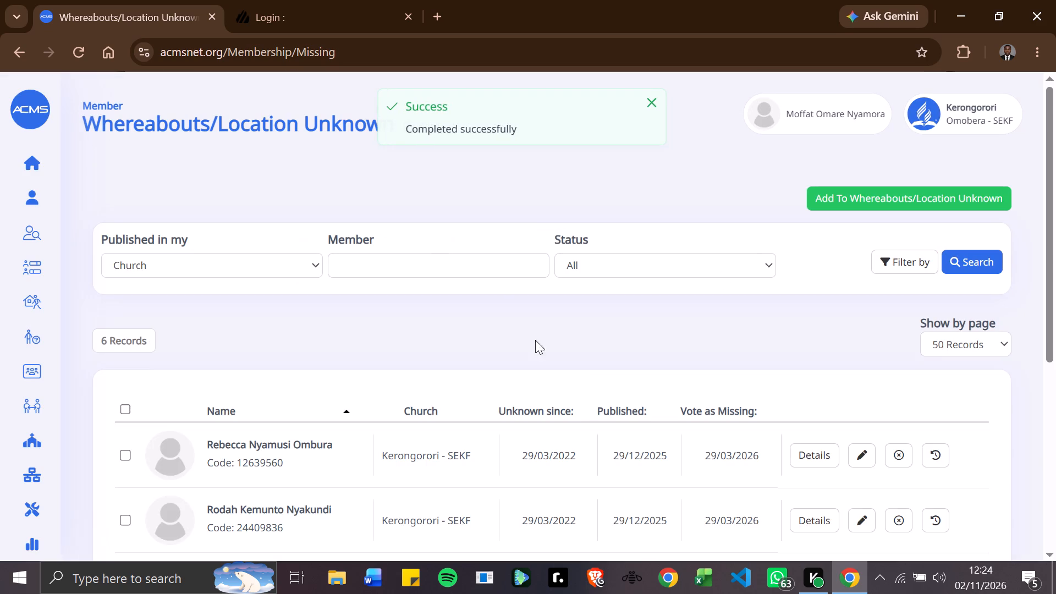
Change the Started date of Rose, the third member in the list, to 29/03/2022 and save it.
scroll(740, 447, "down", 3)
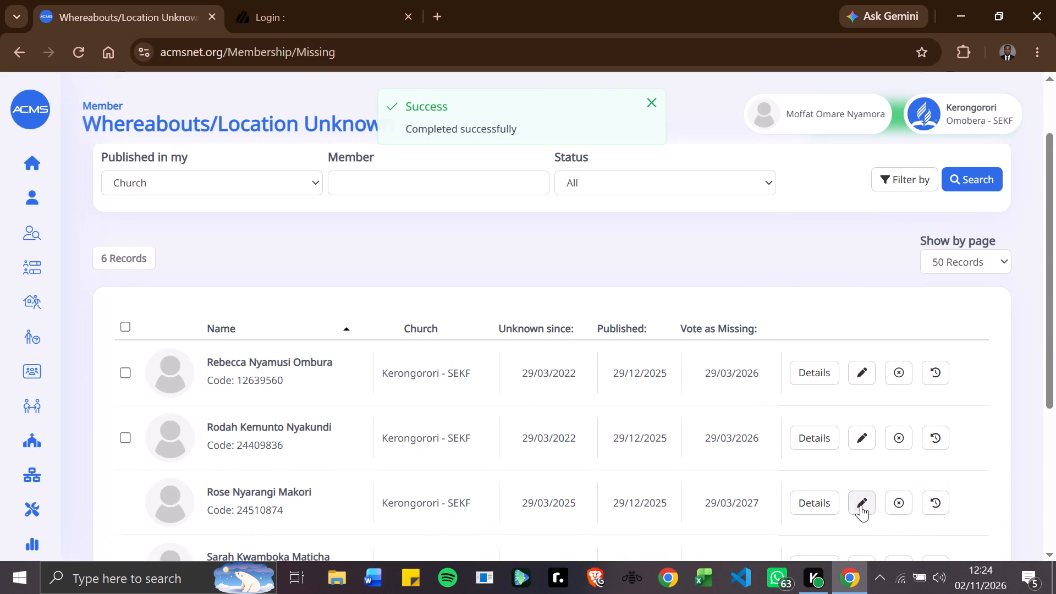
left_click(861, 505)
triple_click(369, 221)
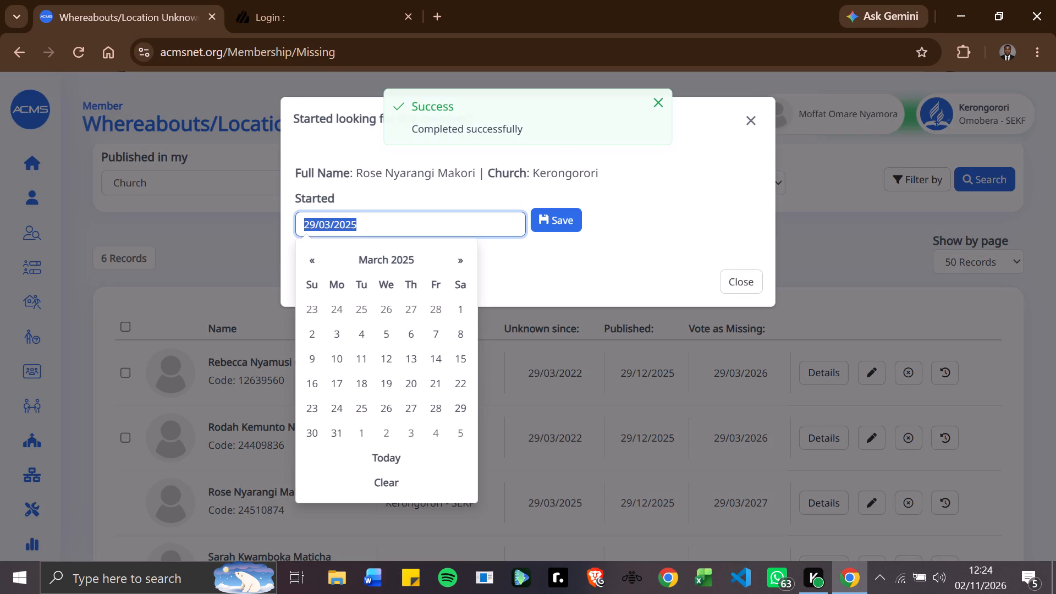
left_click(369, 221)
left_click(350, 225)
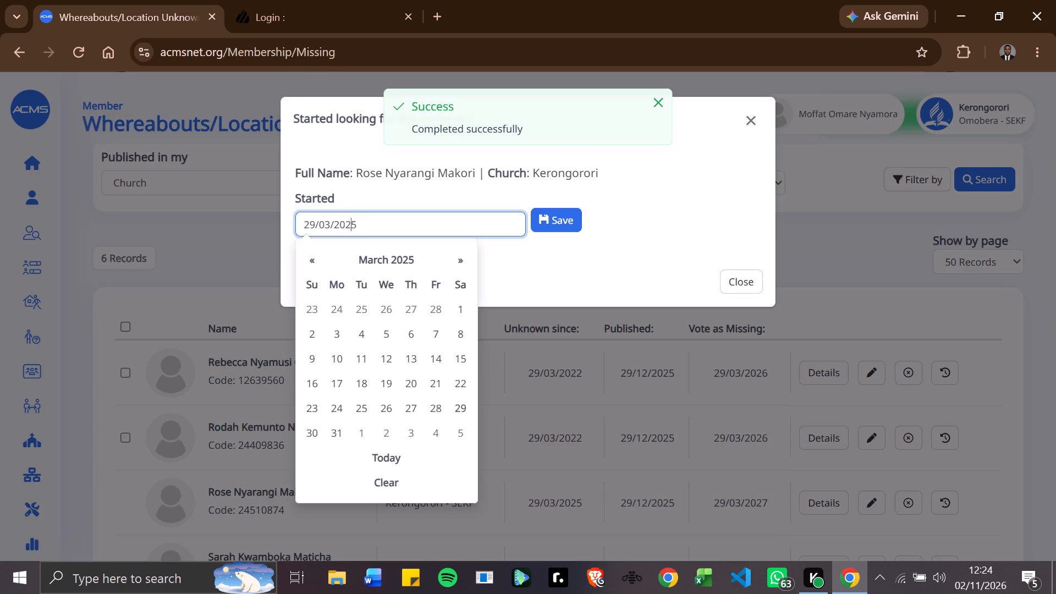
left_click(355, 225)
key("BackSpace")
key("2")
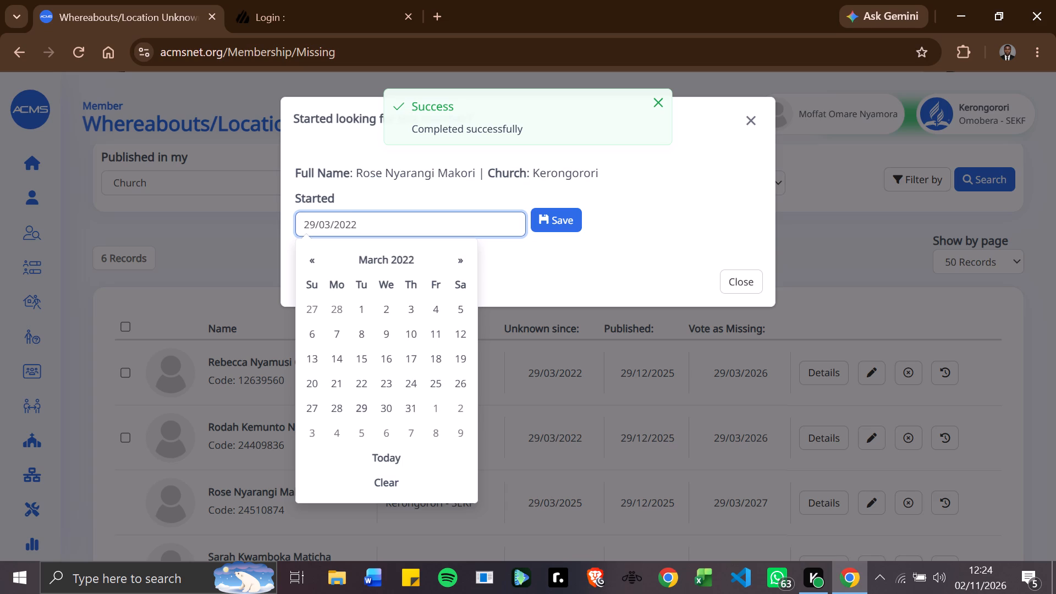
key("Return")
key("Return")
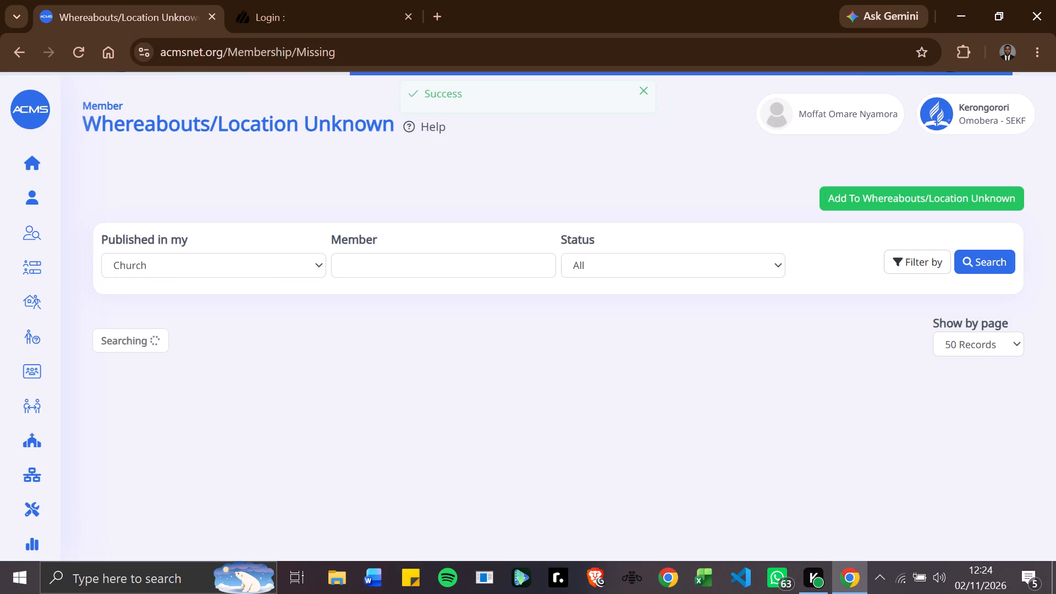
Change the Started date of the first of the two members named Sarah to 29/03/2022 and save it.
scroll(489, 390, "down", 14)
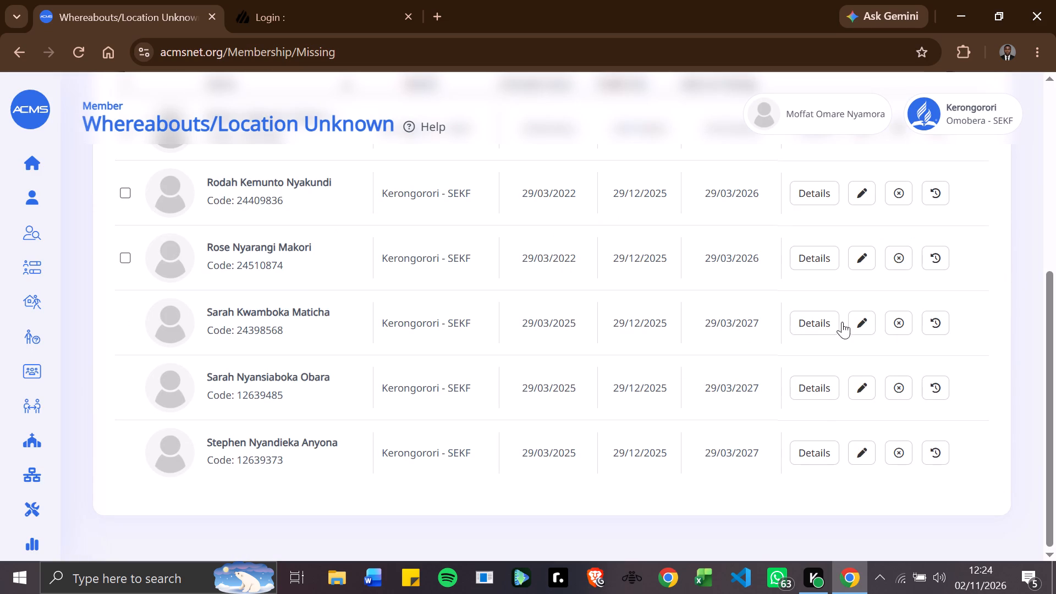
left_click(869, 320)
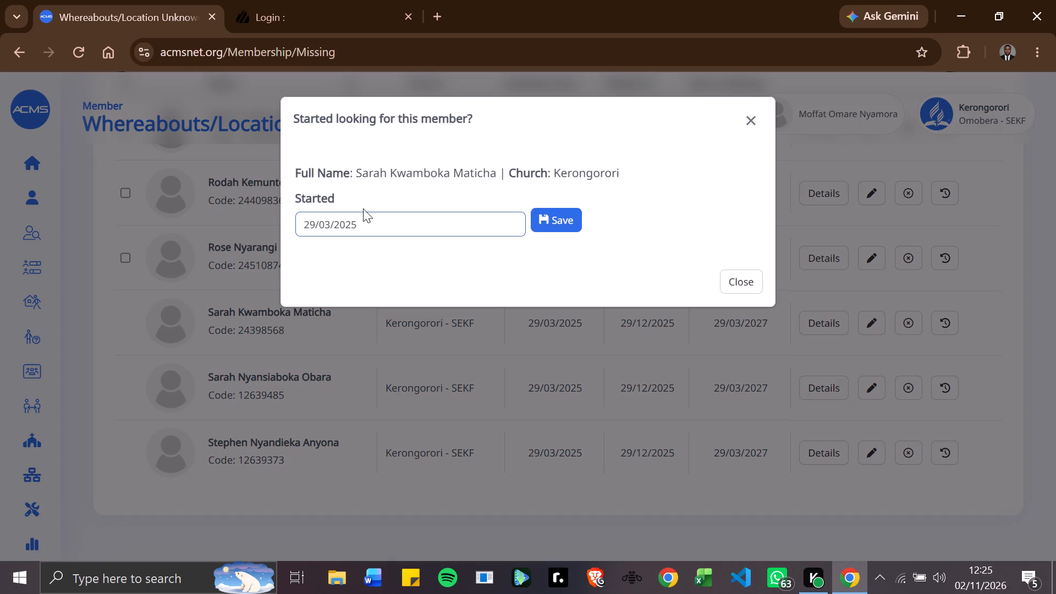
left_click(359, 219)
left_click(353, 224)
left_click(364, 223)
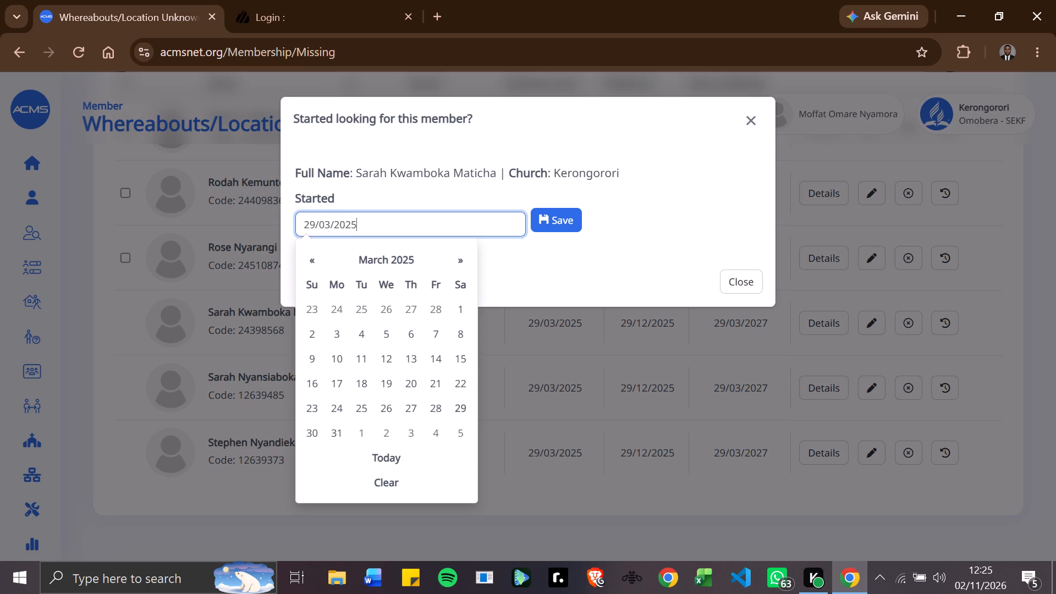
key("BackSpace")
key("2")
key("Return")
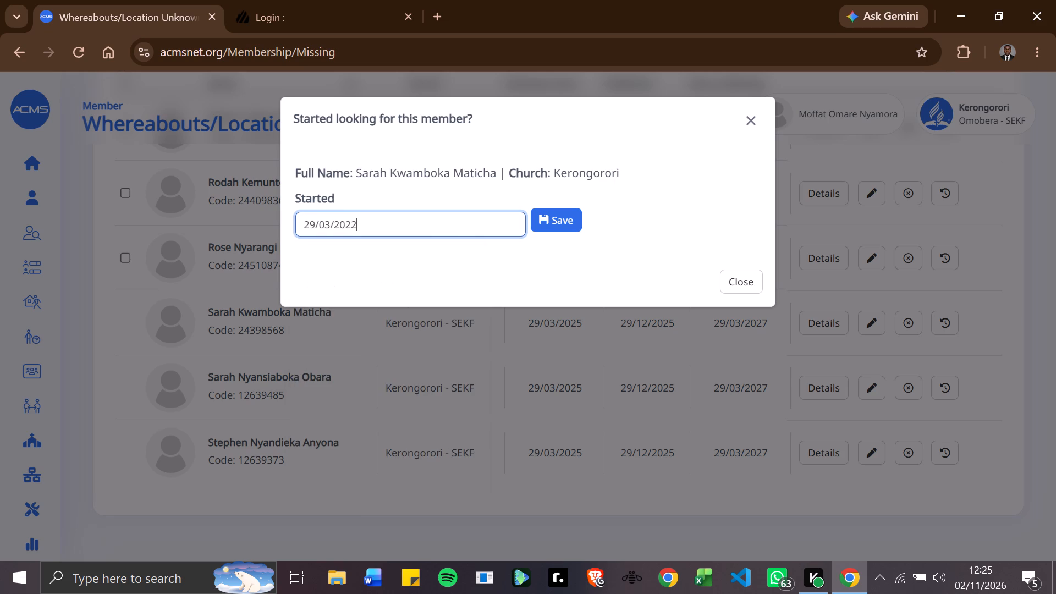
key("Return")
Change the Started date of the second member named Sarah to 29/03/2022 and save it.
scroll(367, 331, "down", 3)
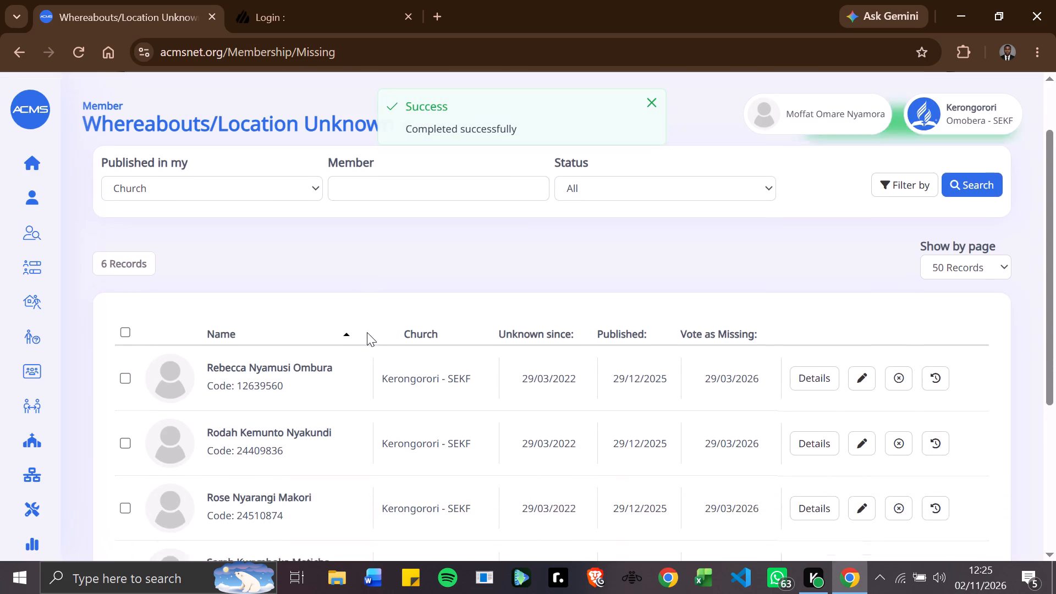
scroll(367, 332, "down", 13)
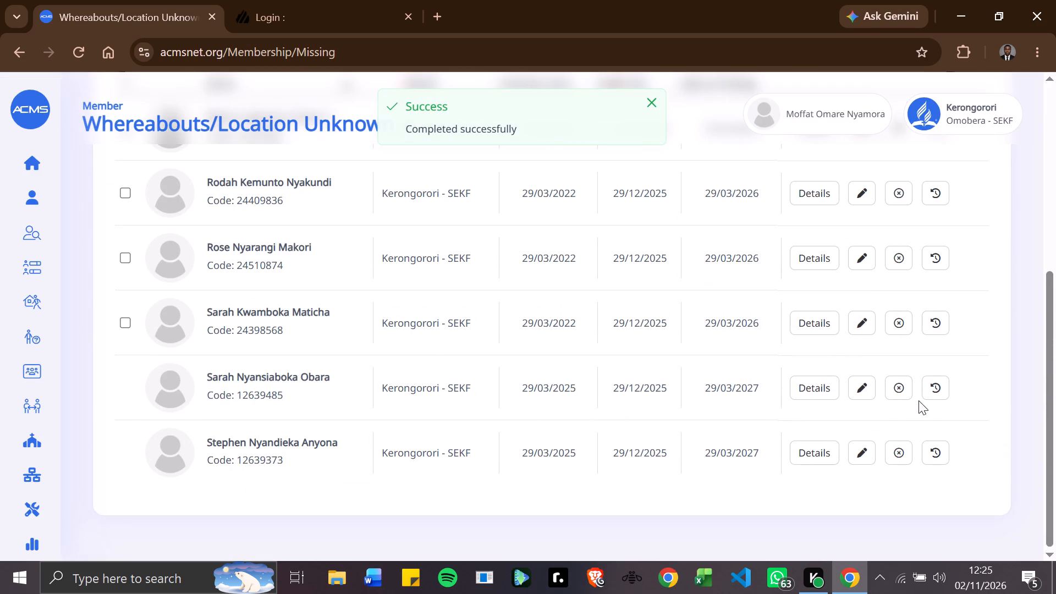
left_click(864, 387)
left_click(361, 222)
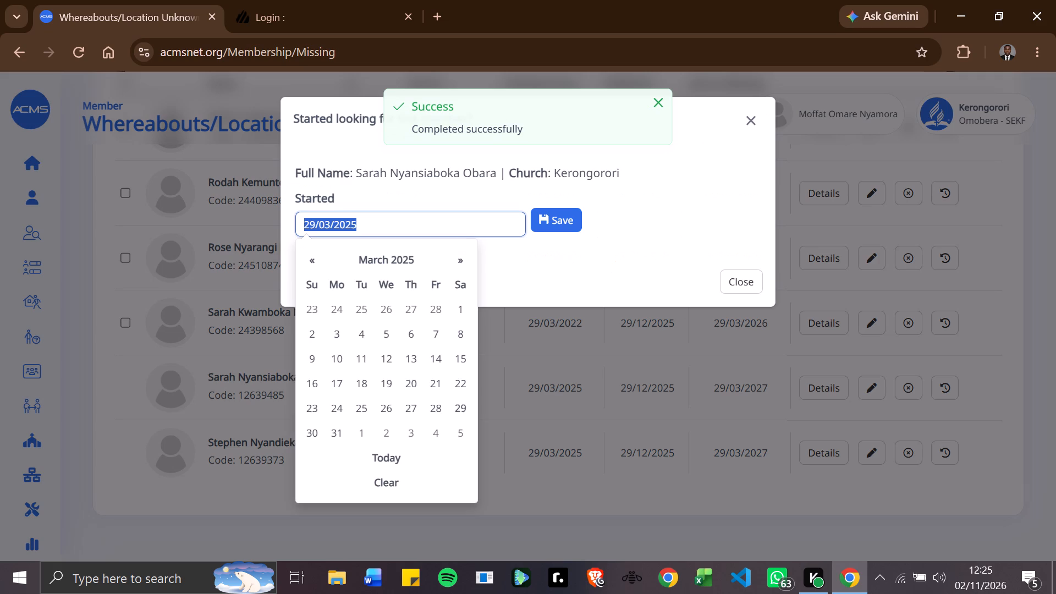
left_click(353, 223)
left_click(359, 222)
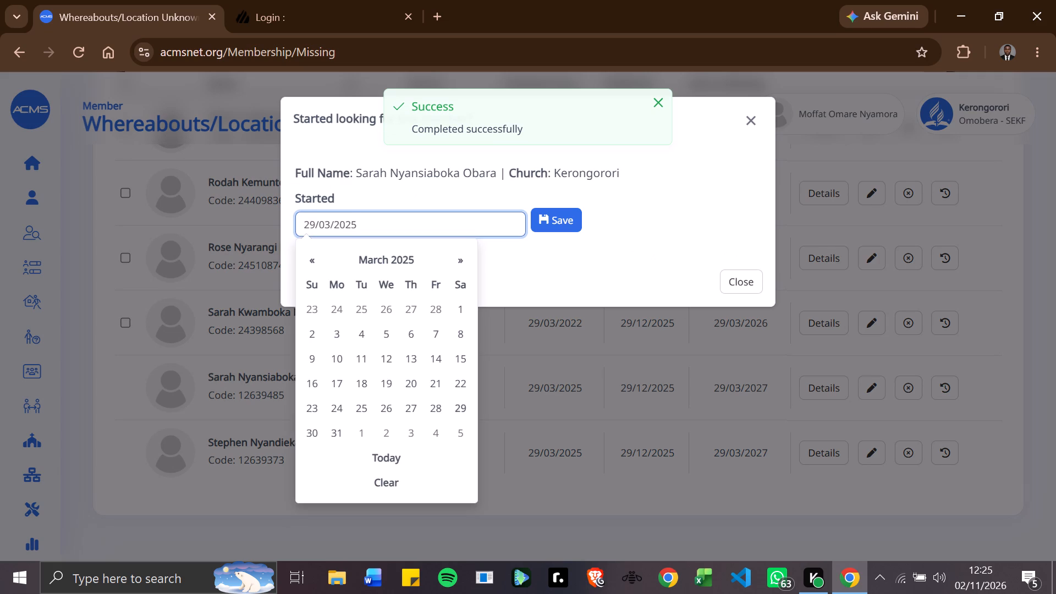
key("BackSpace")
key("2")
key("Return")
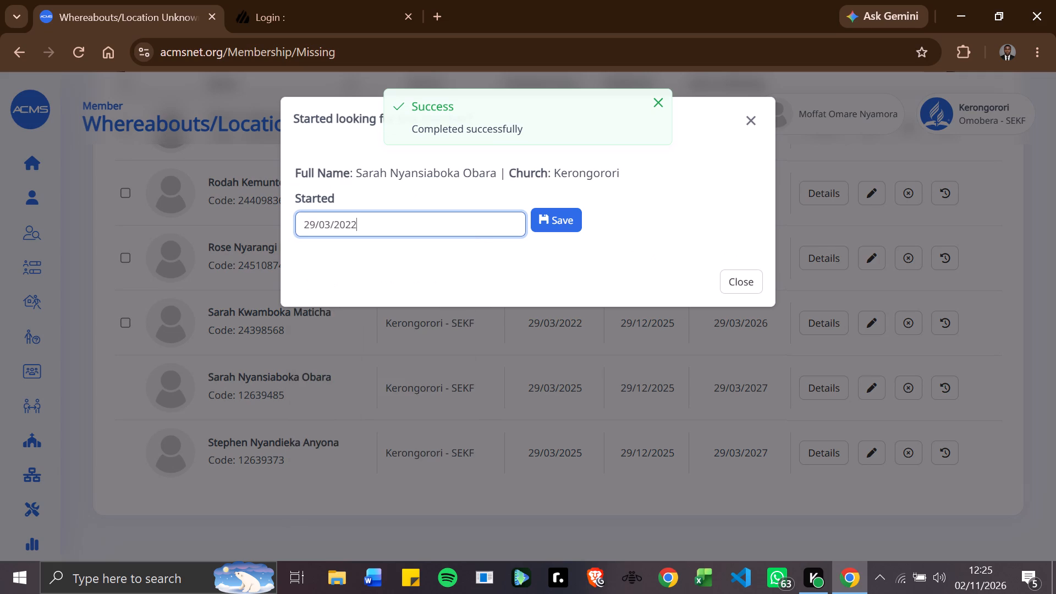
key("Return")
Change the Started date of Stephen, the last member in the list, to 29/03/2022 and save it.
scroll(554, 451, "down", 3)
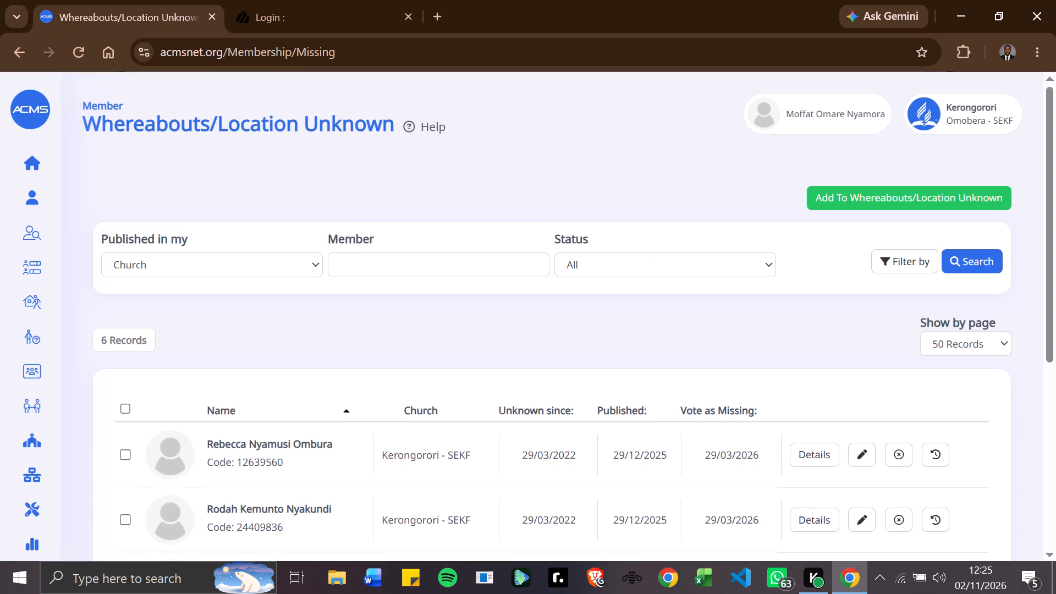
scroll(554, 451, "down", 20)
scroll(554, 451, "down", 8)
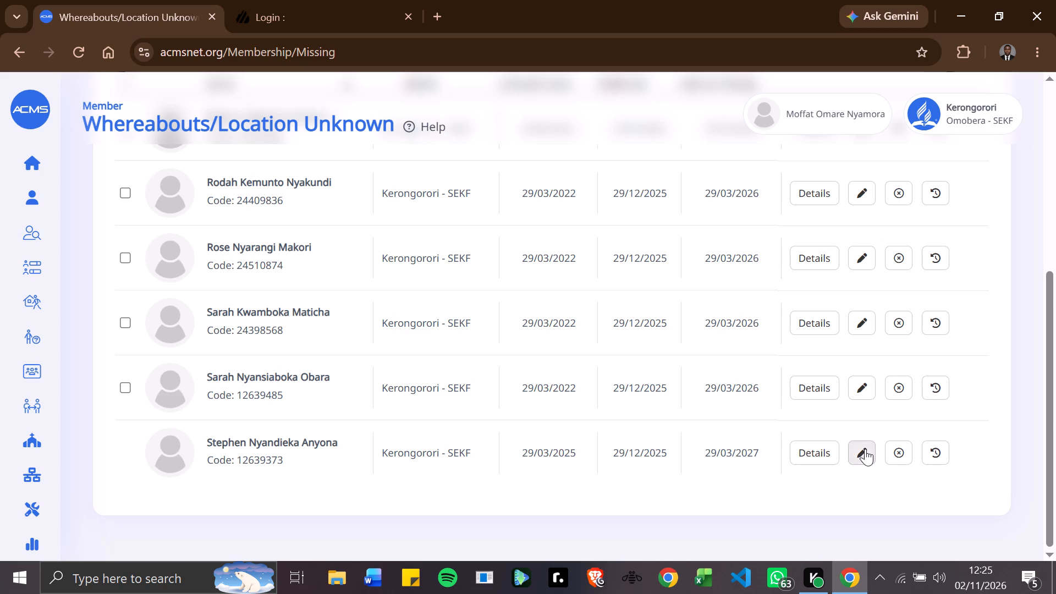
left_click(865, 449)
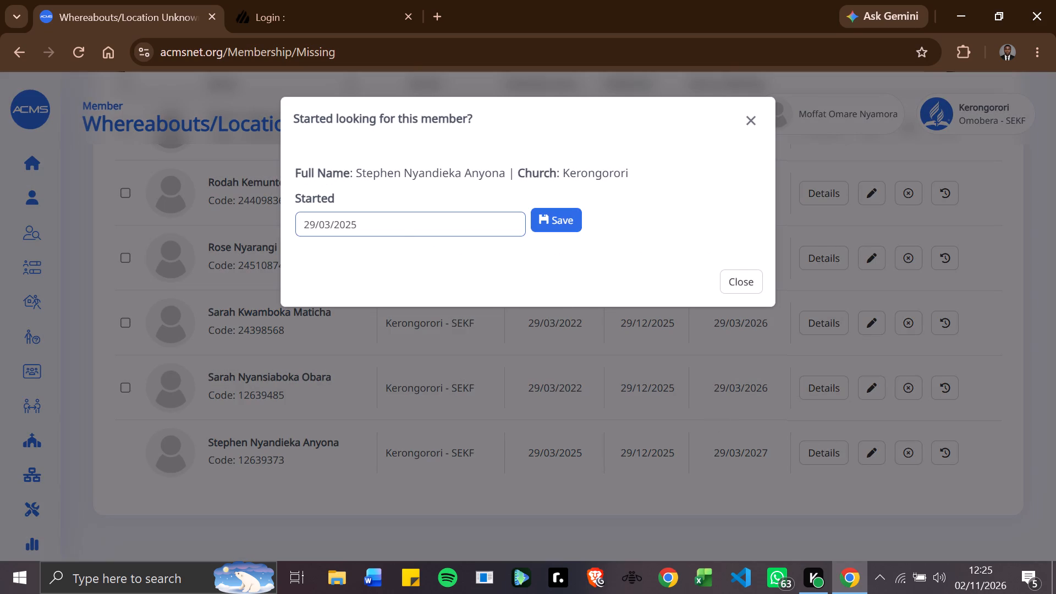
left_click(342, 221)
left_click(355, 223)
key("BackSpace")
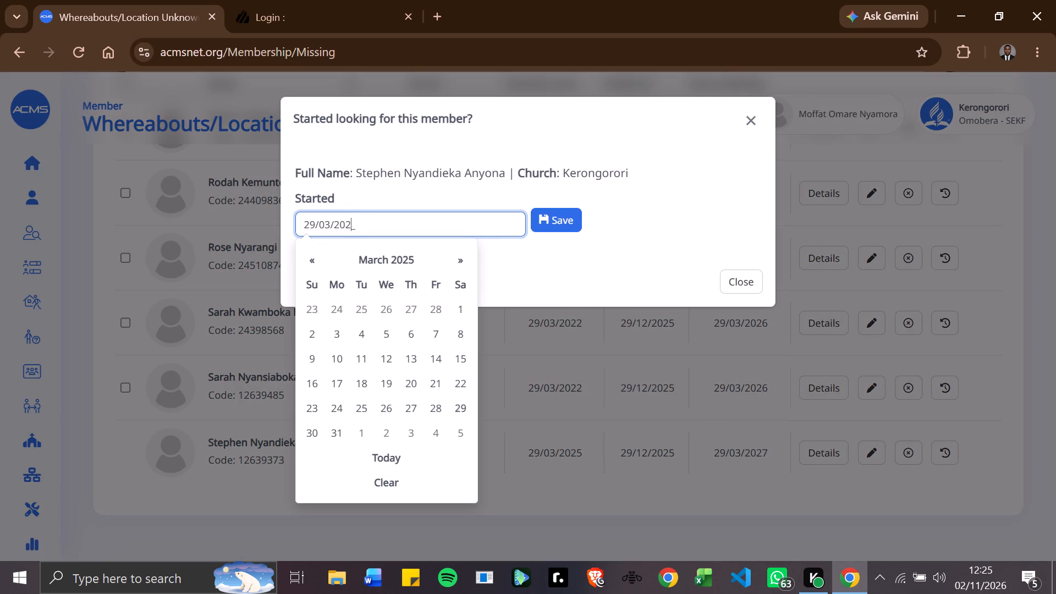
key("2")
key("Return")
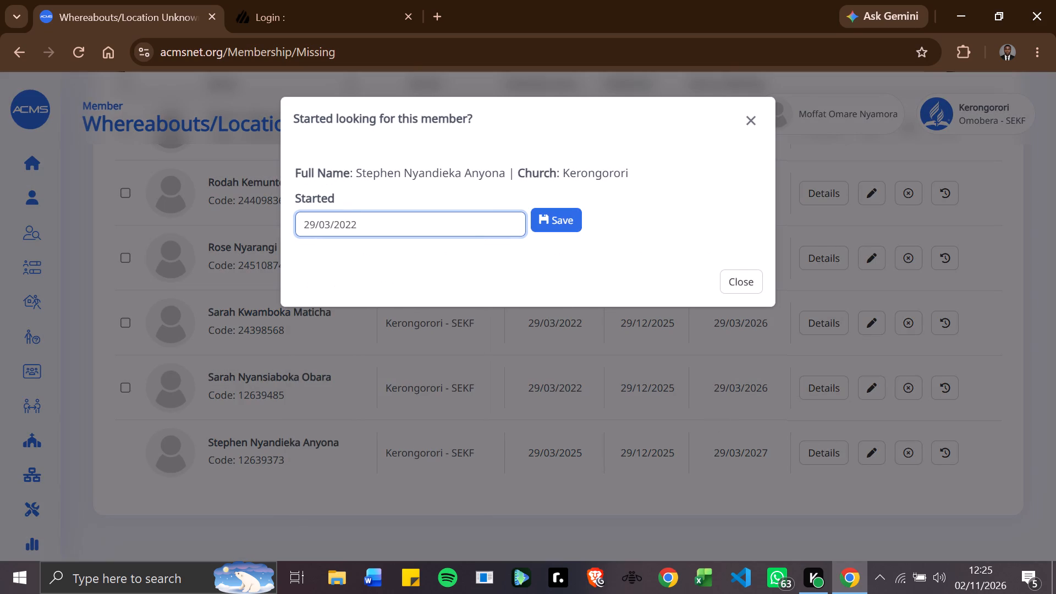
key("Return")
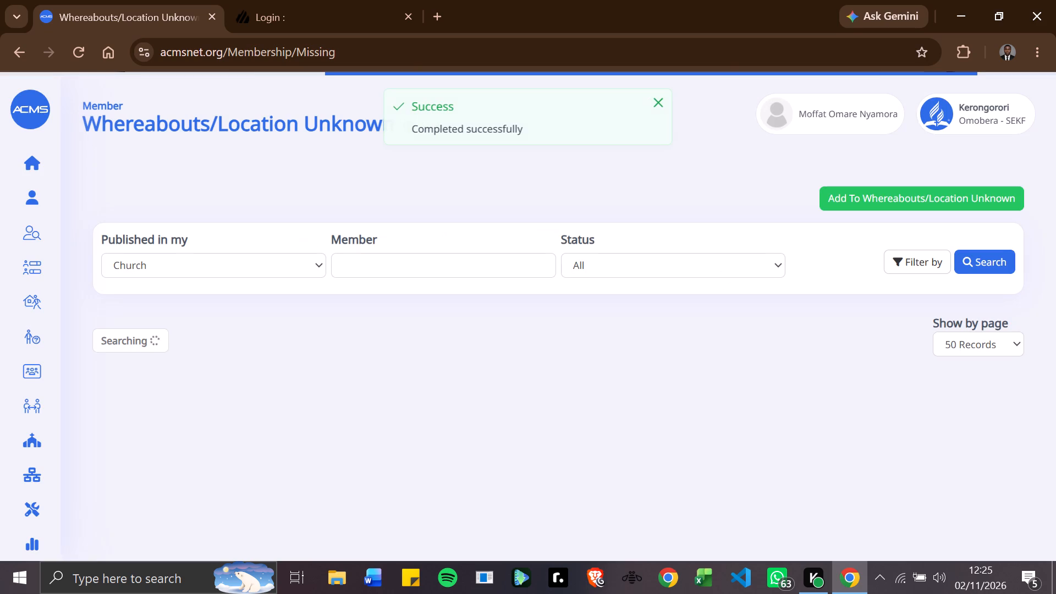
Select all six listed members, check the selection, and open the Member removal form for them.
left_click(122, 410)
scroll(475, 354, "down", 6)
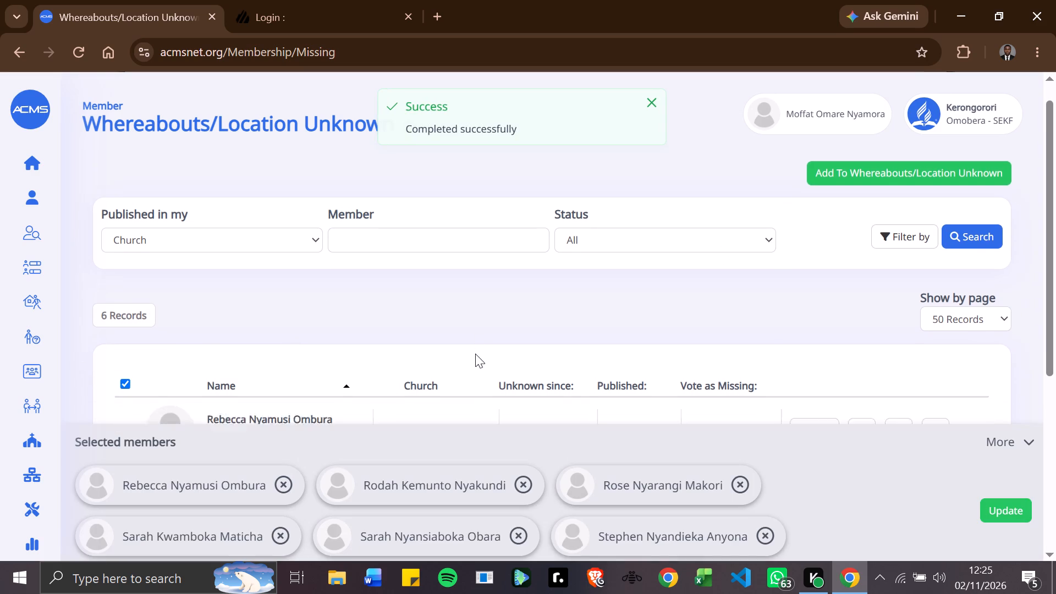
scroll(475, 354, "down", 10)
scroll(476, 354, "down", 20)
scroll(476, 354, "down", 19)
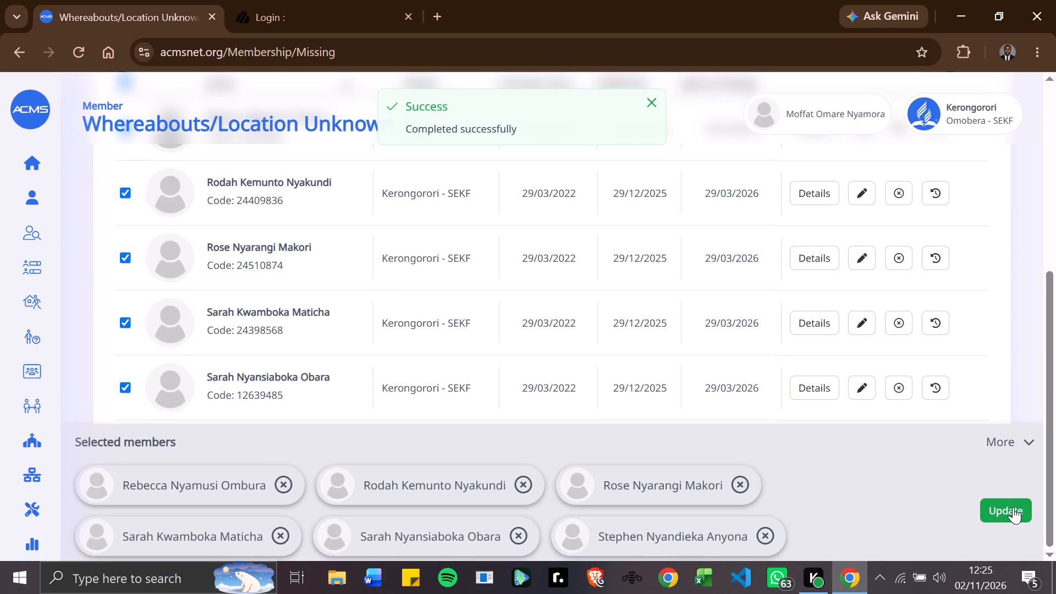
left_click(1013, 507)
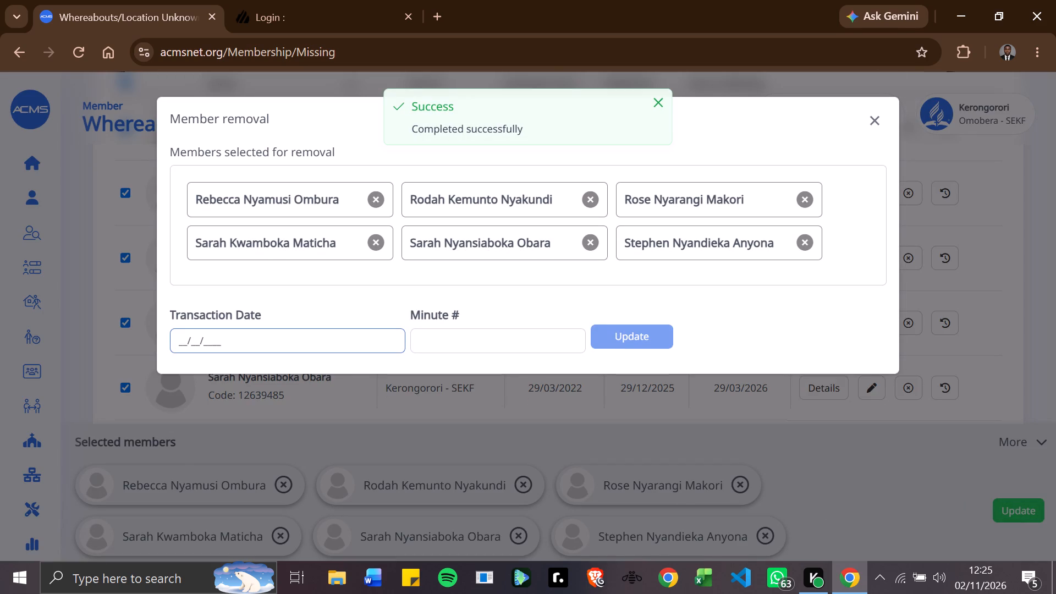
Submit the removal of the six selected members with transaction date 01/11/2026 and minute number MIN3/6/2025.
left_click(187, 340)
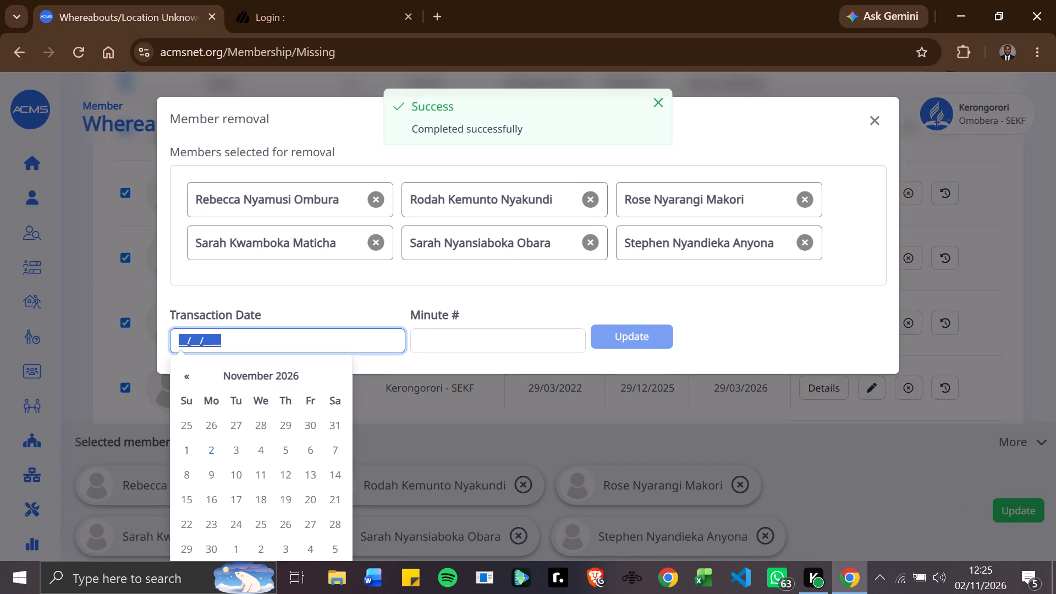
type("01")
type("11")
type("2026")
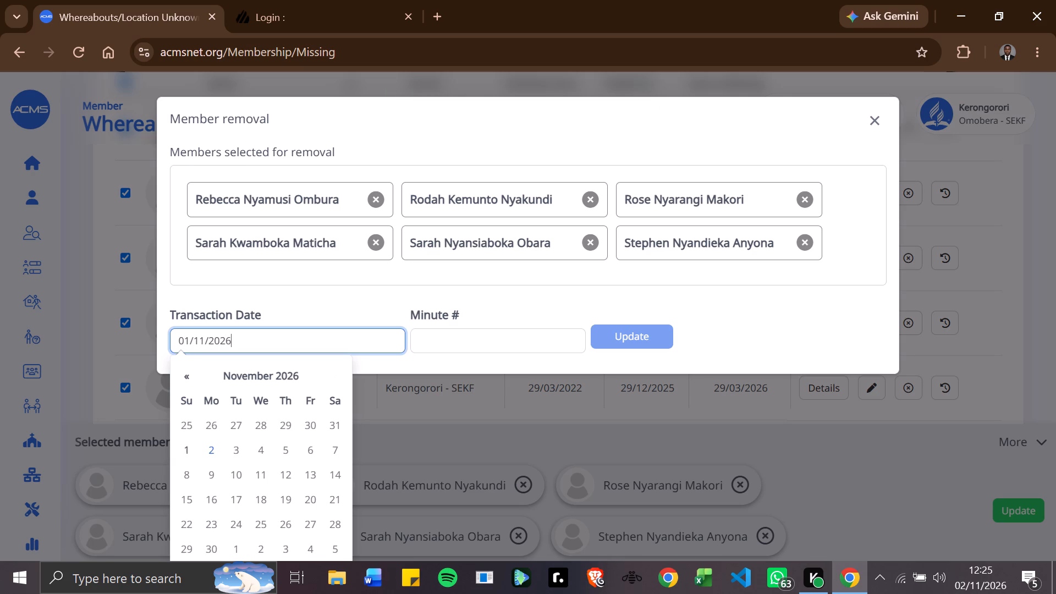
left_click(439, 343)
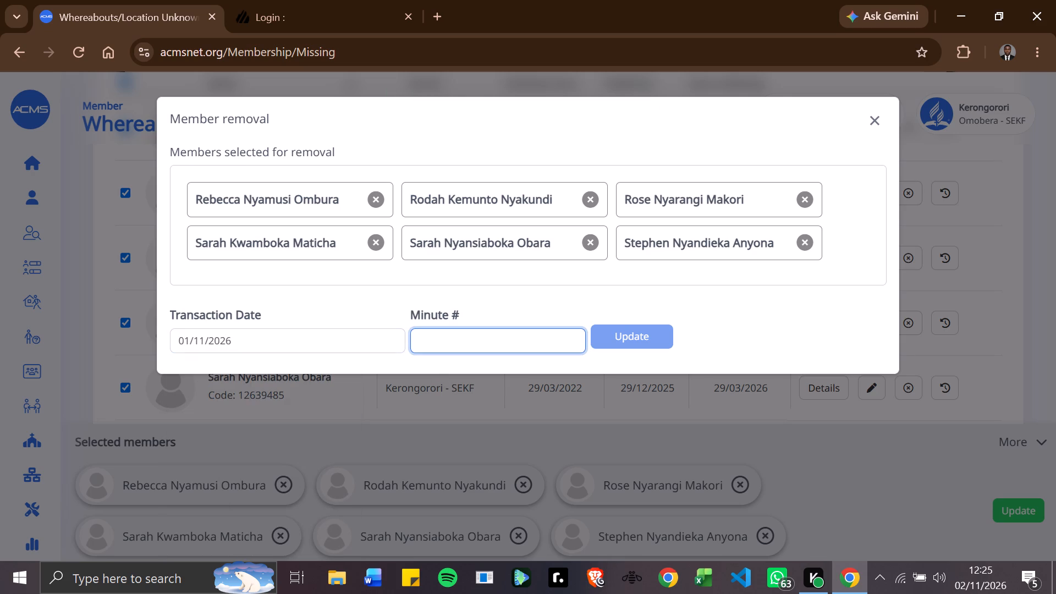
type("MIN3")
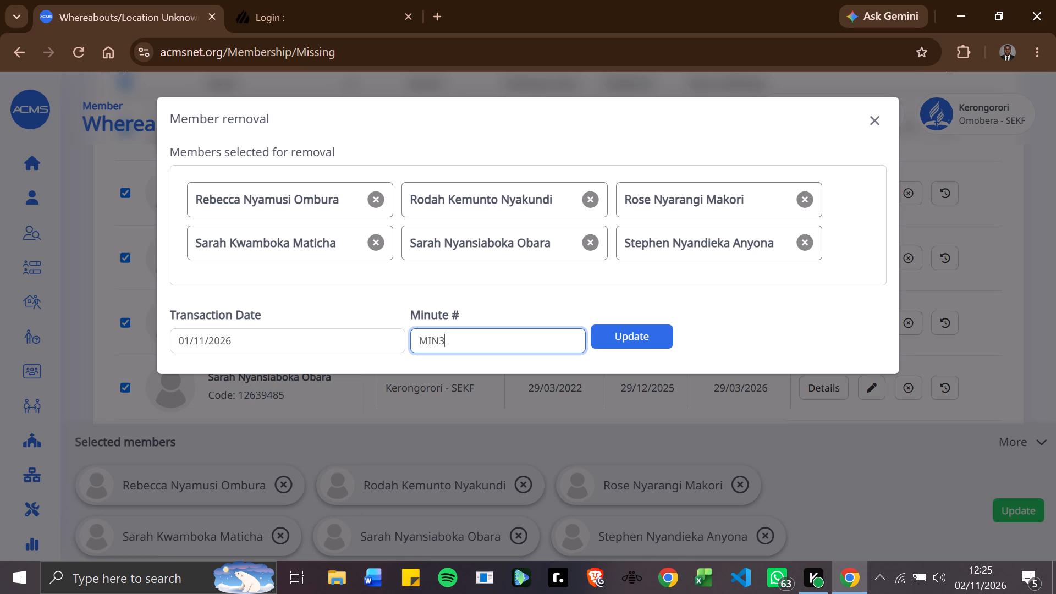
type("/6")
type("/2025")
left_click(648, 331)
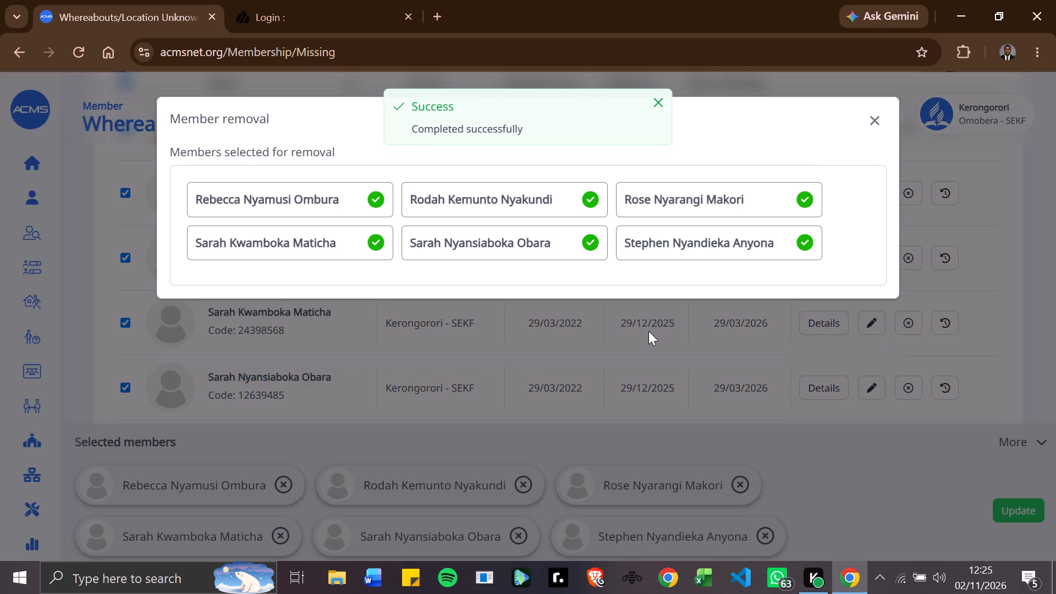
Dismiss the success notice and close the Member removal window for the completed batch.
left_click(652, 100)
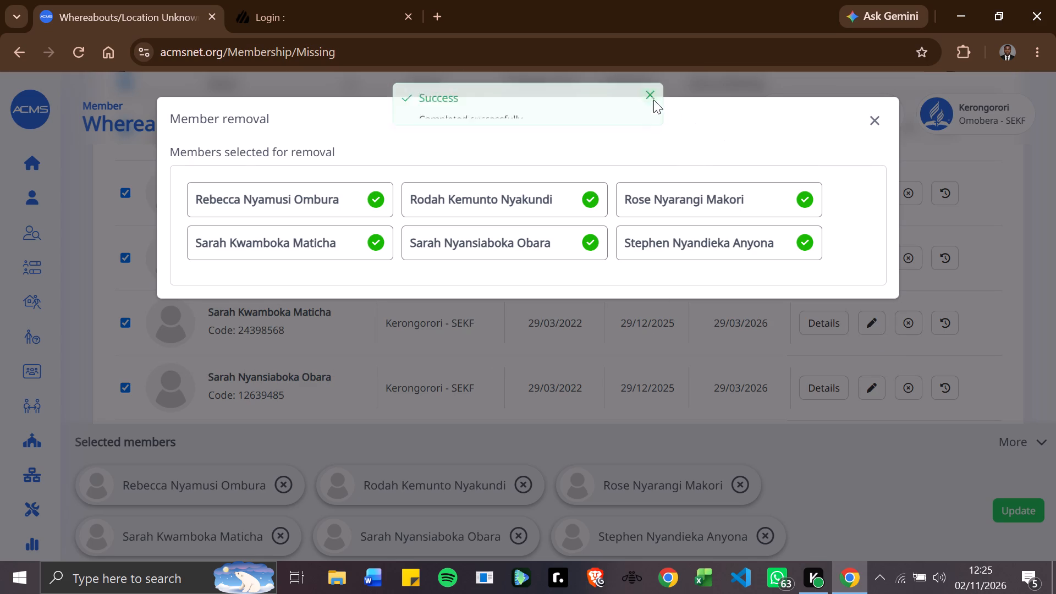
left_click(884, 117)
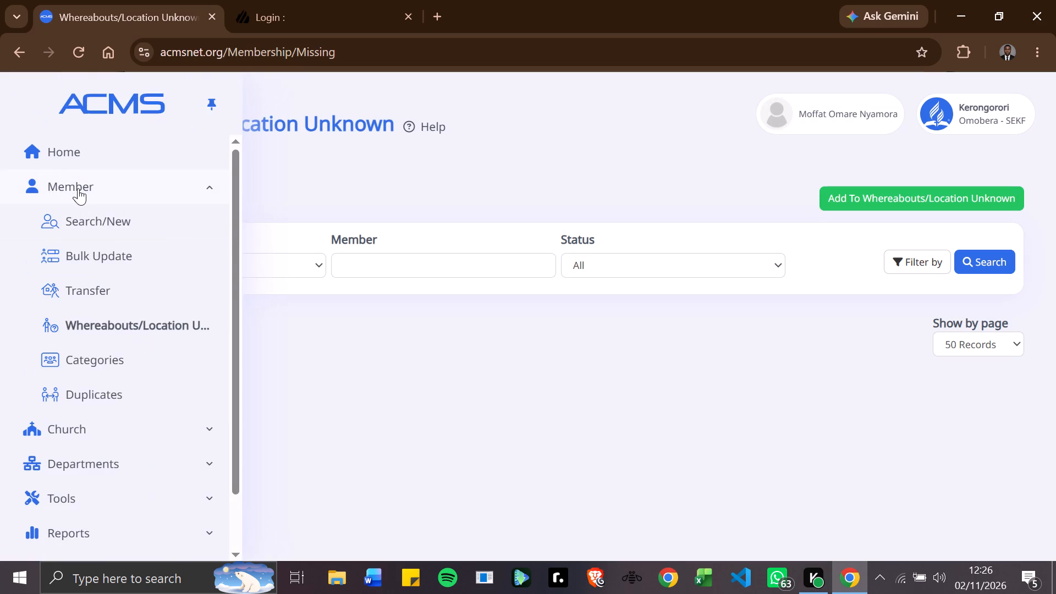
Open the Member report page and look through its content choices, options, filters and report types.
left_click(78, 188)
left_click(78, 188)
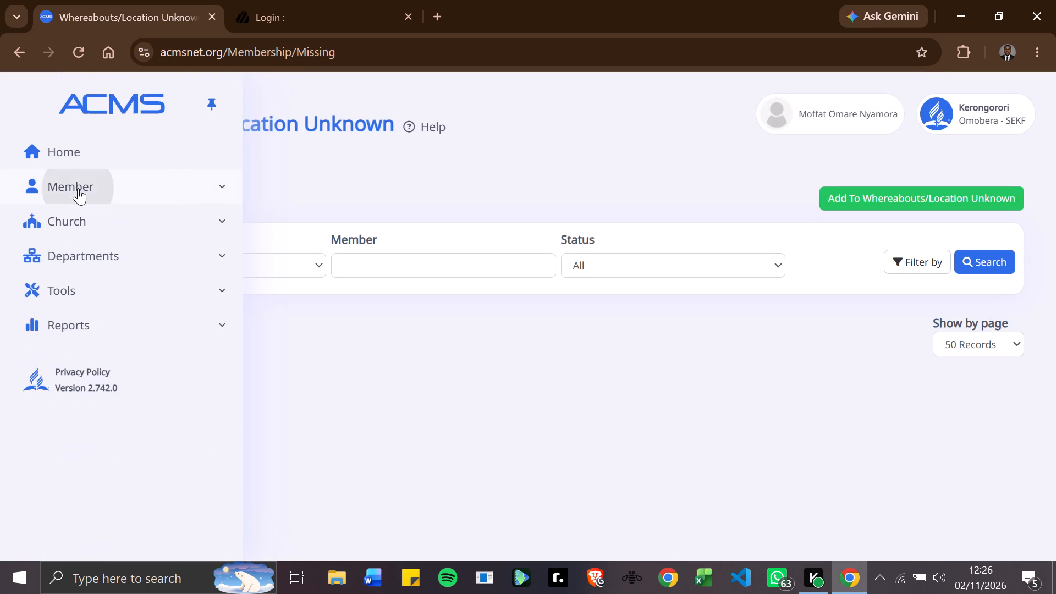
left_click(79, 211)
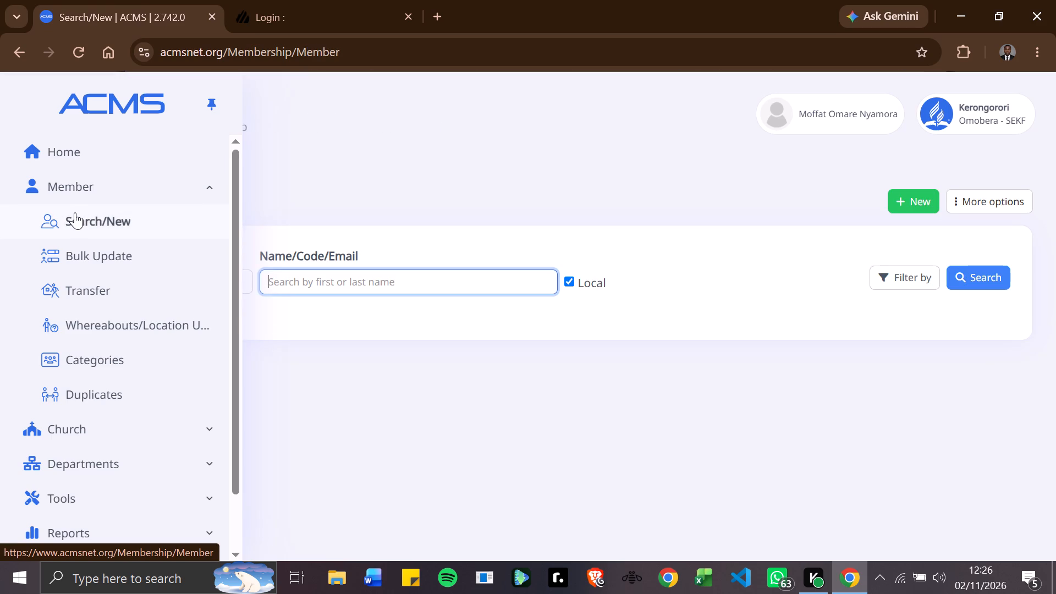
scroll(103, 393, "down", 8)
left_click(124, 470)
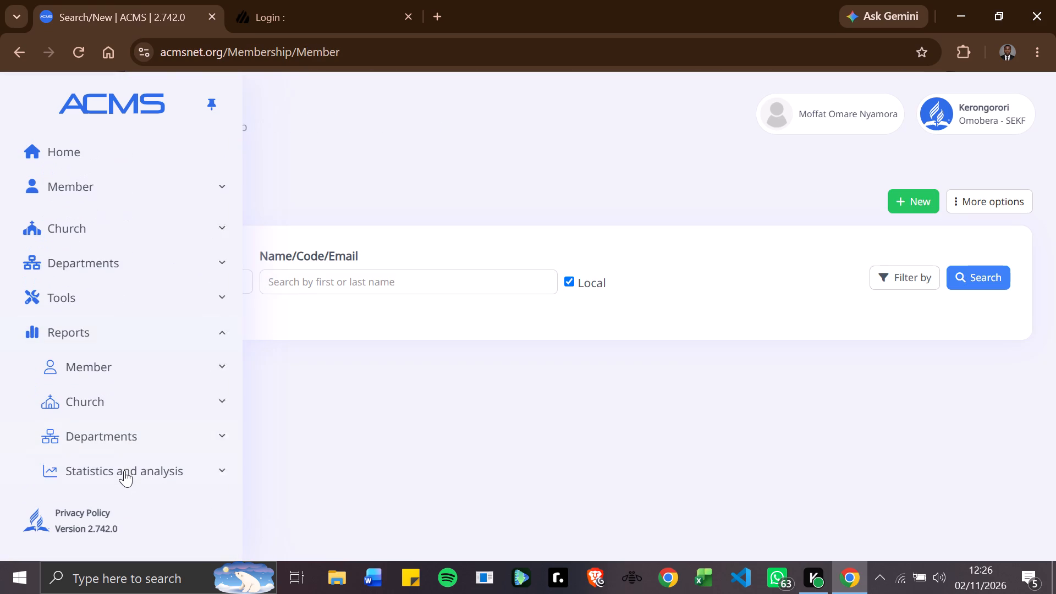
left_click(109, 364)
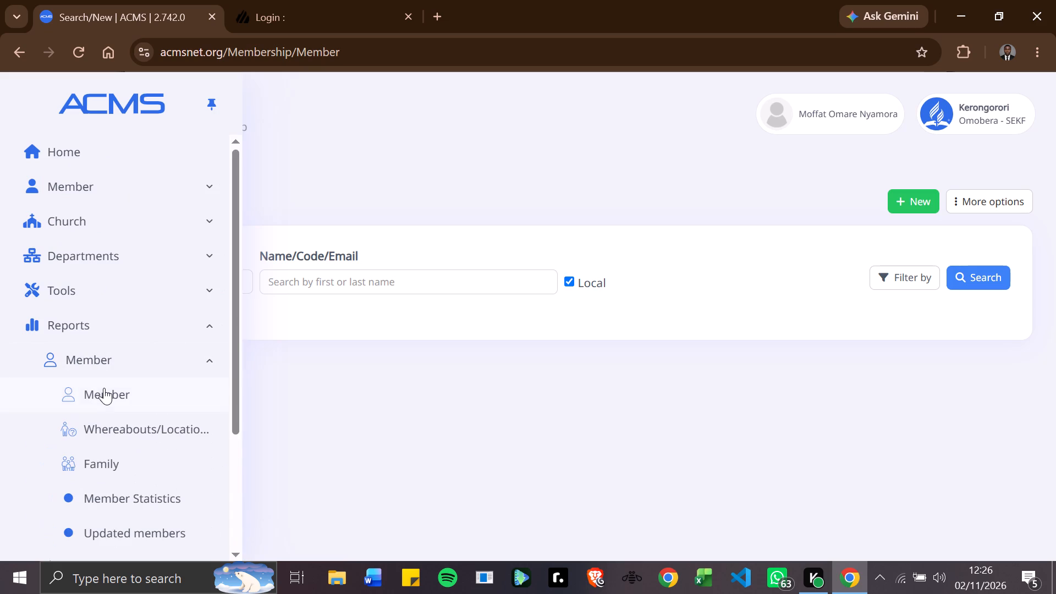
left_click(104, 388)
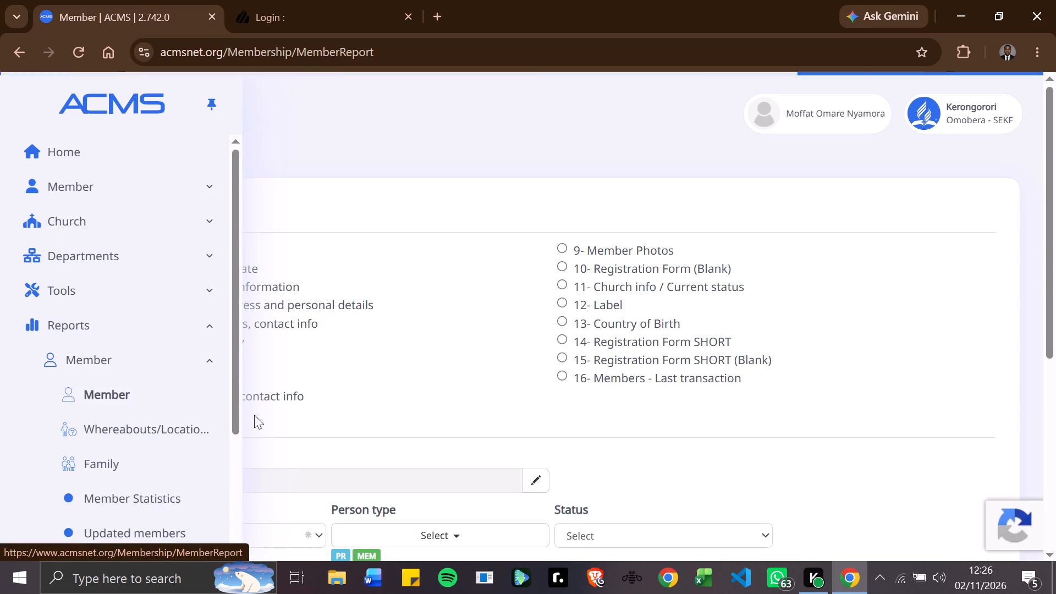
scroll(318, 281, "down", 20)
scroll(318, 281, "down", 16)
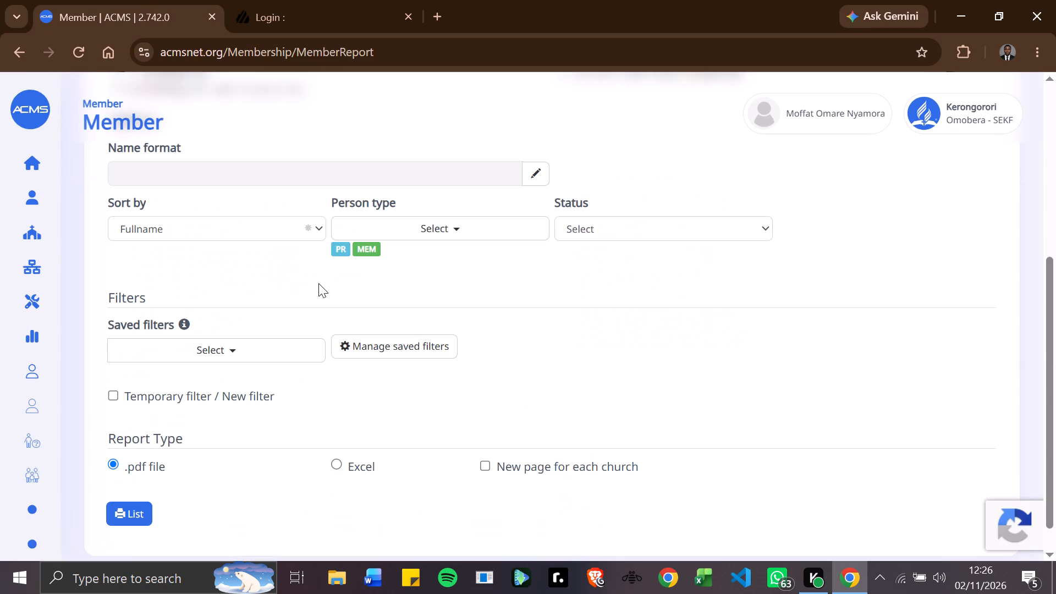
scroll(318, 284, "up", 13)
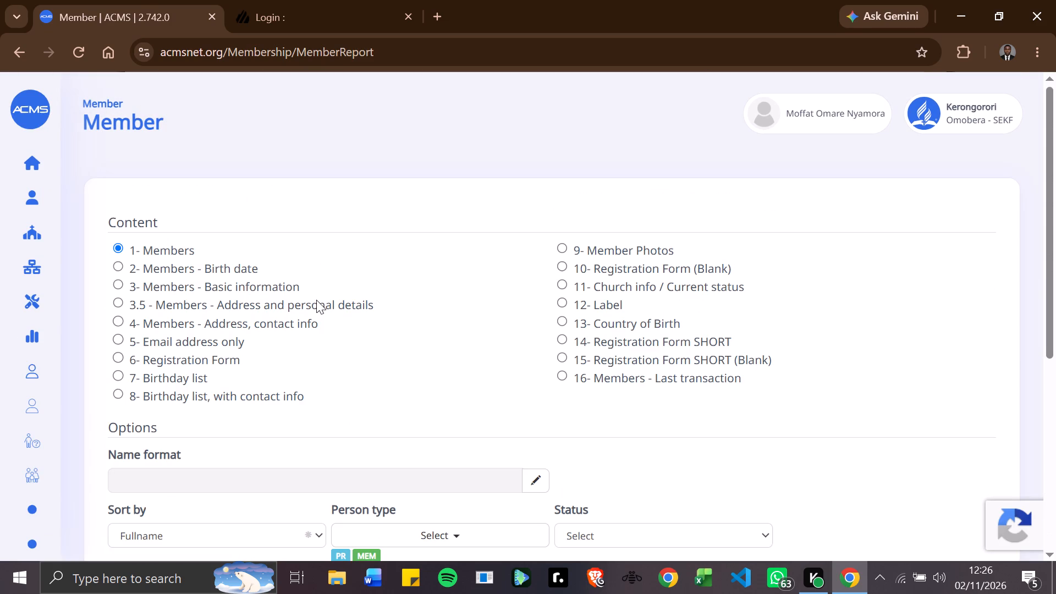
scroll(316, 300, "up", 8)
Return to the Home dashboard and examine the member and Whereabouts/Location Unknown counts under General Information.
left_click(40, 159)
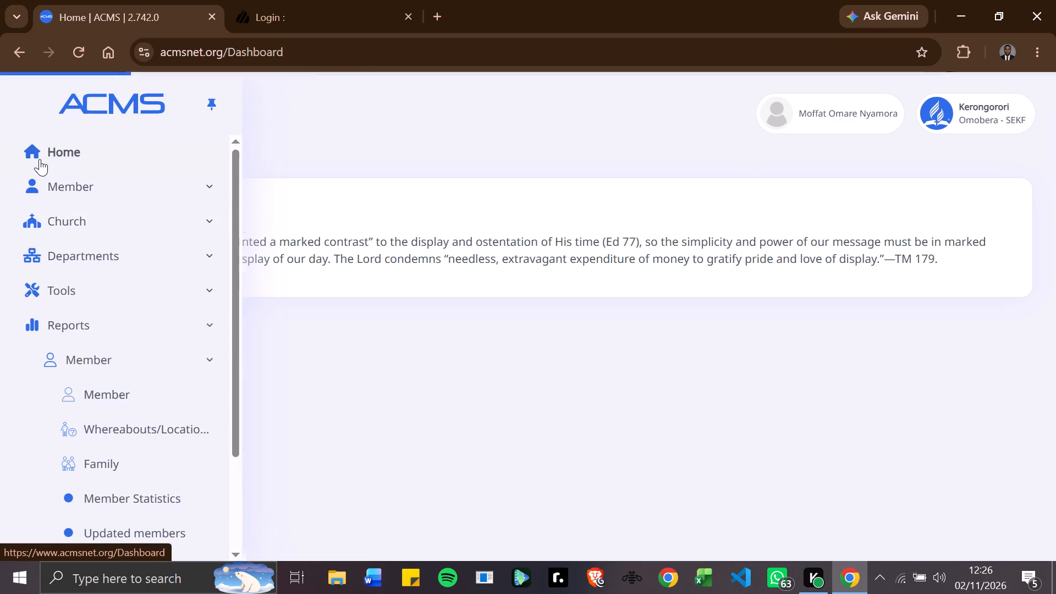
left_click(441, 331)
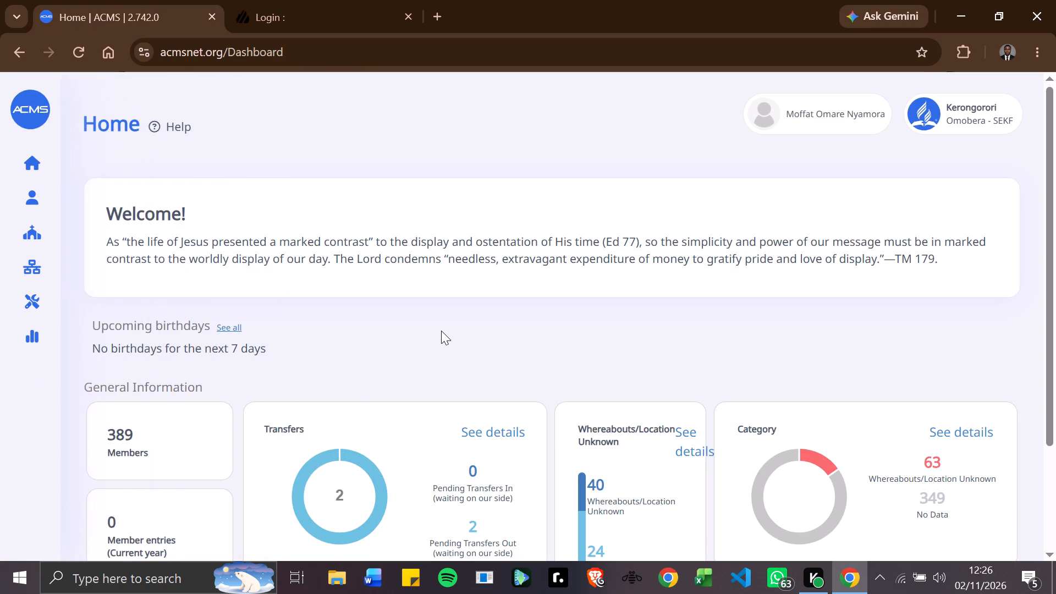
scroll(441, 331, "down", 1)
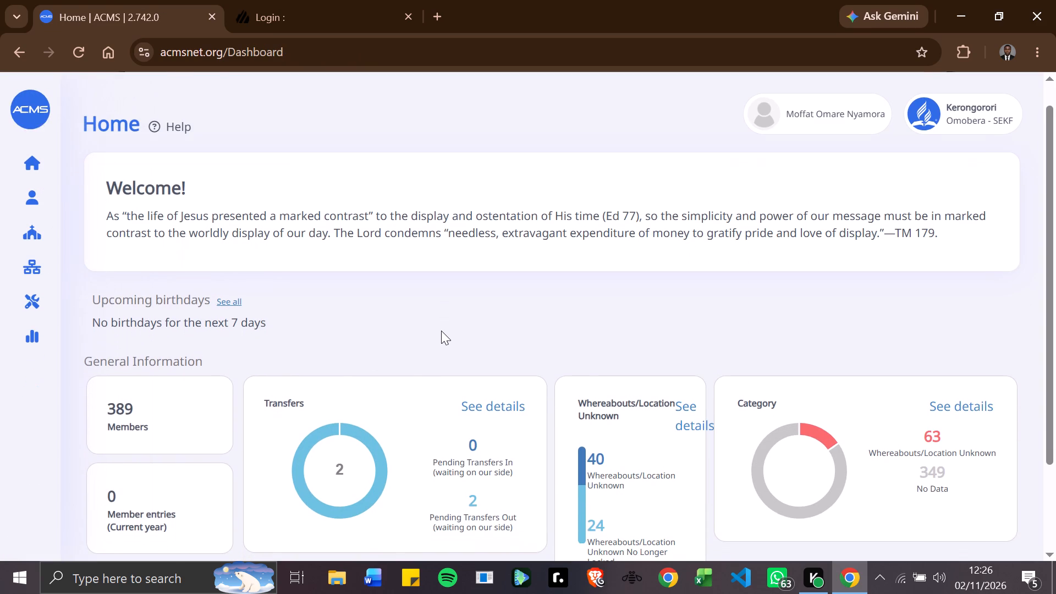
scroll(441, 331, "down", 4)
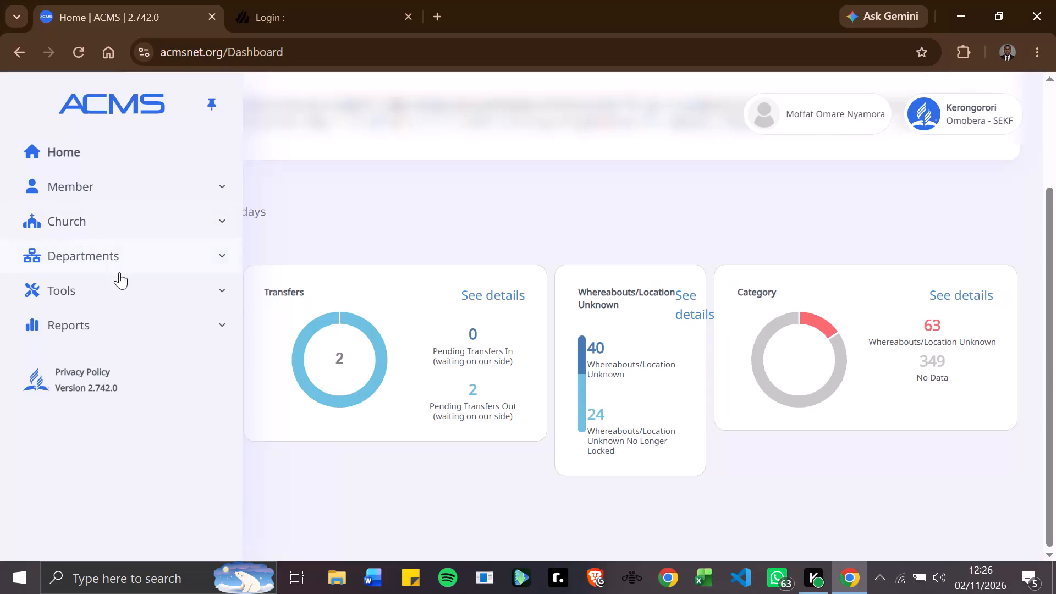
Generate the Member Statistics report as a PDF with totals by gender, review and close it, and check the person type options.
left_click(125, 298)
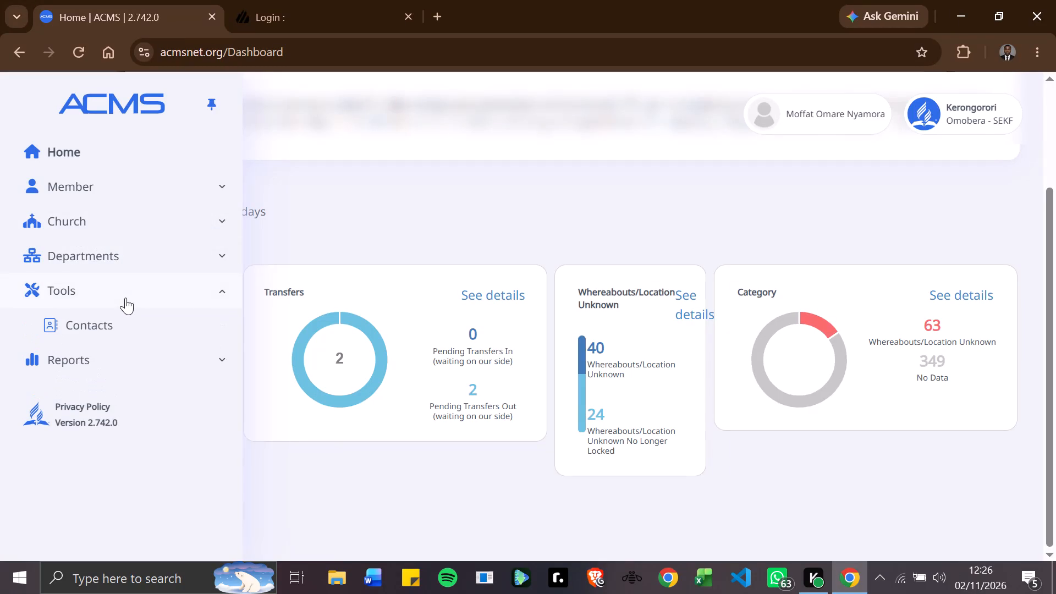
left_click(176, 346)
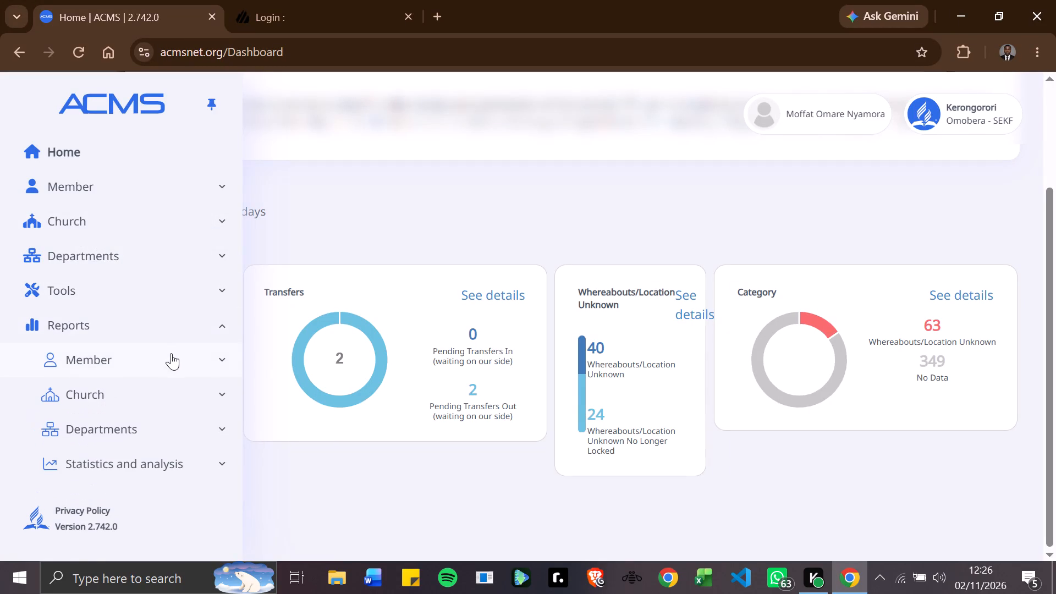
left_click(171, 353)
left_click(144, 399)
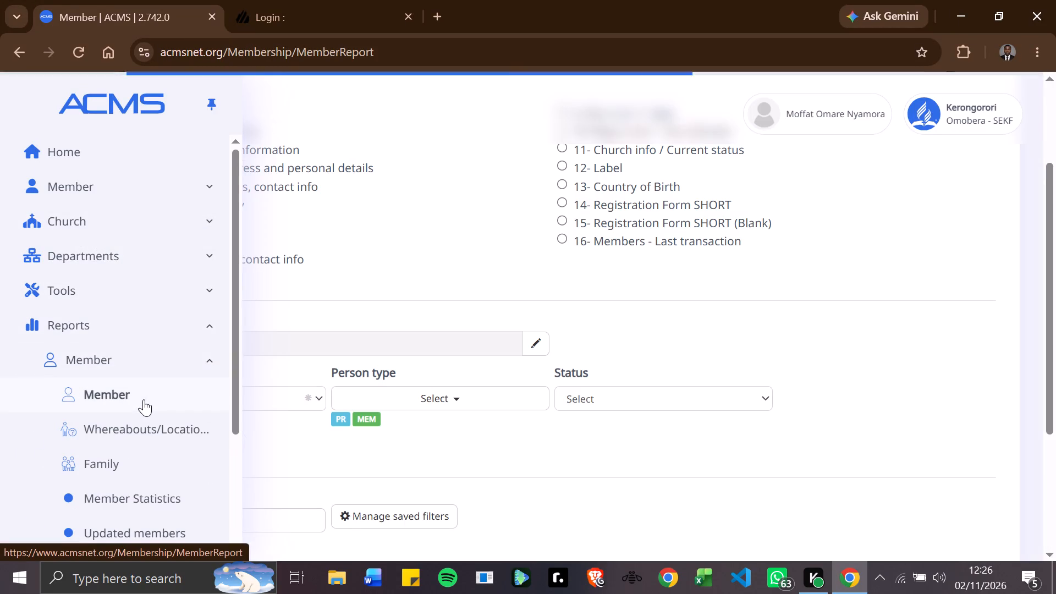
left_click(148, 500)
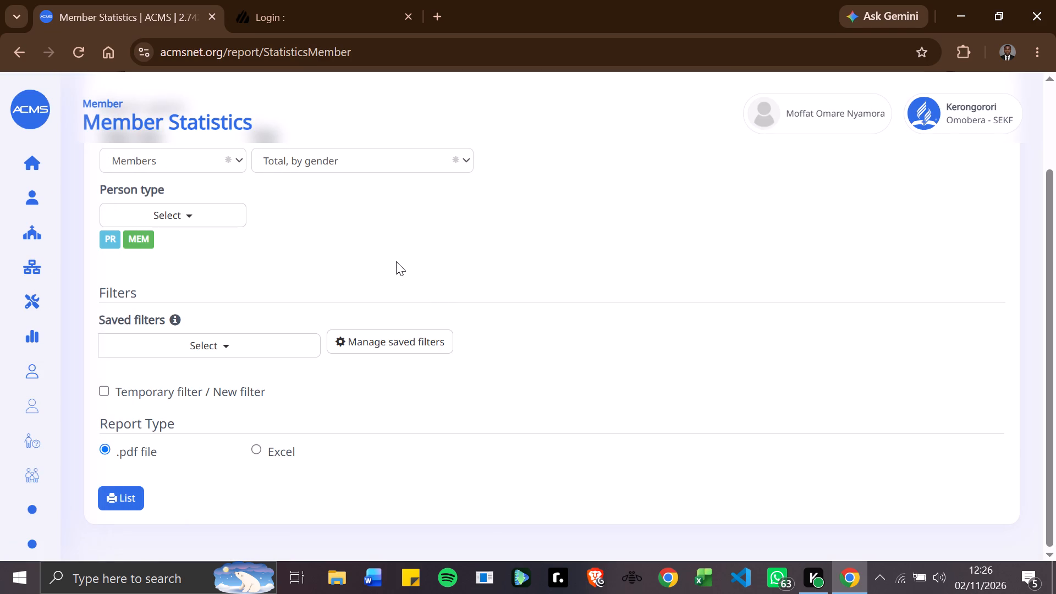
scroll(365, 276, "down", 1)
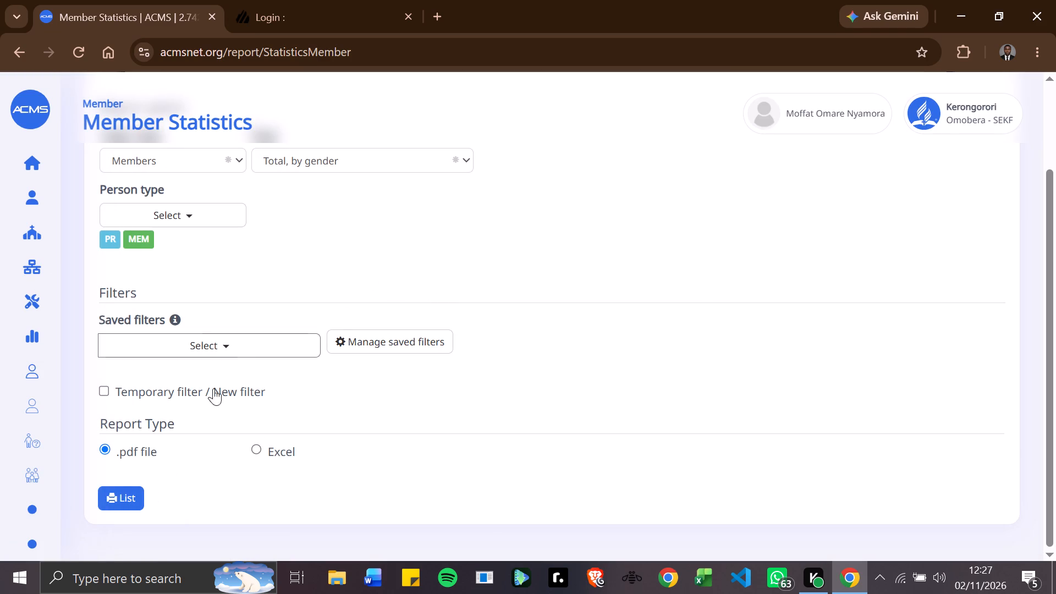
left_click(122, 488)
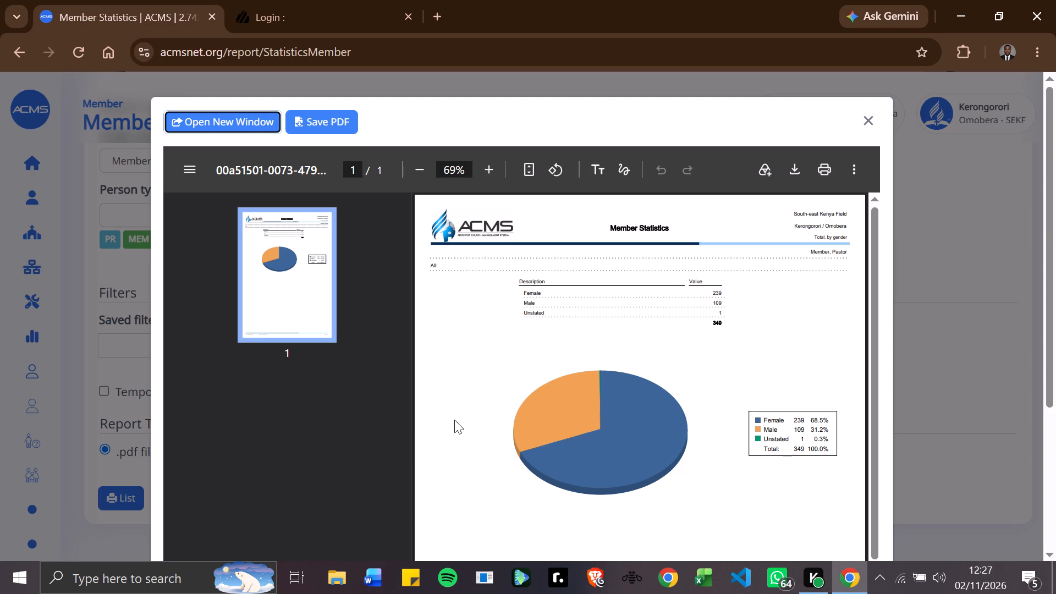
scroll(558, 358, "down", 19)
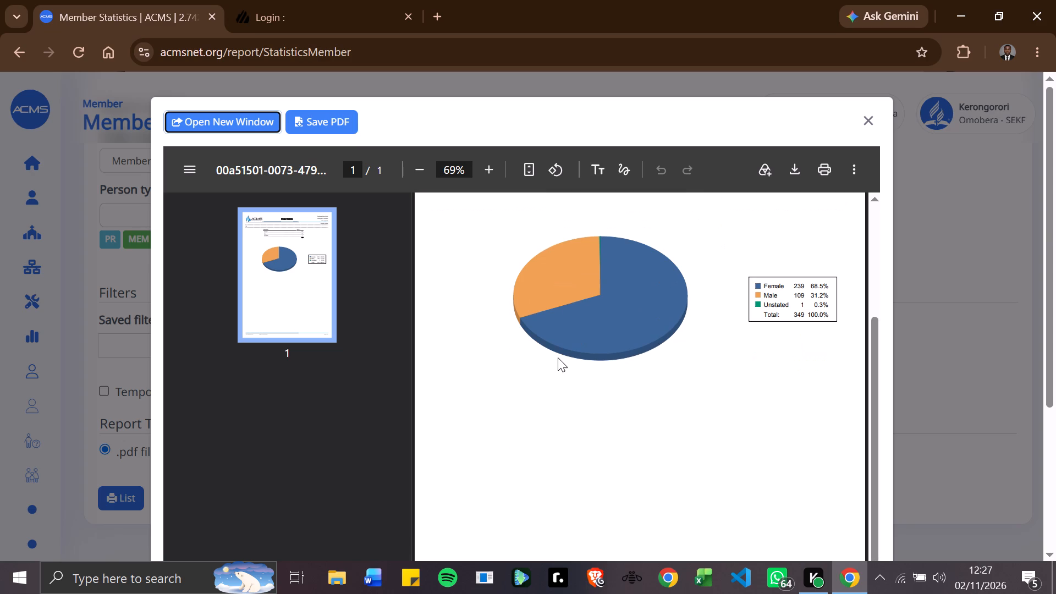
scroll(558, 358, "down", 20)
scroll(558, 358, "down", 7)
scroll(558, 358, "up", 19)
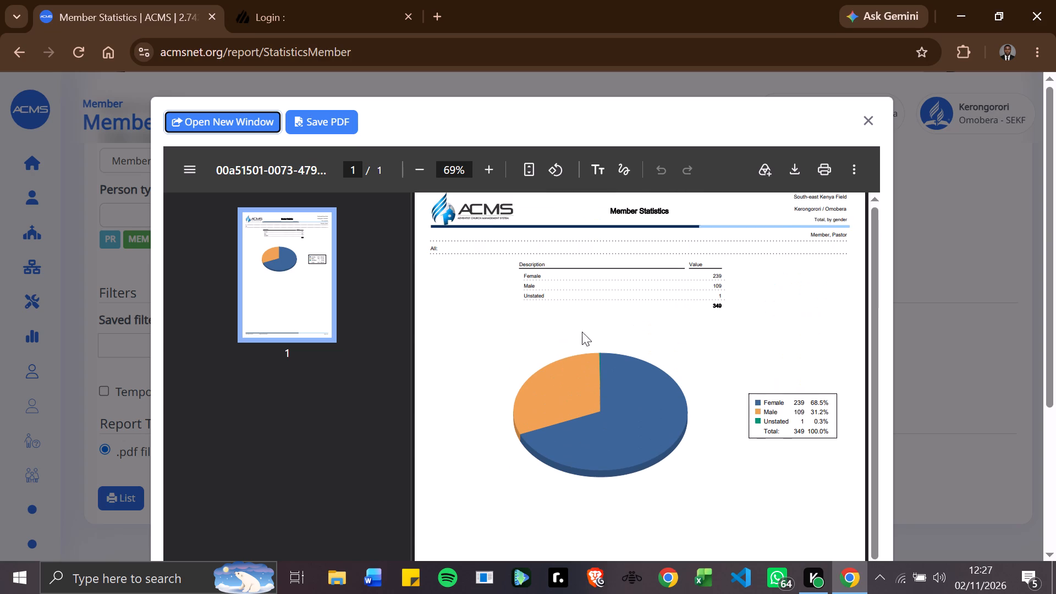
left_click(873, 118)
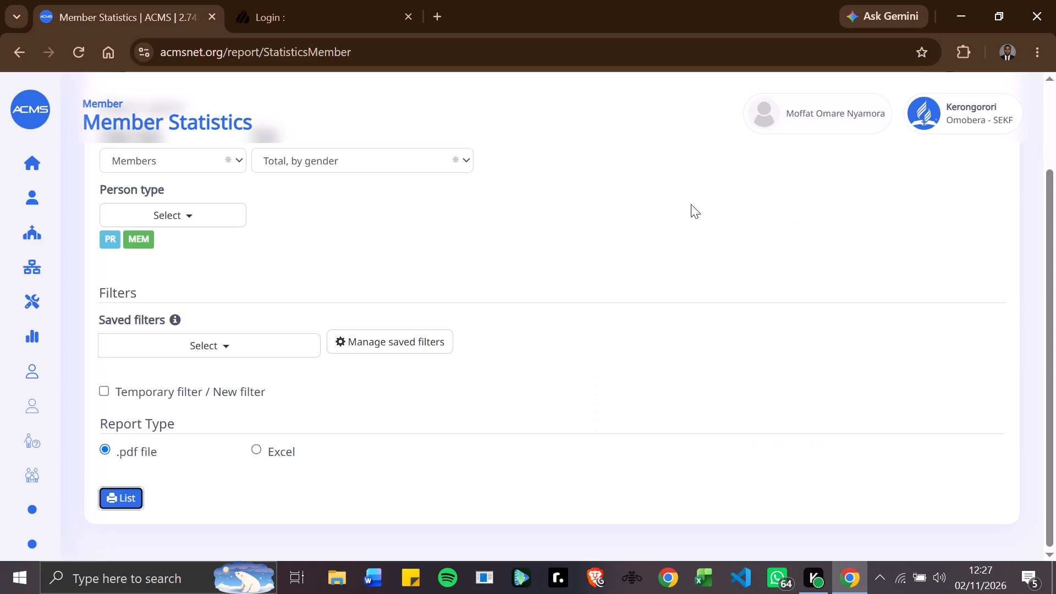
left_click(215, 223)
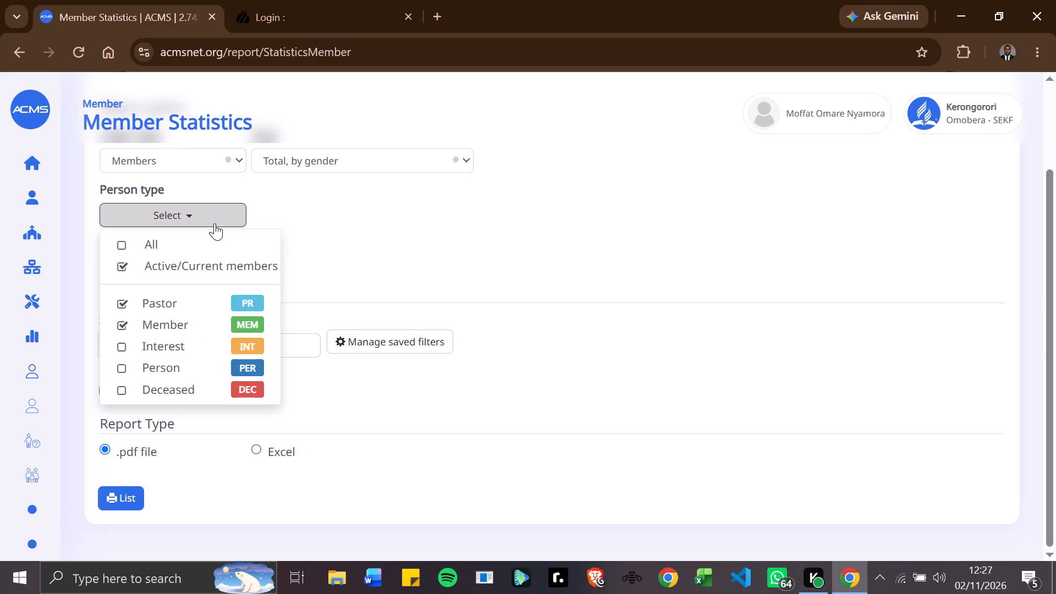
left_click(215, 223)
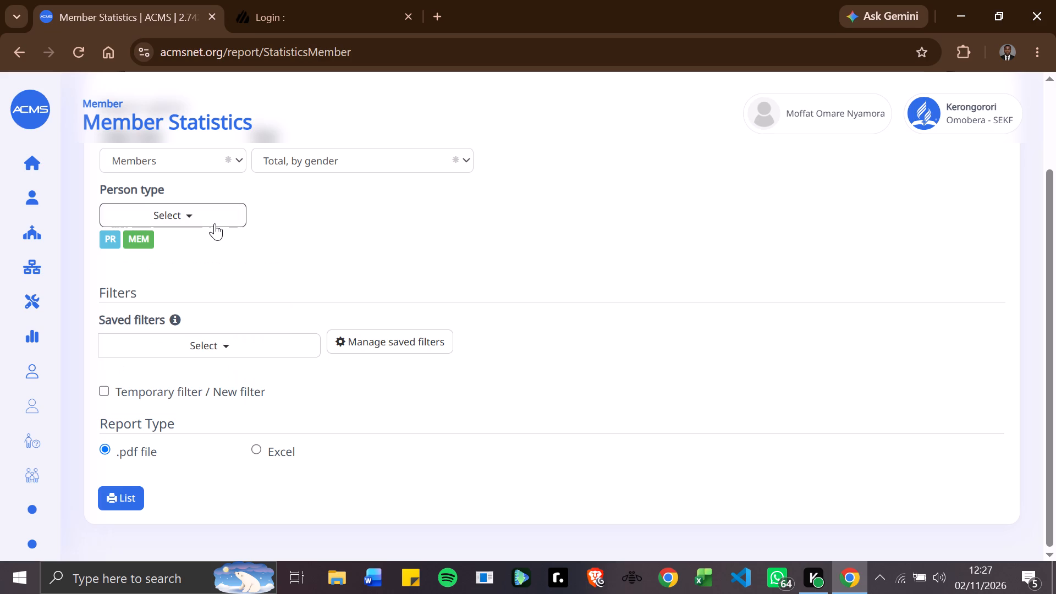
Recheck the Home dashboard's membership counts, opening the Whereabouts/Location Unknown details and reloading the dashboard.
left_click(45, 164)
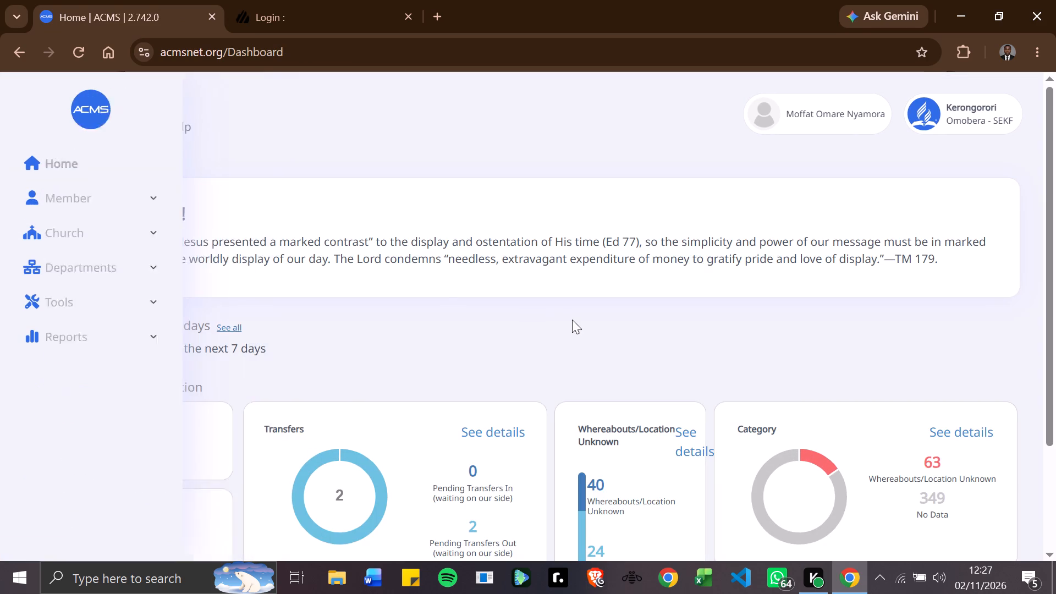
scroll(572, 320, "down", 20)
scroll(572, 320, "down", 12)
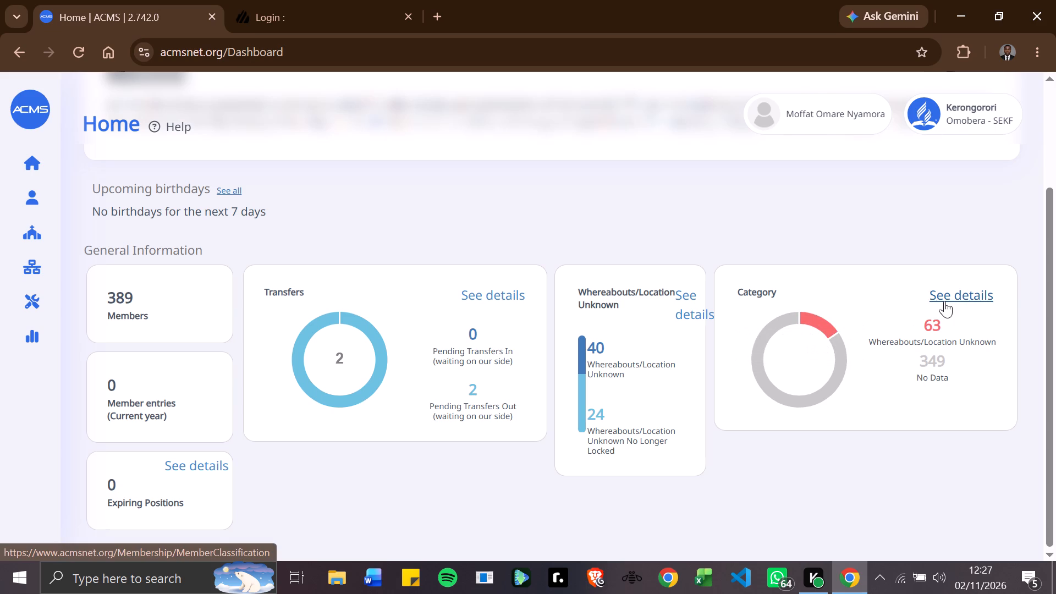
left_click(684, 300)
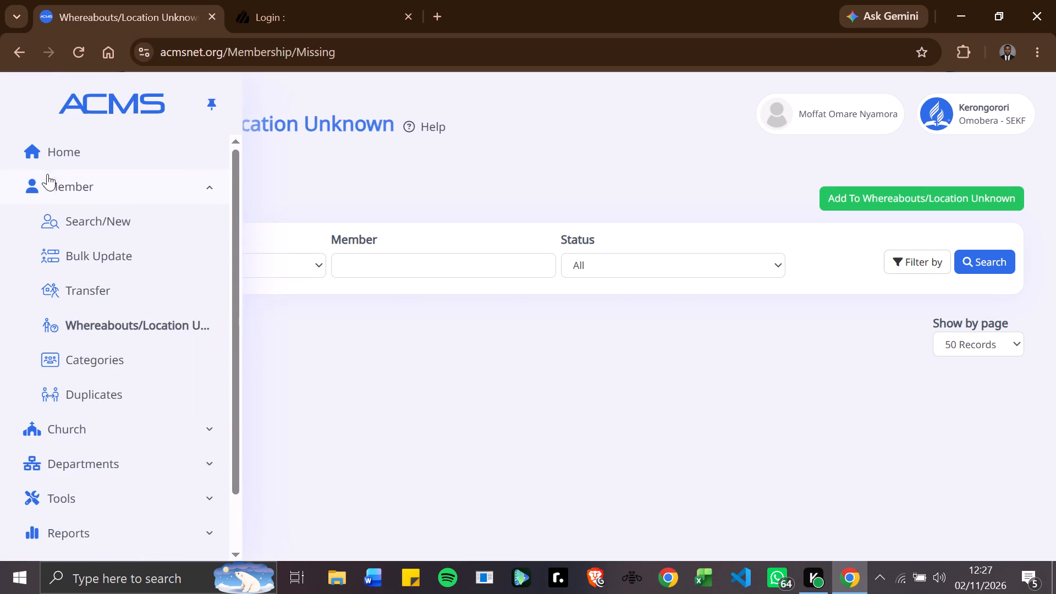
left_click(78, 157)
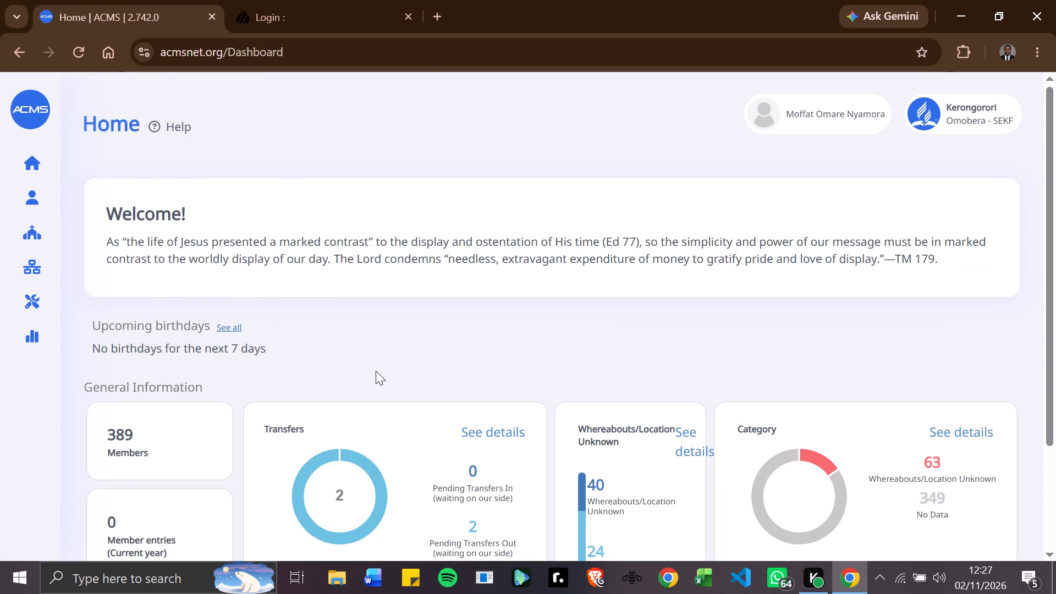
scroll(379, 371, "down", 2)
scroll(443, 376, "down", 3)
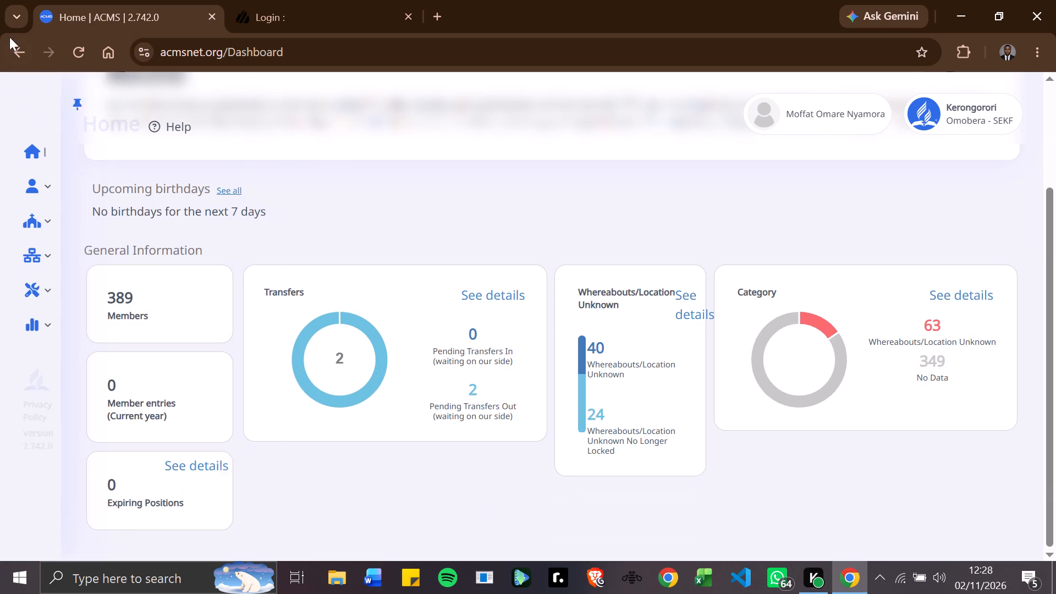
left_click(74, 53)
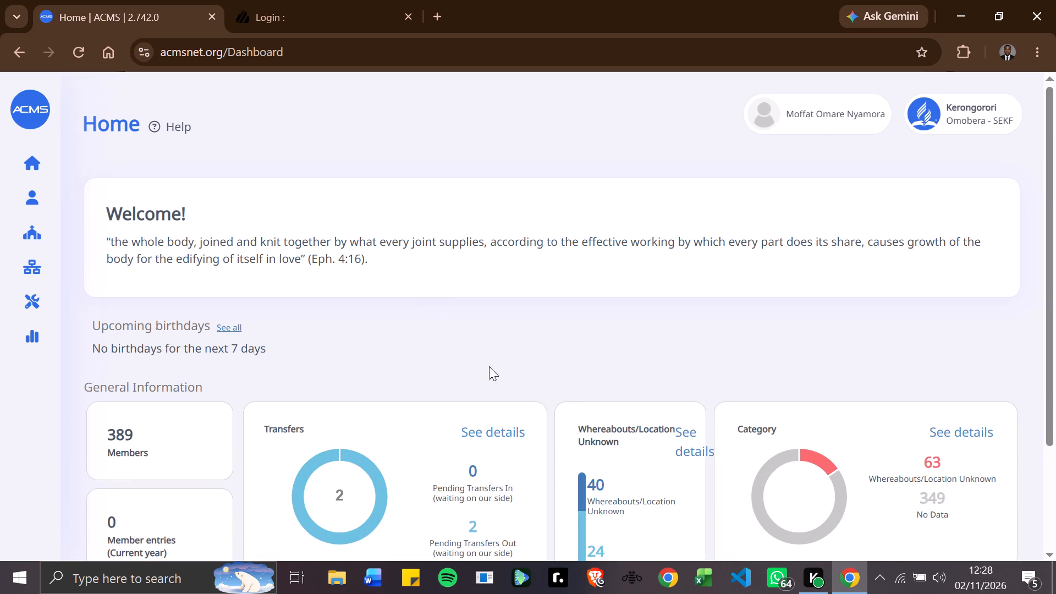
scroll(516, 376, "down", 20)
scroll(516, 376, "down", 20)
scroll(516, 376, "down", 8)
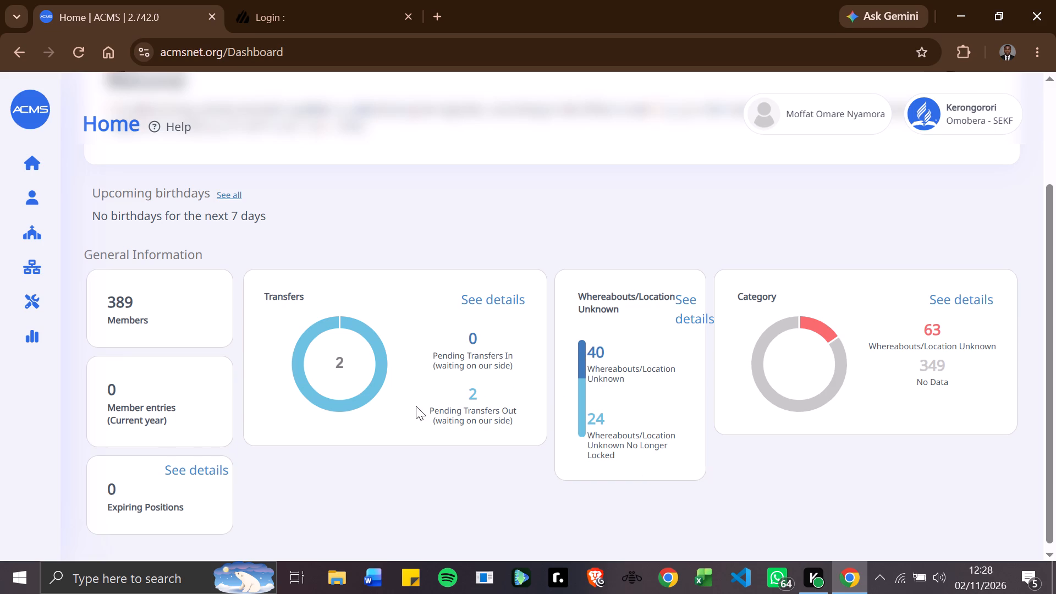
left_click(157, 291)
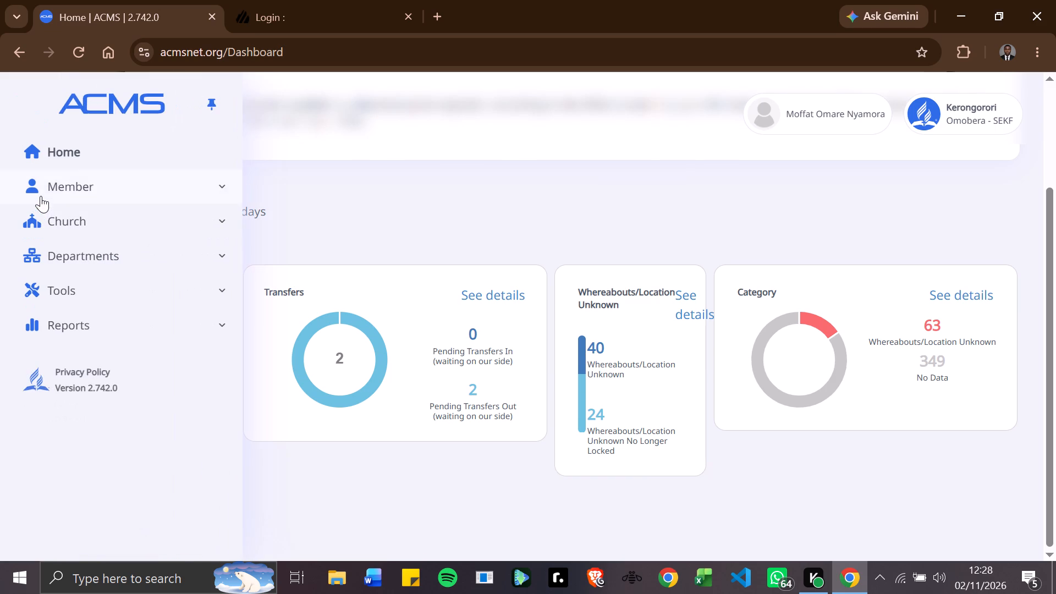
Start a new member entry for Phanice and search for existing records using the first name, last name and birth date.
left_click(47, 193)
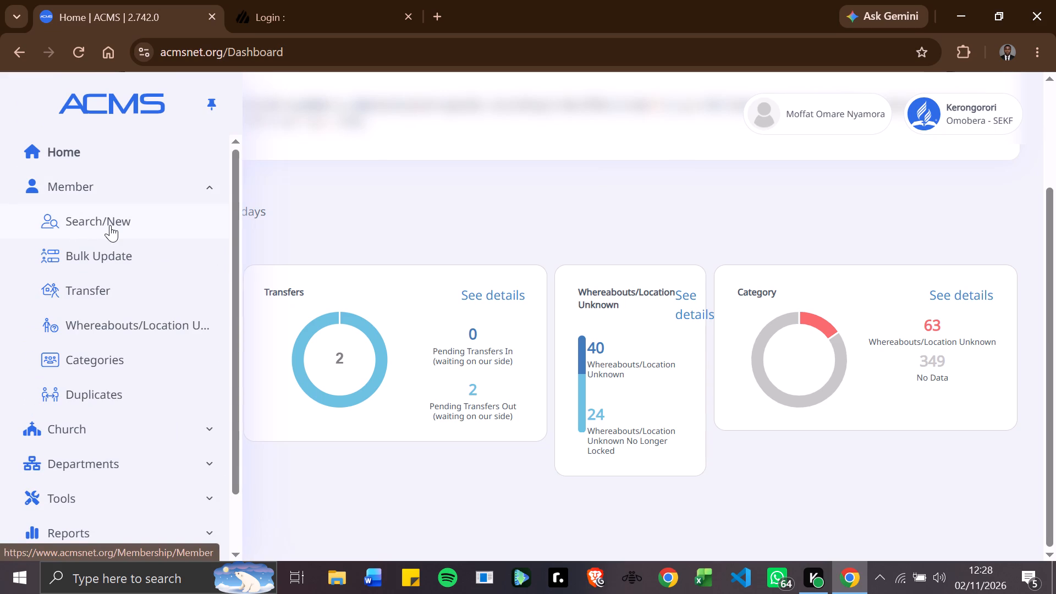
left_click(111, 224)
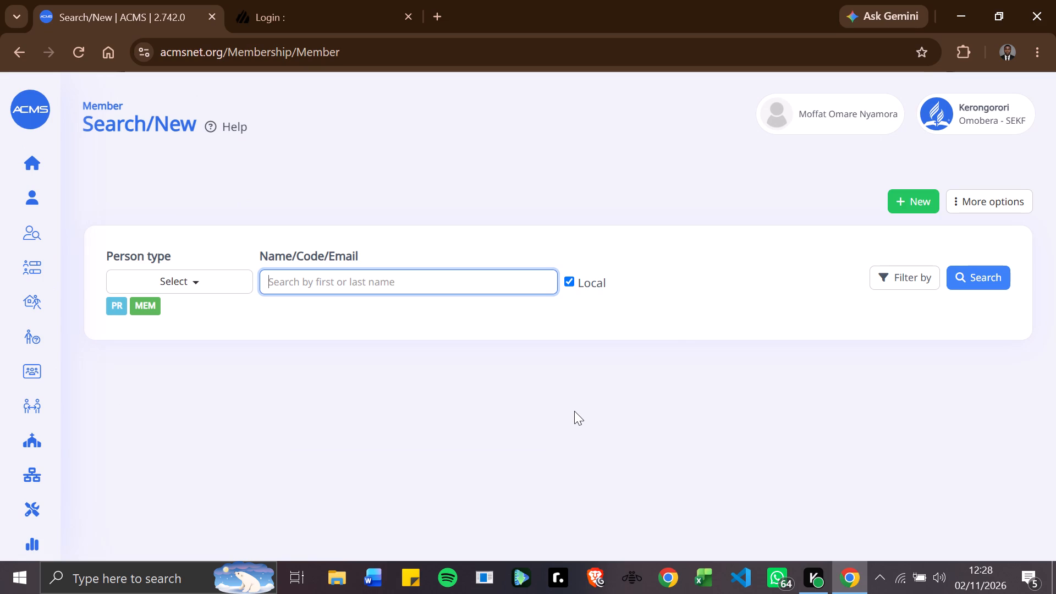
left_click(299, 279)
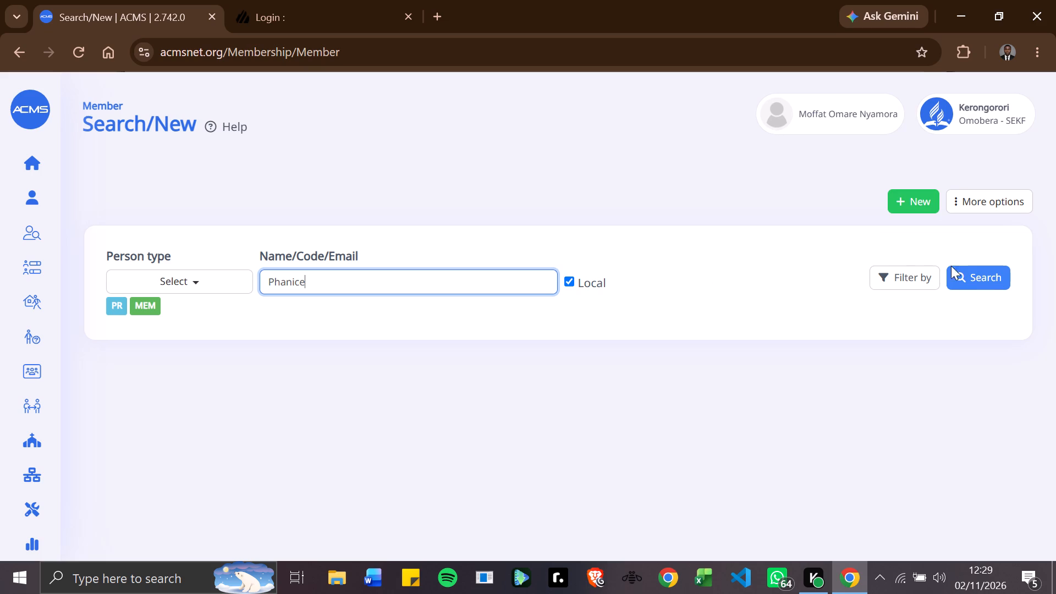
left_click(921, 203)
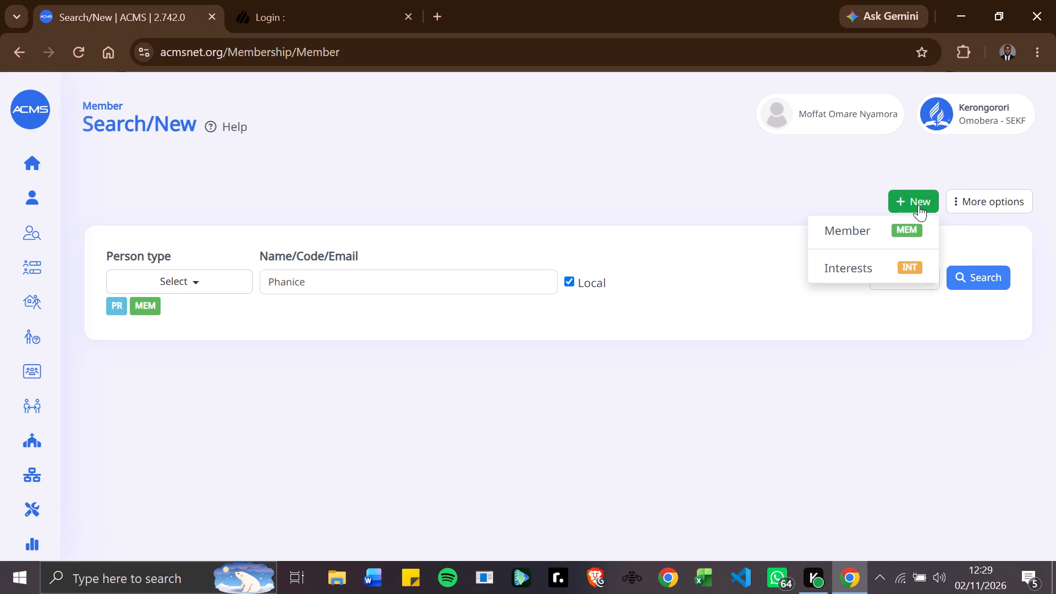
left_click(888, 225)
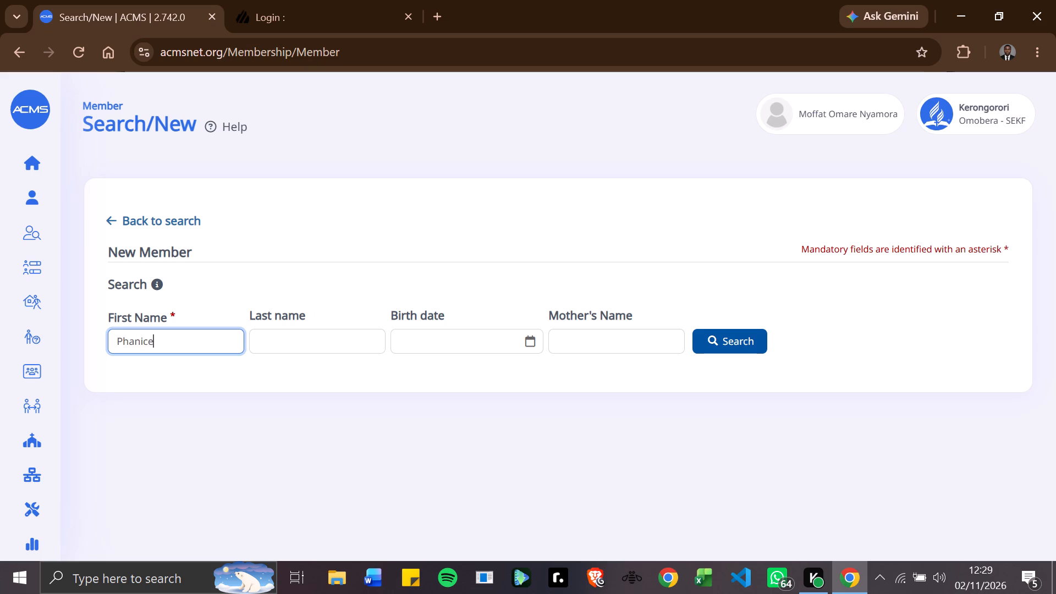
key("Tab")
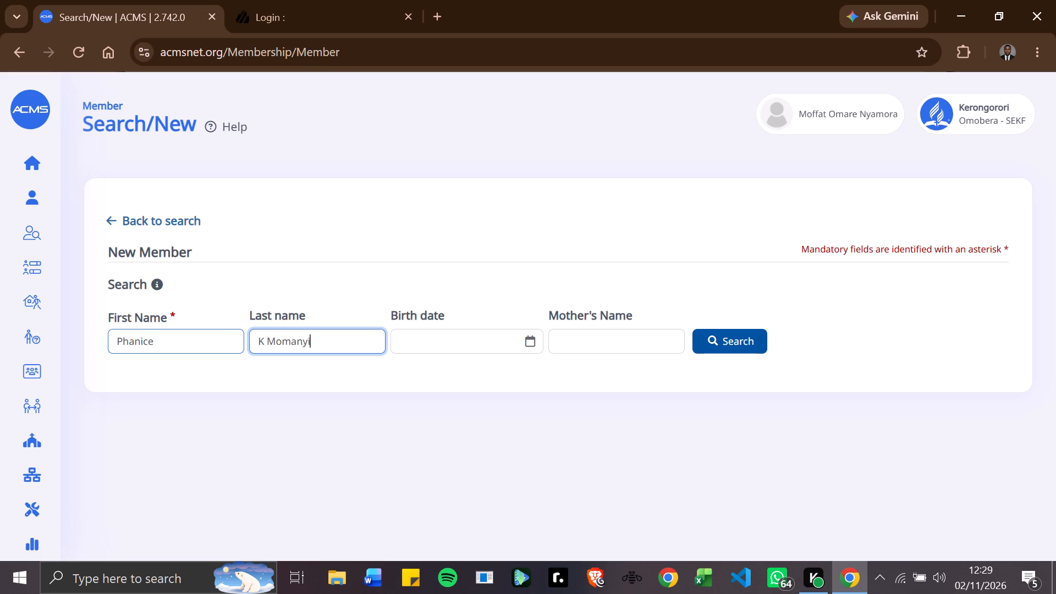
key("Tab")
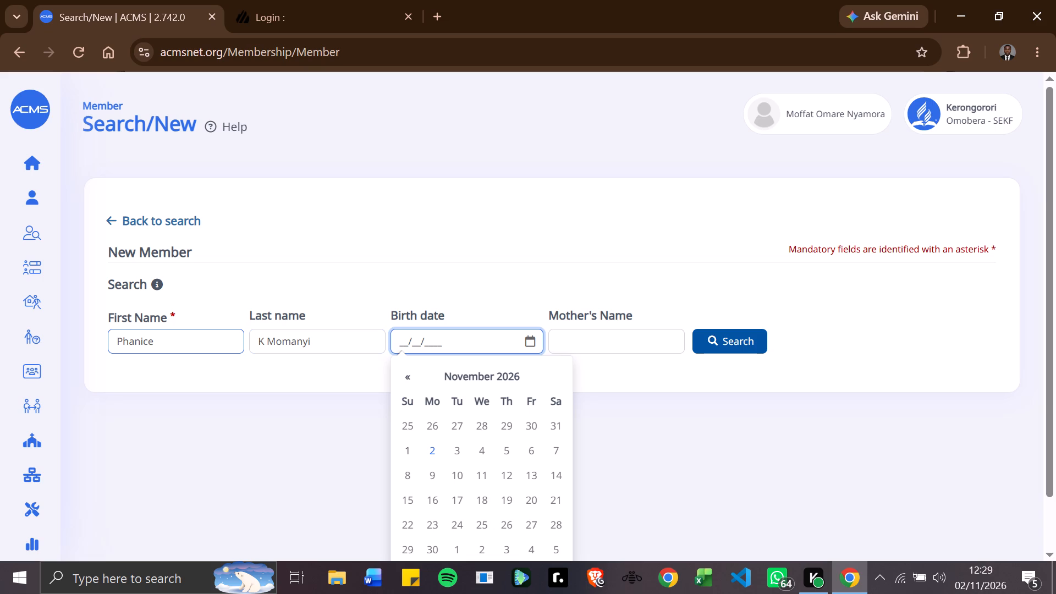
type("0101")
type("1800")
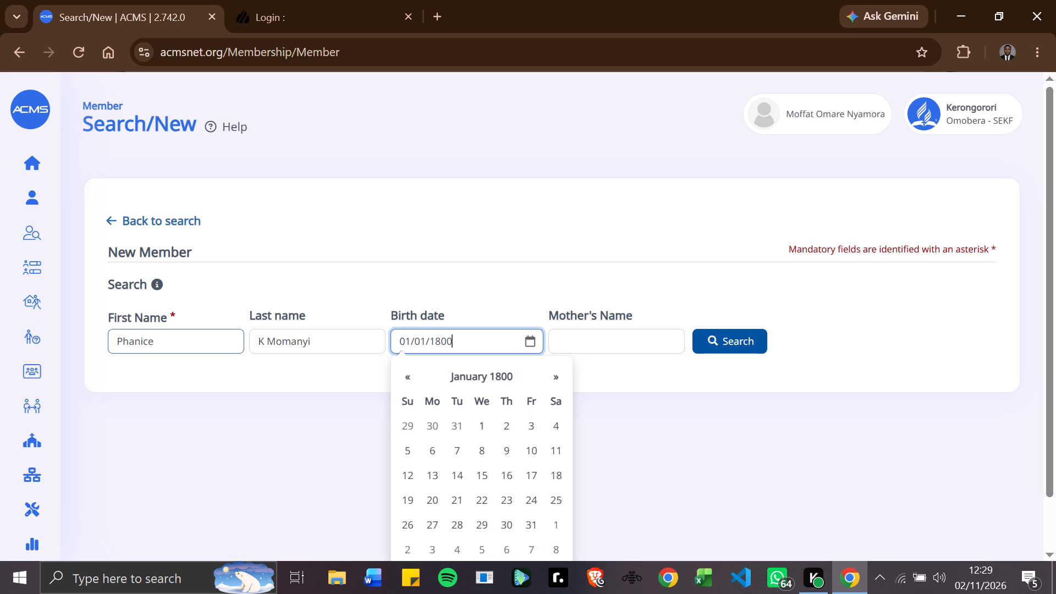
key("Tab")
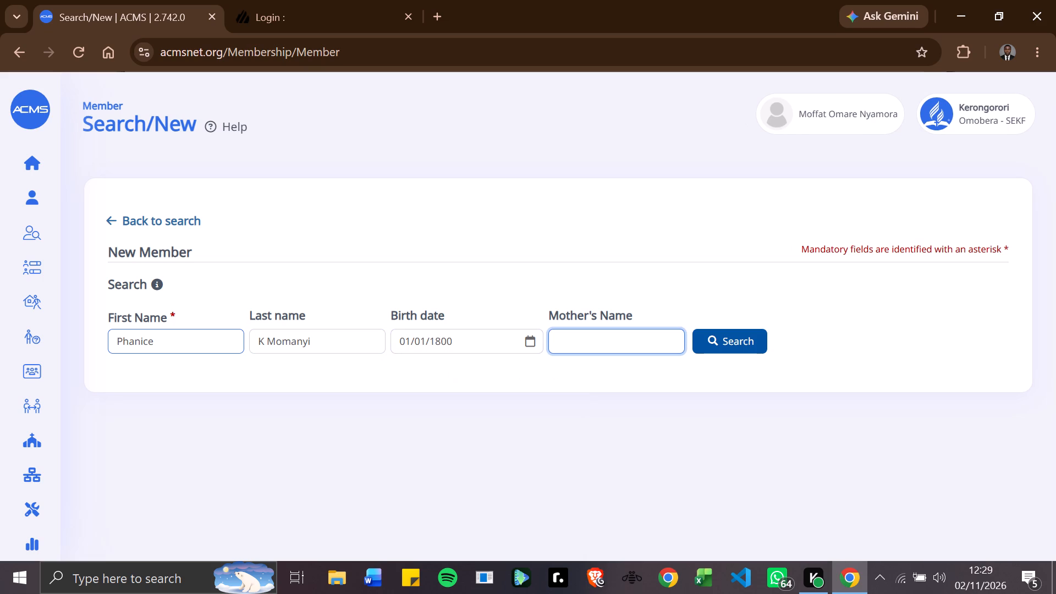
left_click(739, 335)
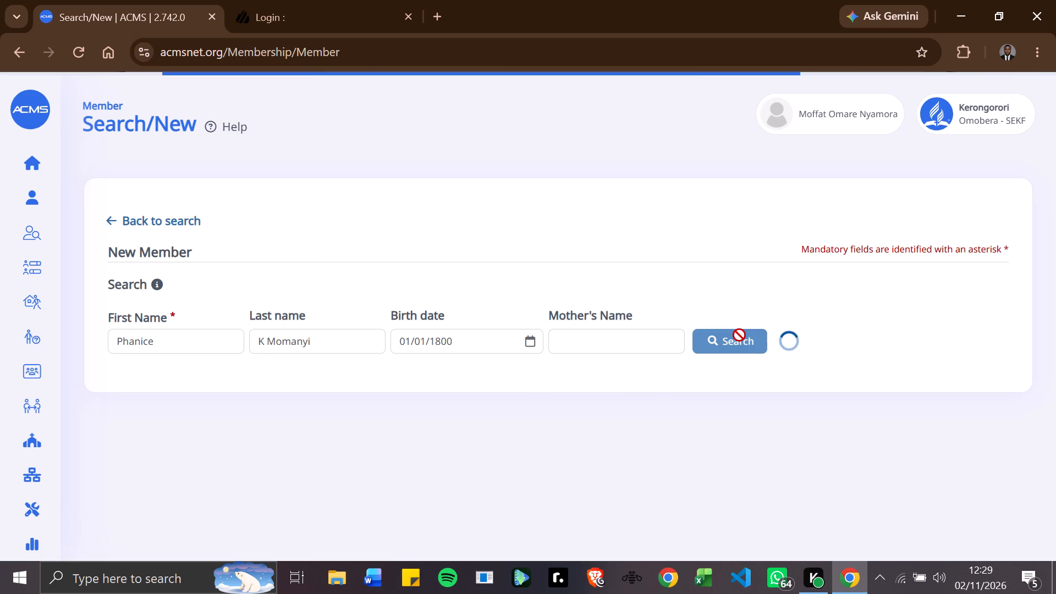
left_click(406, 13)
scroll(875, 381, "down", 9)
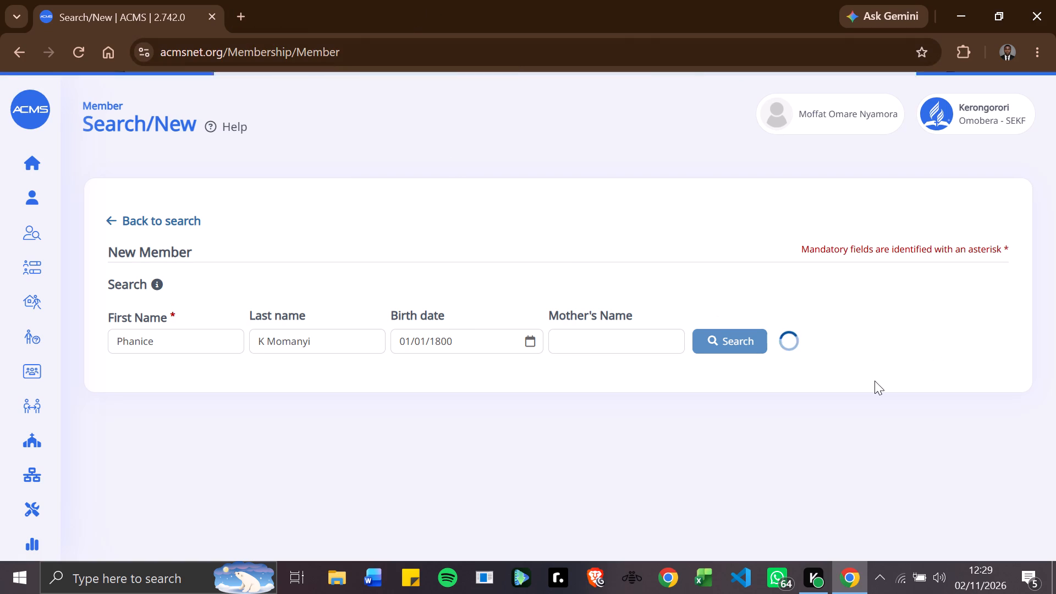
scroll(875, 381, "down", 13)
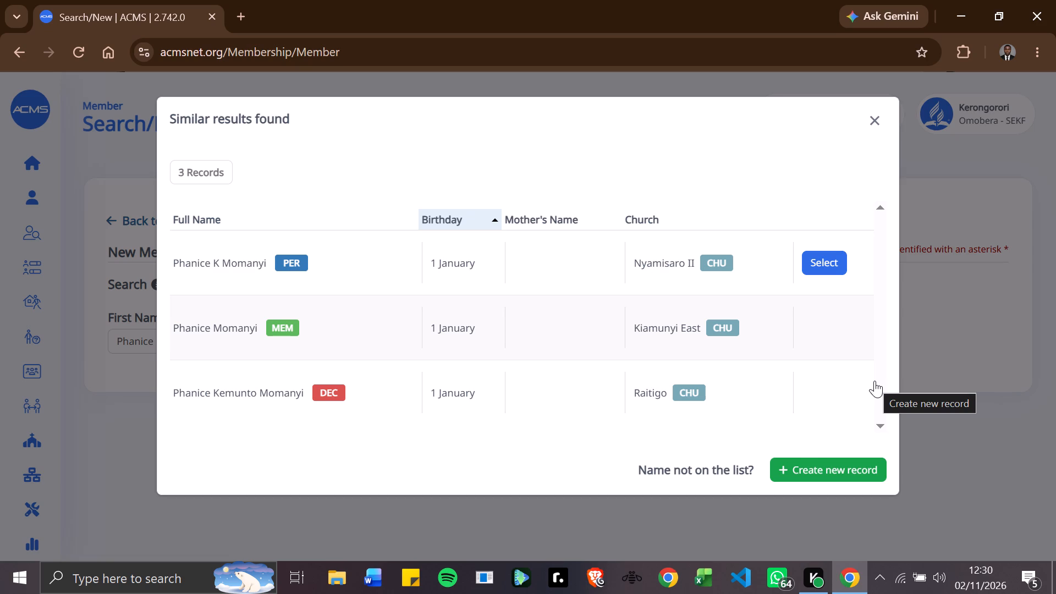
Create a new record for Phanice with Adjustment as the ceremony, dated 01/11/2026.
left_click(841, 470)
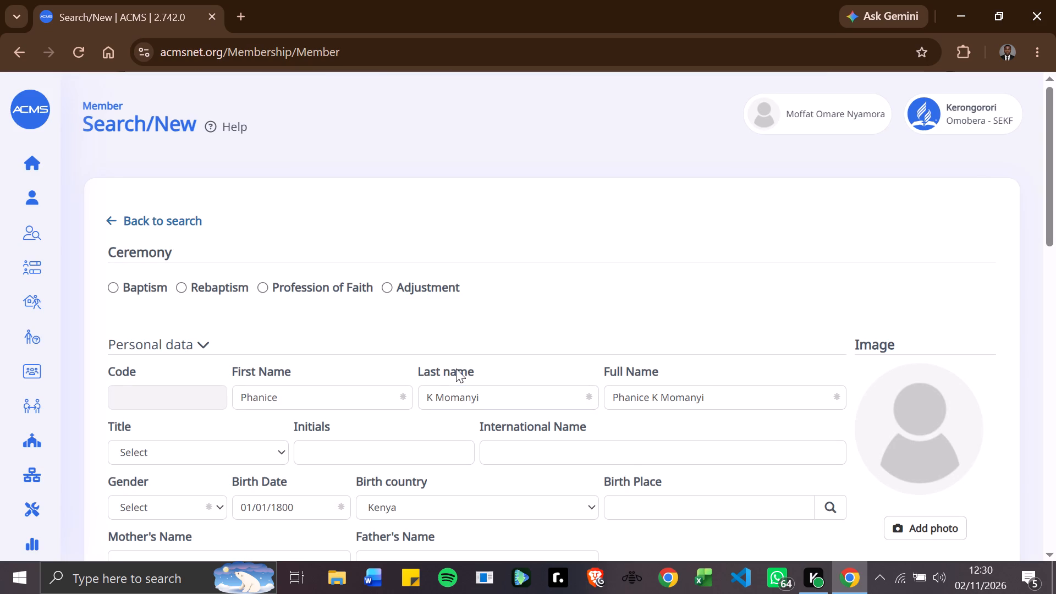
left_click(387, 286)
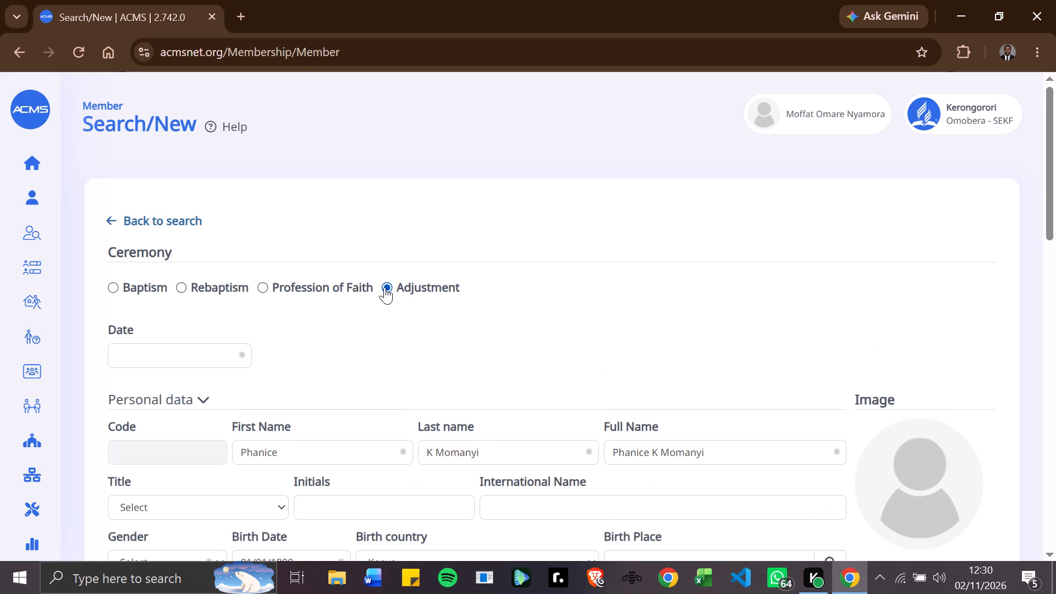
scroll(386, 299, "down", 4)
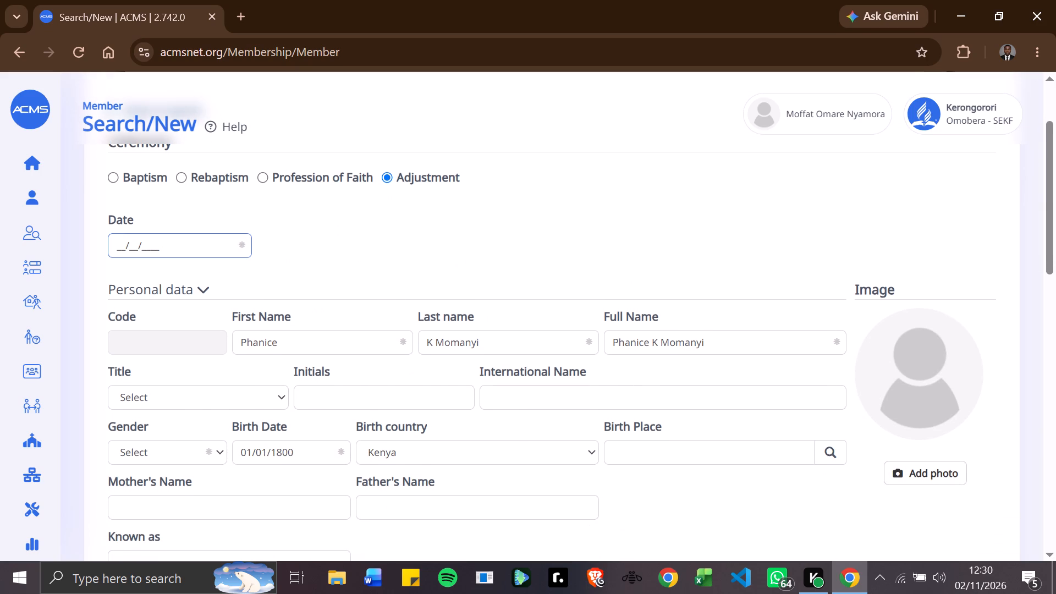
left_click(123, 243)
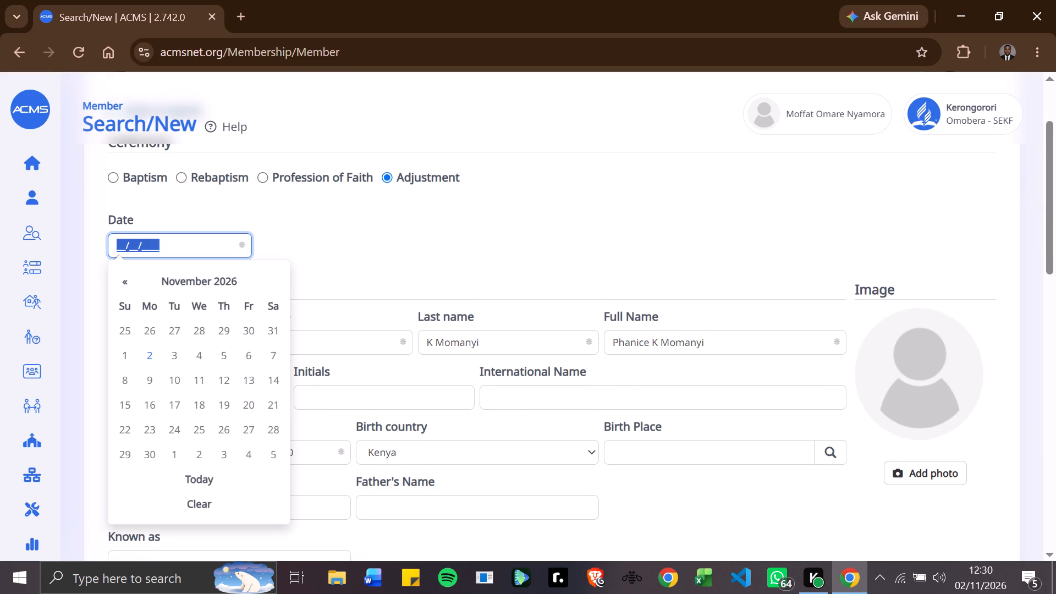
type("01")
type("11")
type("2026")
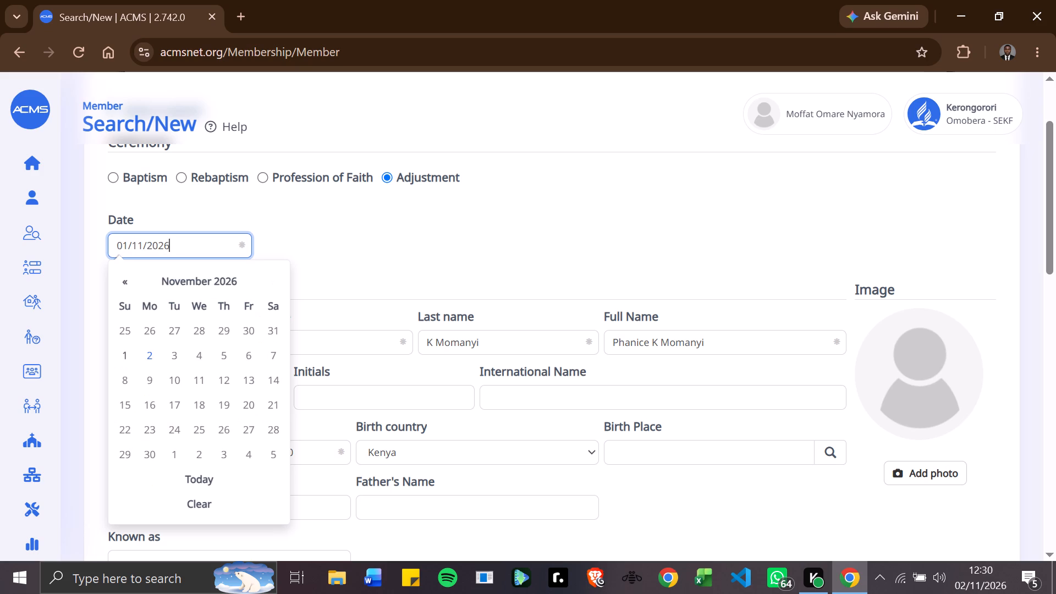
left_click(360, 255)
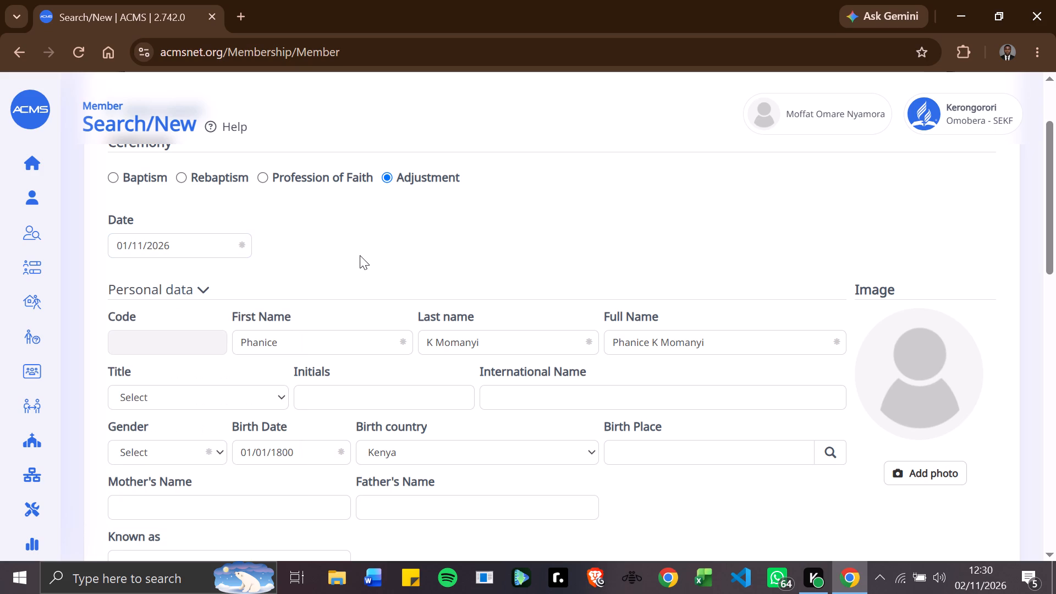
Set Phanice's gender to Female and save the new member record.
scroll(360, 255, "down", 1)
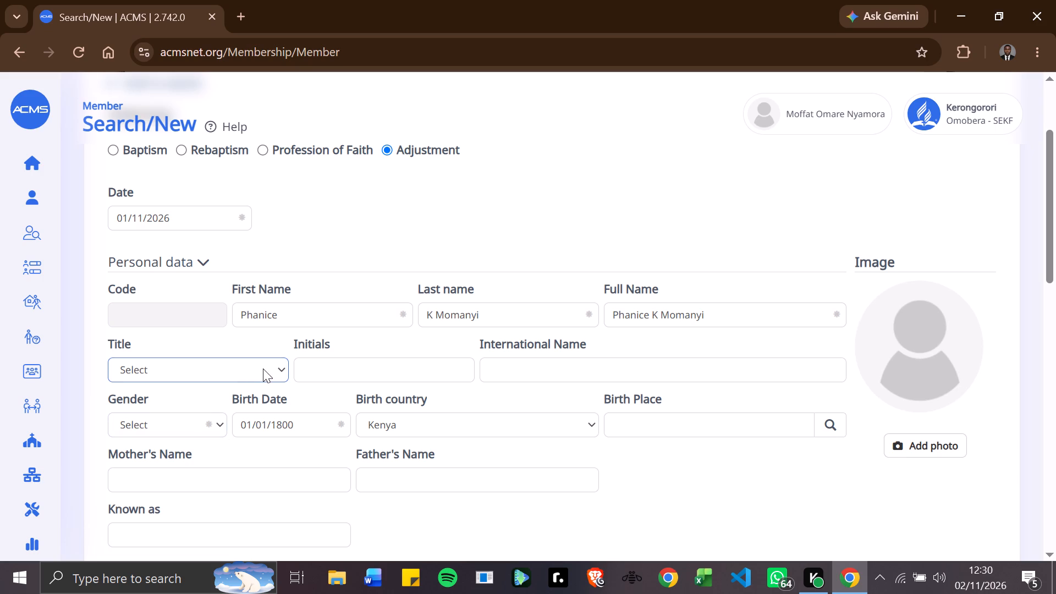
left_click(222, 421)
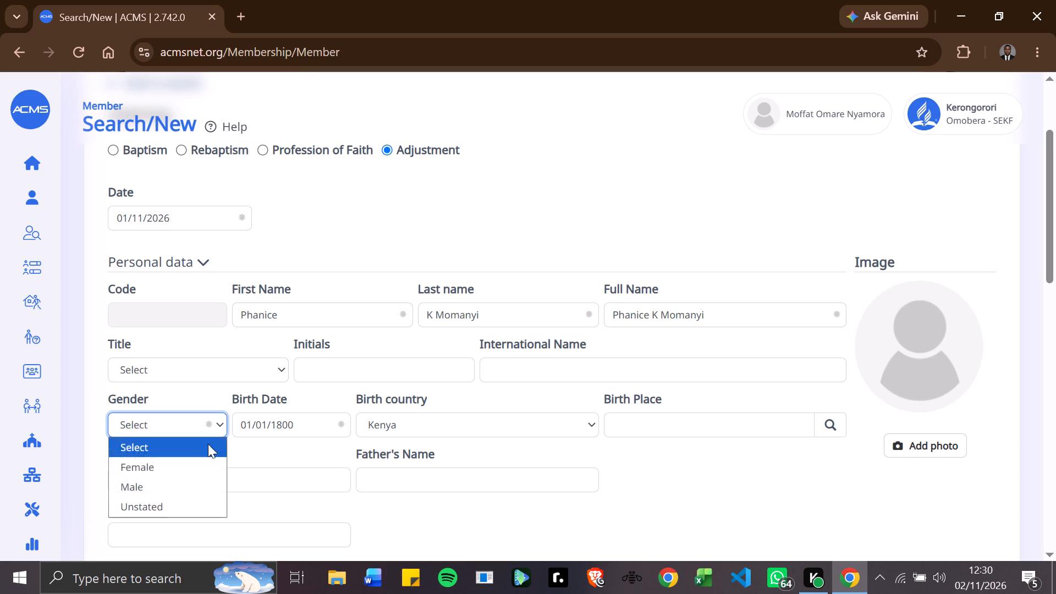
left_click(198, 464)
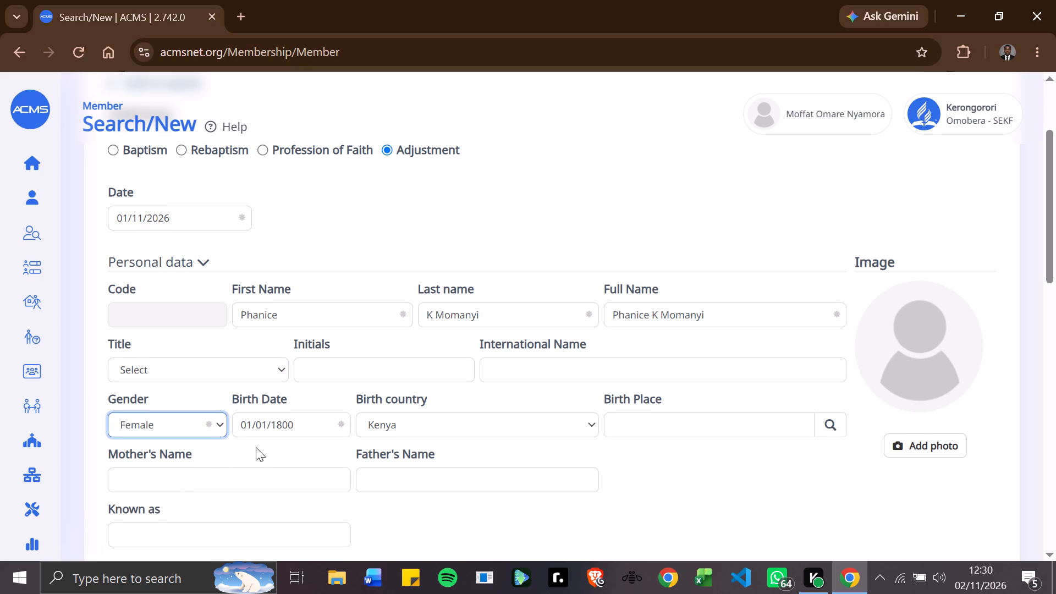
scroll(256, 447, "down", 4)
scroll(256, 447, "down", 20)
scroll(256, 447, "down", 3)
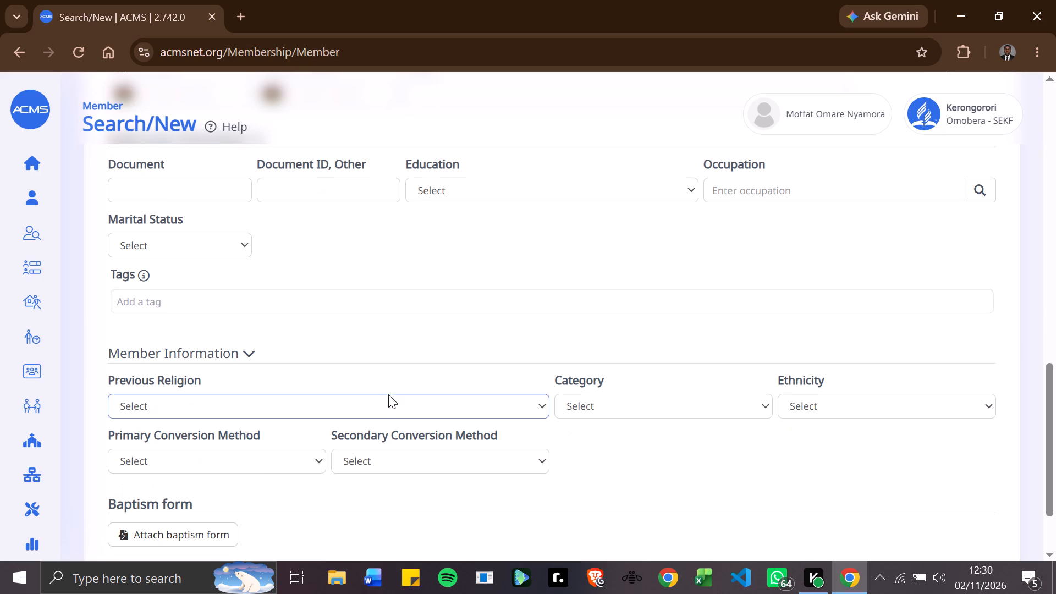
scroll(389, 394, "down", 20)
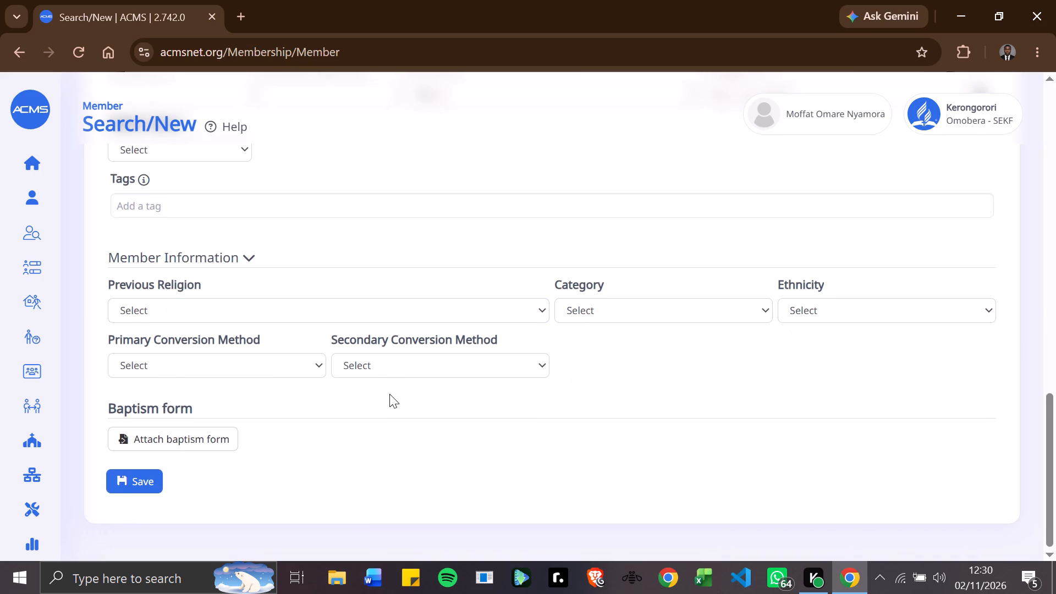
scroll(389, 394, "up", 5)
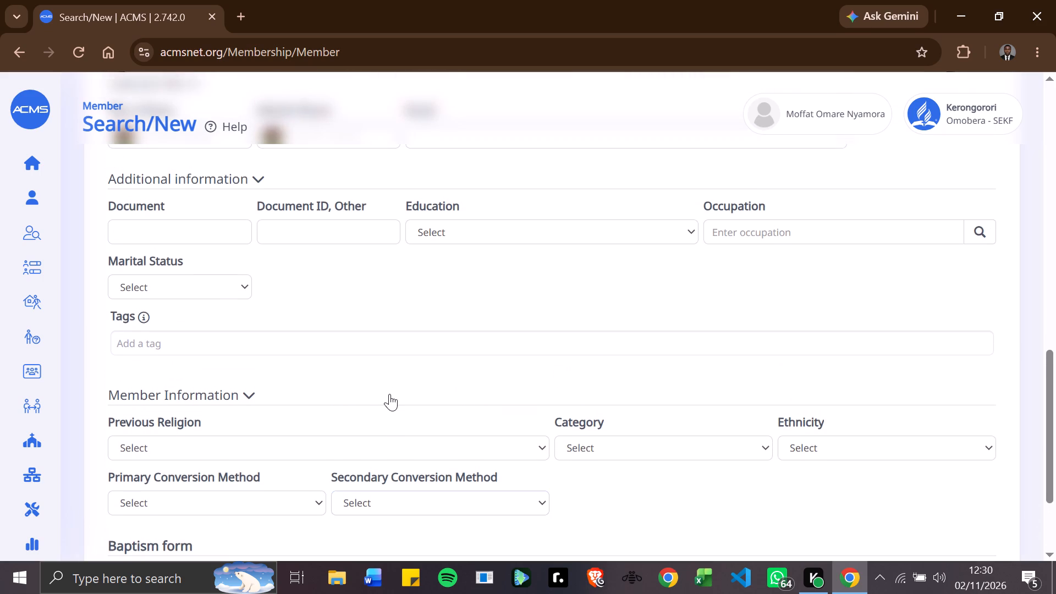
scroll(389, 394, "down", 4)
left_click(146, 506)
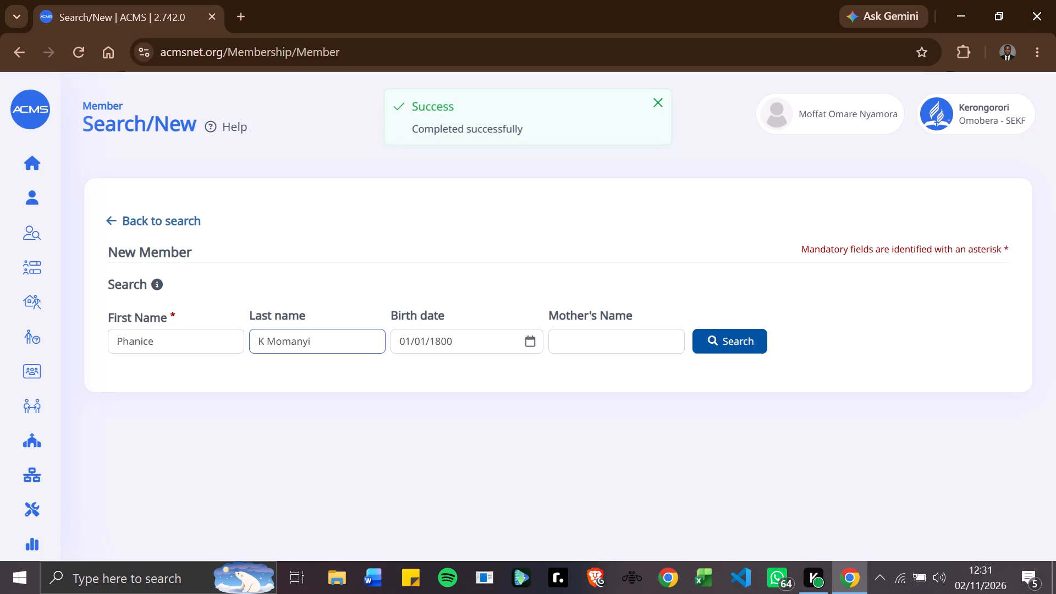
Replace the last name in the New Member search with the surnames of the next member, David.
left_click(162, 342)
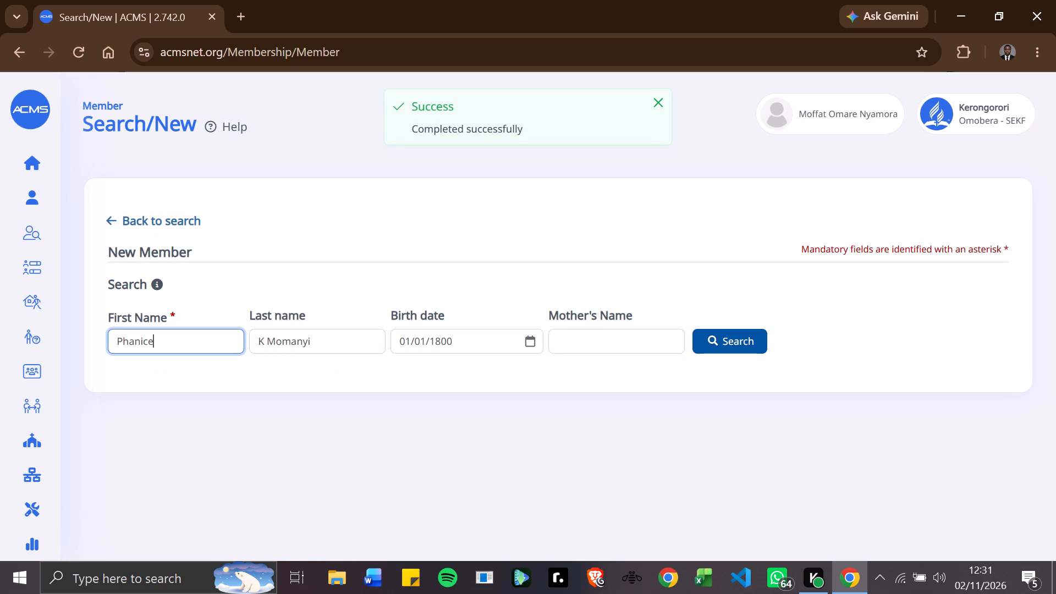
left_click(318, 343)
key("BackSpace")
key("BackSpace")
key("BackSpace")
key("BackSpace")
key("BackSpace")
key("BackSpace")
key("BackSpace")
key("BackSpace")
key("BackSpace")
key("BackSpace")
key("BackSpace")
key("BackSpace")
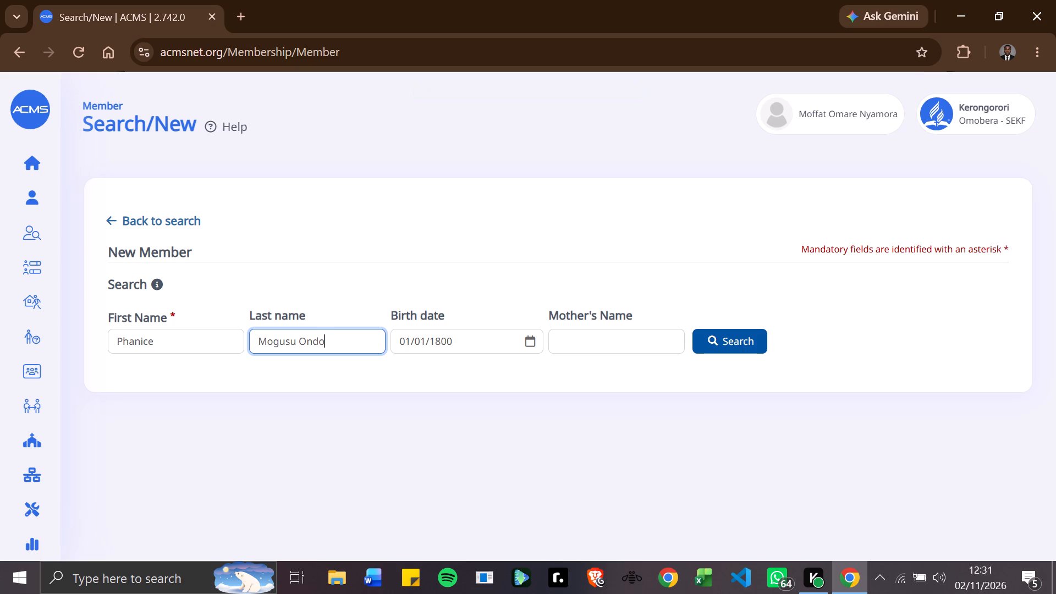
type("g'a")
Change the first name to David and search for existing records, keeping the same birth date.
left_click(217, 343)
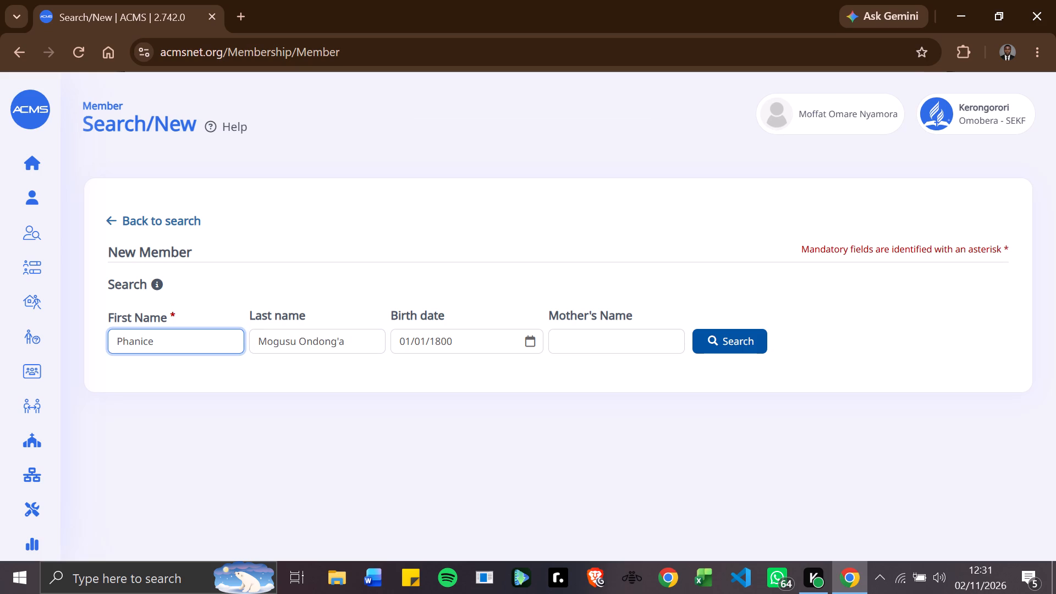
key("BackSpace")
key("BackSpace")
key("BackSpace")
key("BackSpace")
key("BackSpace")
key("BackSpace")
key("BackSpace")
key("BackSpace")
key("BackSpace")
key("BackSpace")
key("BackSpace")
left_click(724, 338)
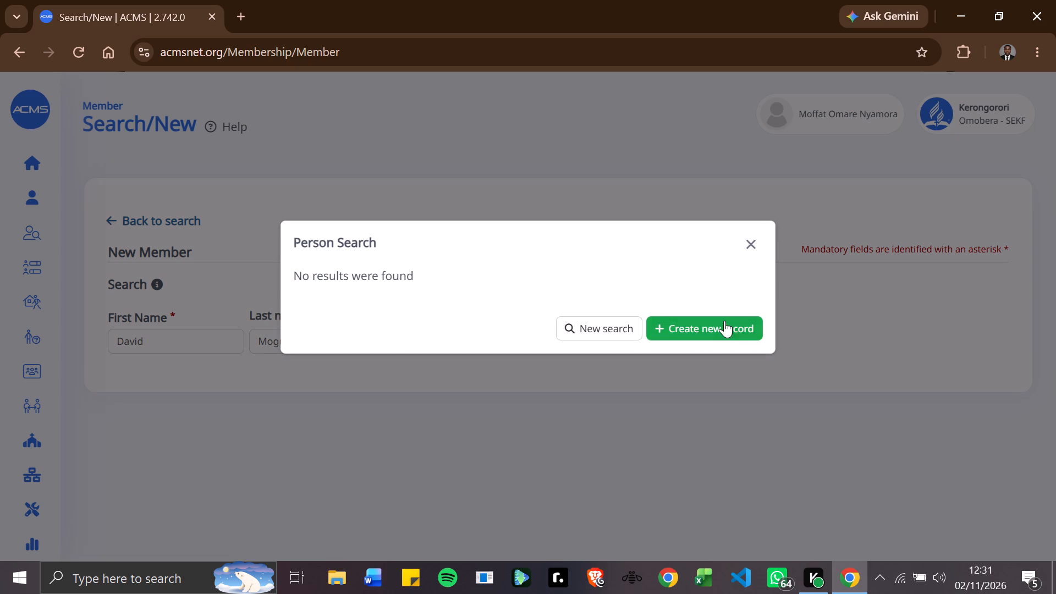
Create a new record for David with Adjustment as the ceremony, dated 01/11/2026.
left_click(724, 321)
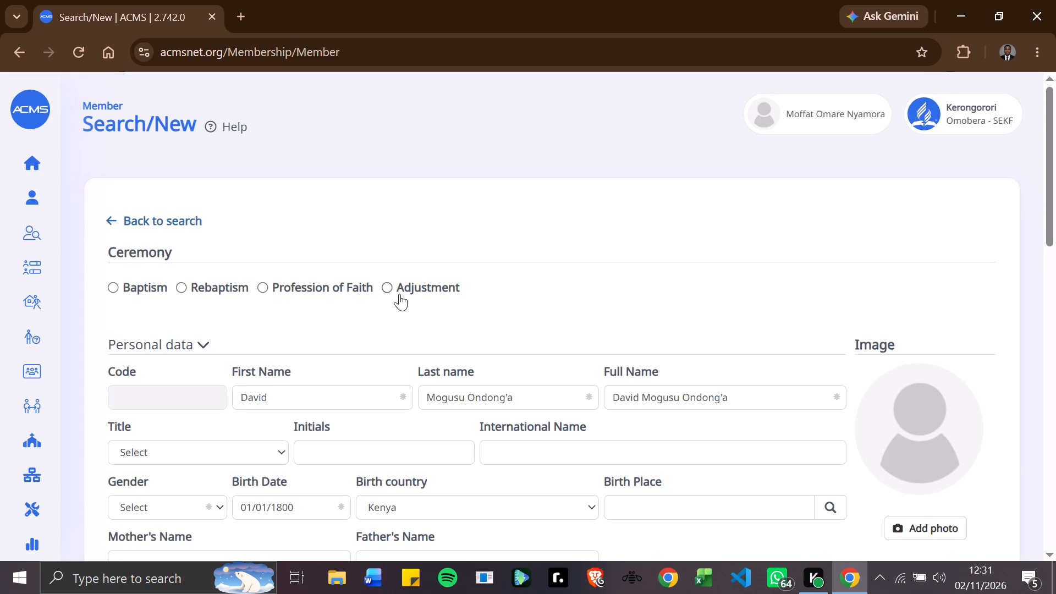
left_click(391, 283)
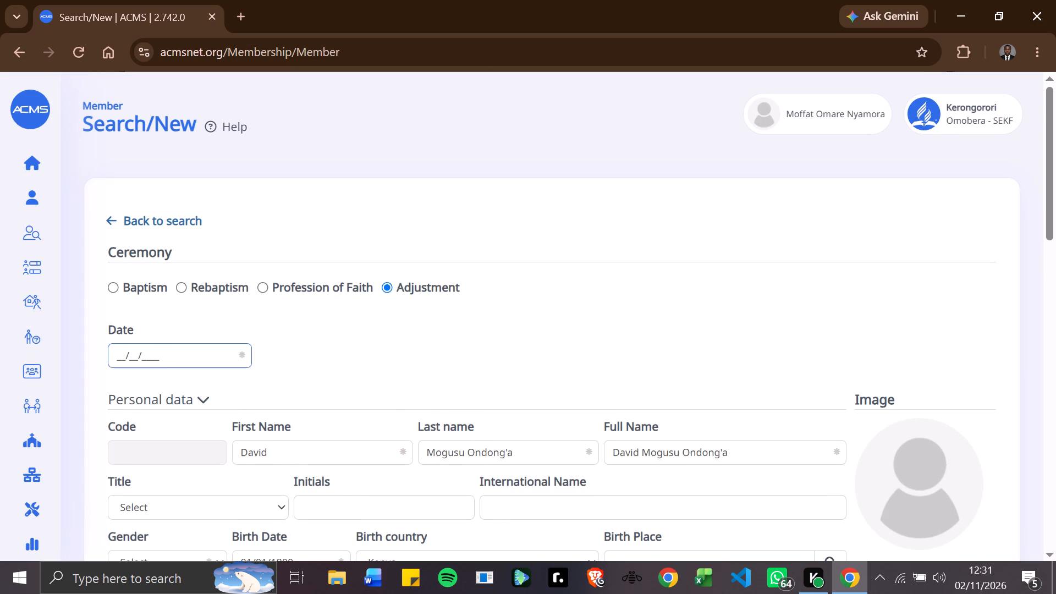
left_click(124, 357)
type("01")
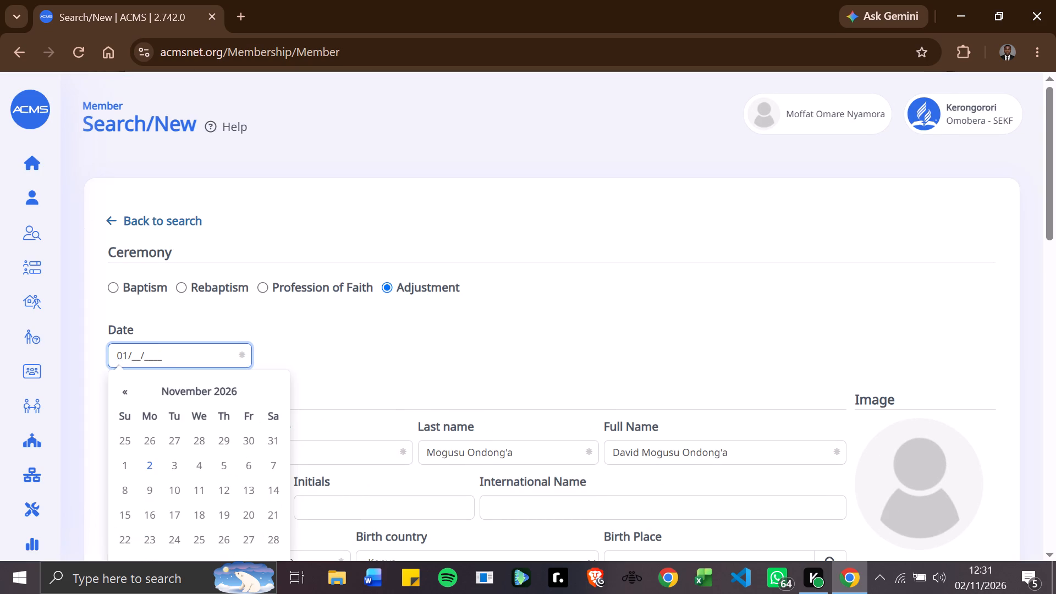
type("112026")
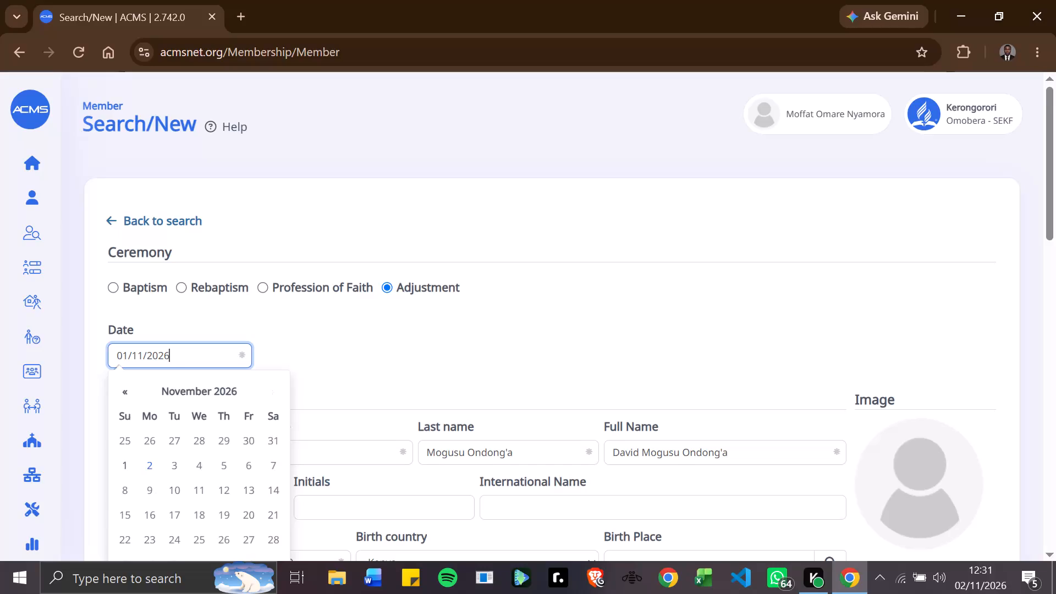
left_click(324, 353)
Set David's gender to Male and save the new member record.
scroll(324, 353, "down", 2)
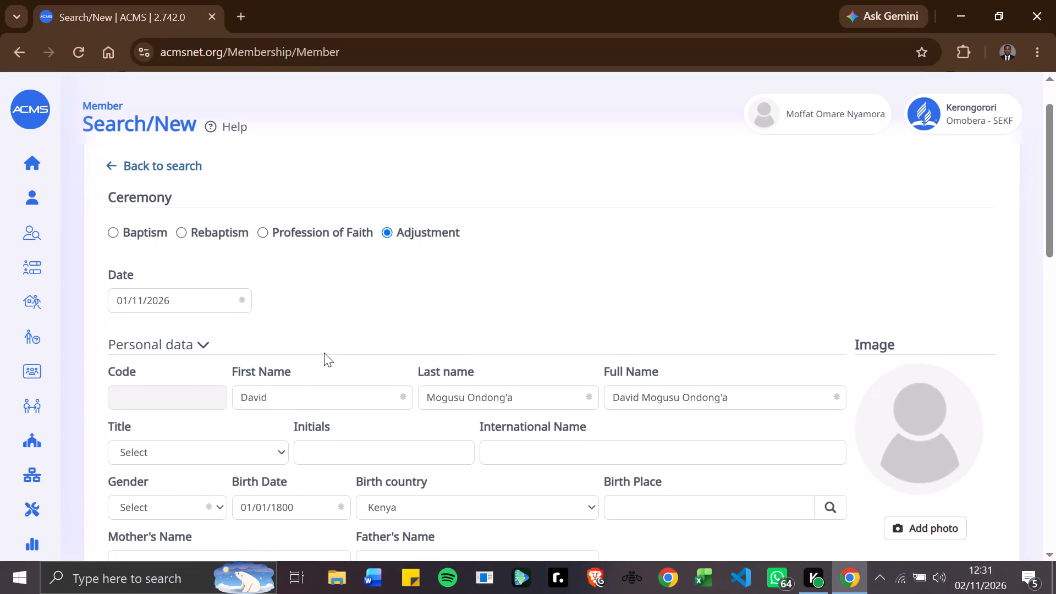
scroll(324, 353, "down", 1)
scroll(313, 368, "down", 20)
scroll(313, 368, "down", 4)
scroll(250, 329, "up", 1)
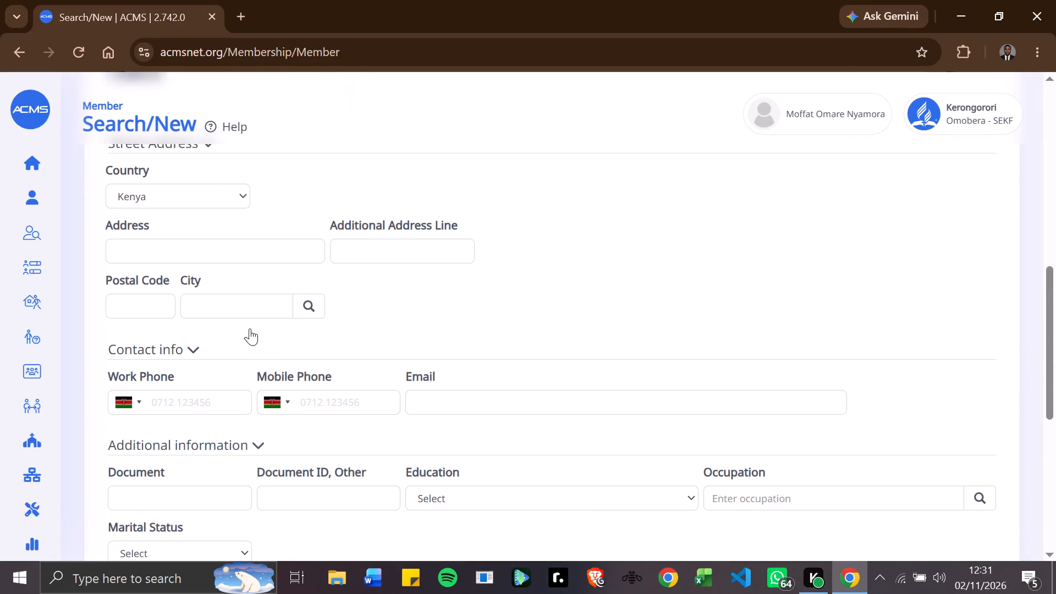
scroll(250, 328, "up", 1)
scroll(250, 328, "down", 20)
scroll(250, 328, "down", 20)
scroll(250, 328, "down", 4)
scroll(250, 329, "up", 20)
scroll(250, 329, "up", 3)
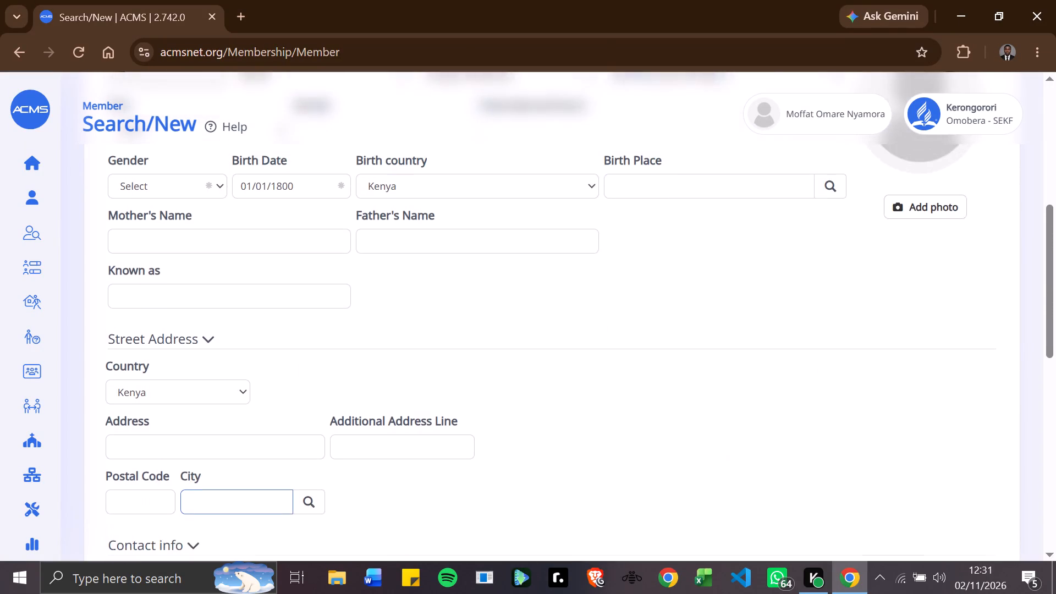
scroll(250, 329, "up", 7)
left_click(211, 376)
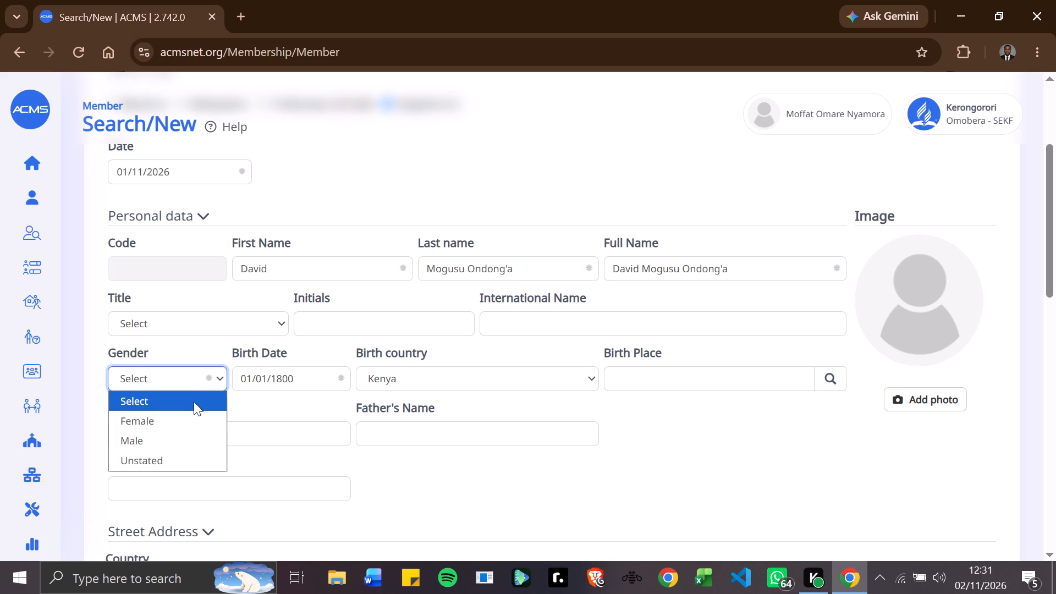
left_click(171, 434)
left_click(711, 470)
scroll(493, 488, "down", 11)
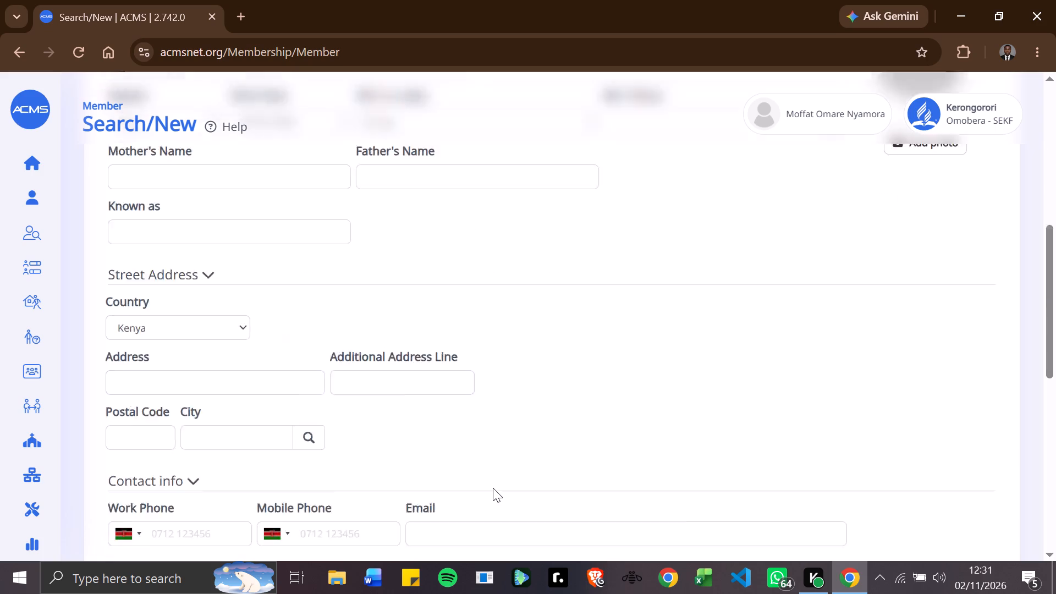
scroll(493, 488, "down", 17)
left_click(152, 503)
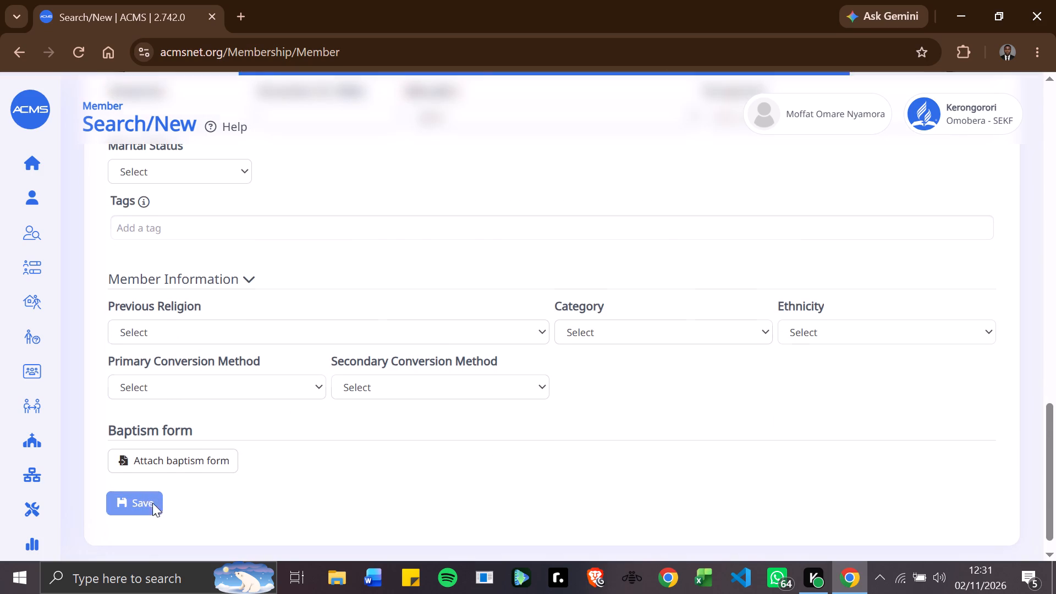
Replace the first name with Judith and the last name with her surnames, and search for existing records.
left_click(150, 334)
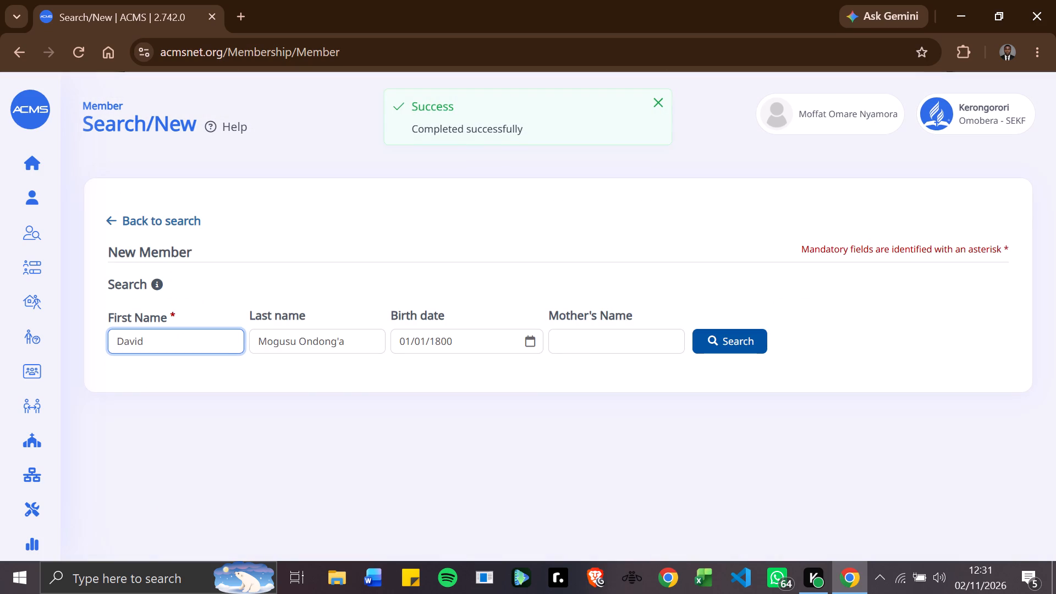
key("BackSpace")
key("BackSpace")
key("BackSpace")
key("BackSpace")
key("BackSpace")
key("Tab")
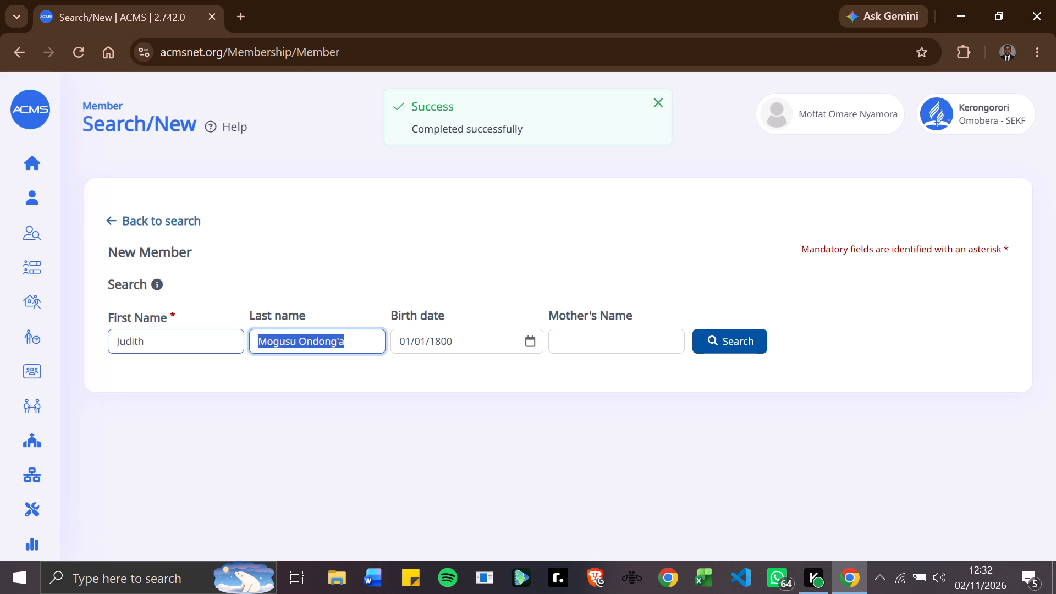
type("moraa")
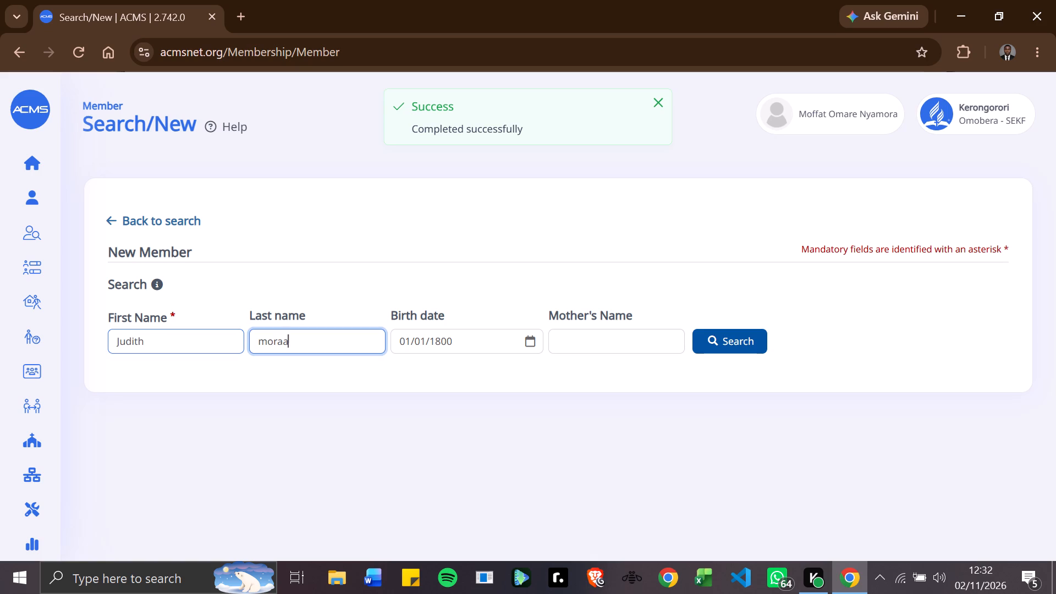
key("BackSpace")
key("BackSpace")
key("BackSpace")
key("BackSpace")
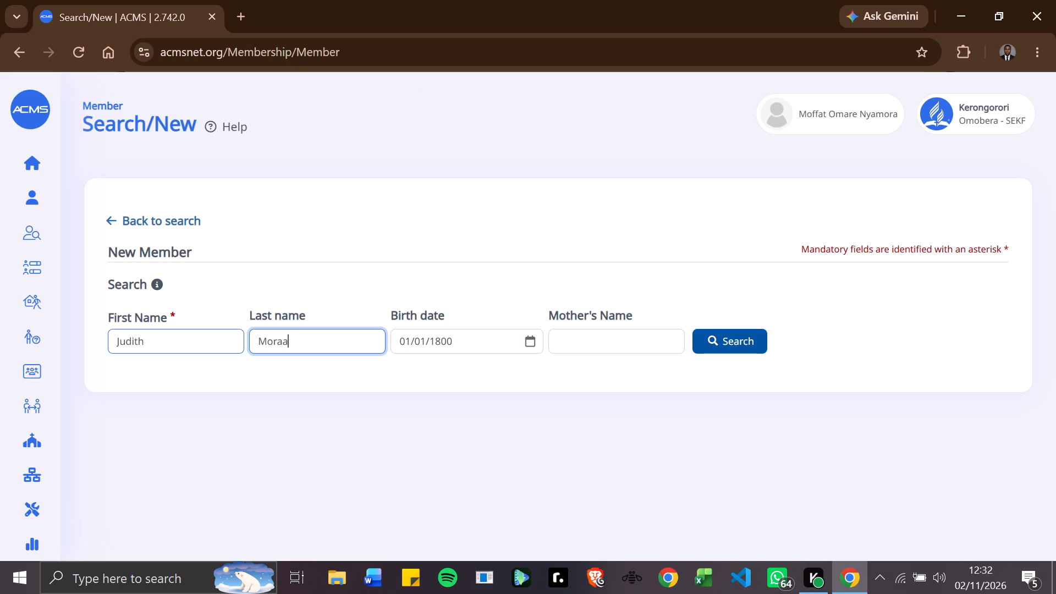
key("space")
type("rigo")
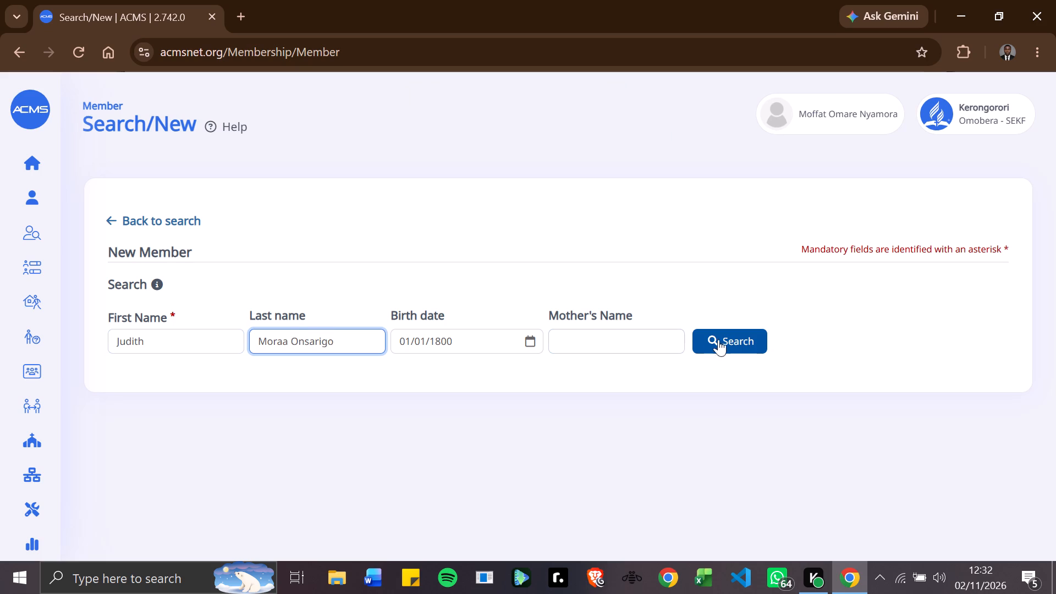
left_click(727, 341)
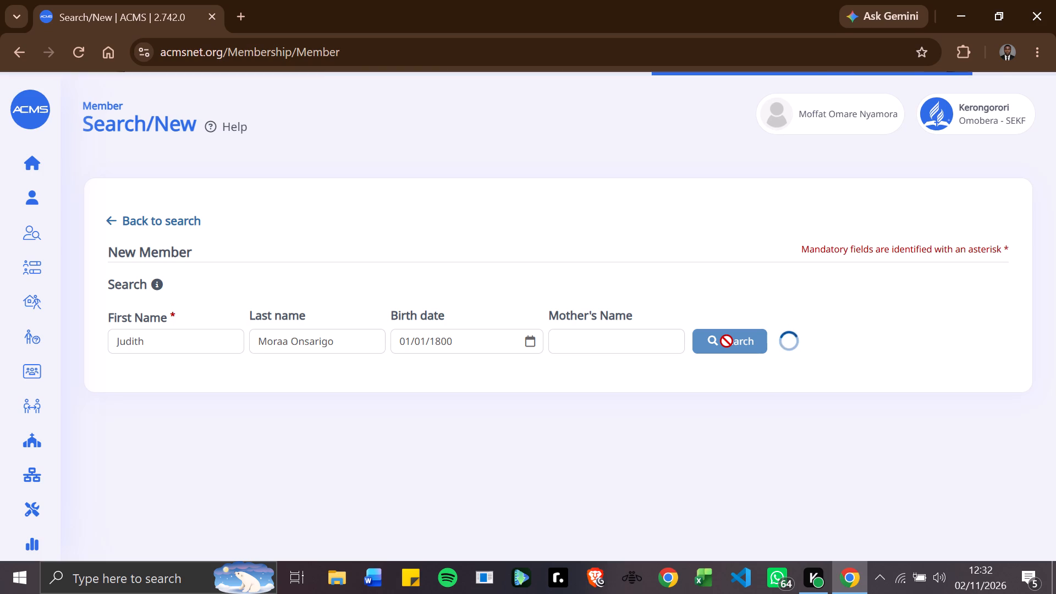
Create a new record for Judith with Adjustment as the ceremony, dated 01/11/2026.
left_click(717, 326)
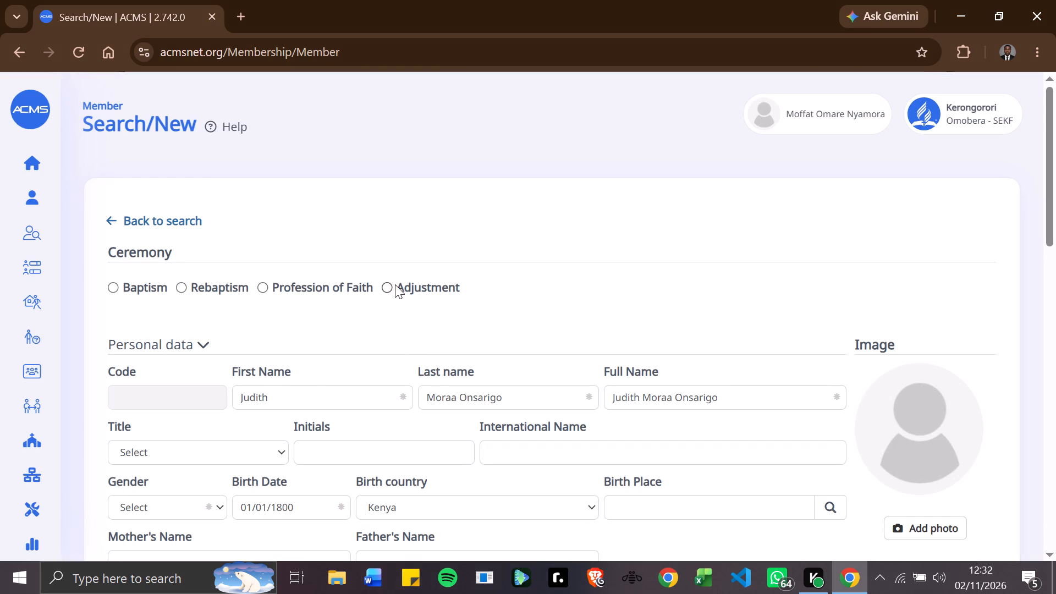
left_click(395, 284)
left_click(389, 284)
left_click(148, 342)
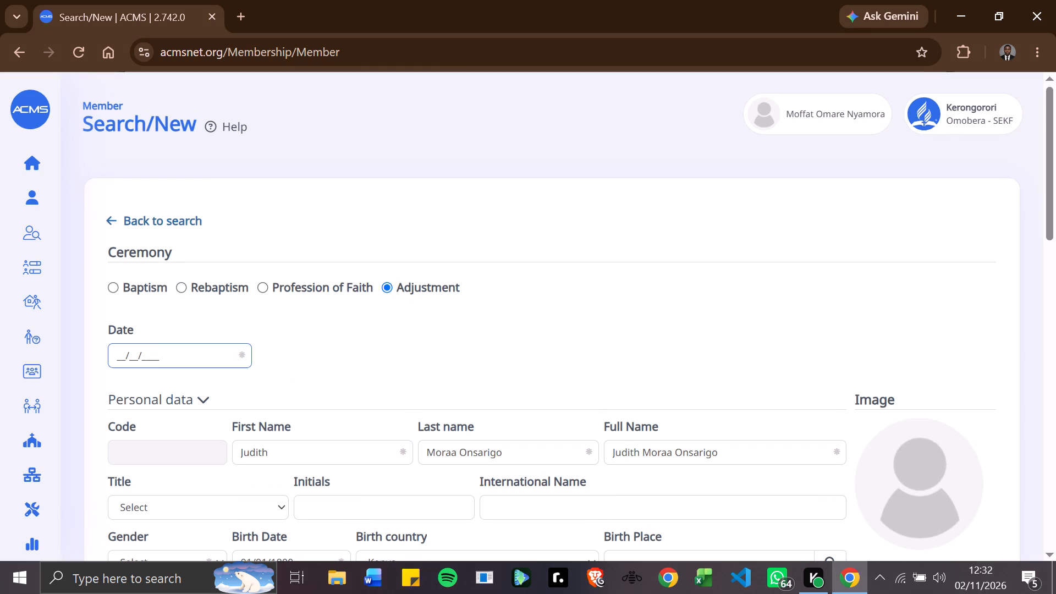
left_click(124, 356)
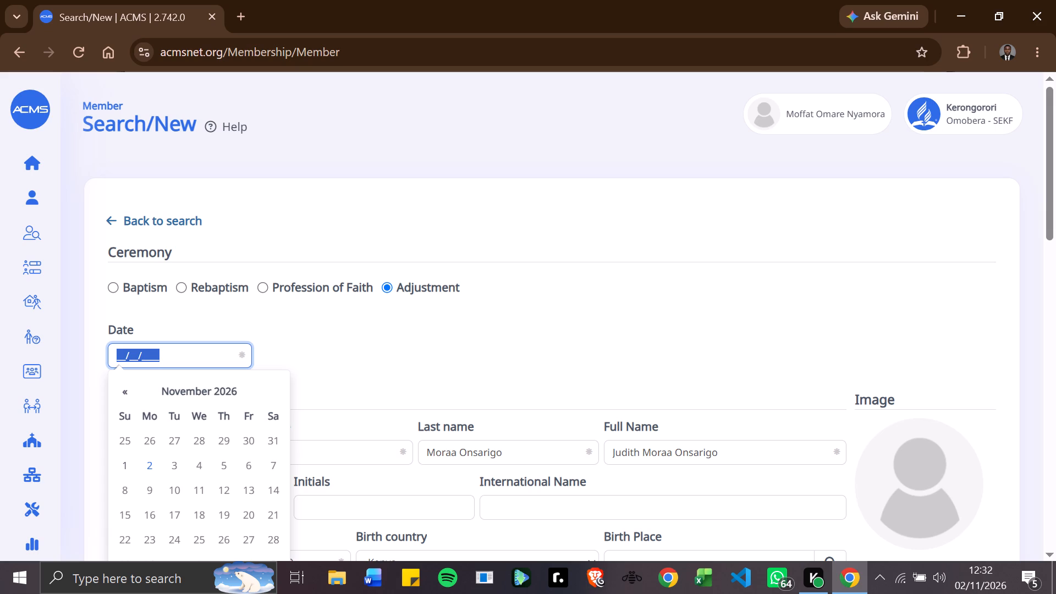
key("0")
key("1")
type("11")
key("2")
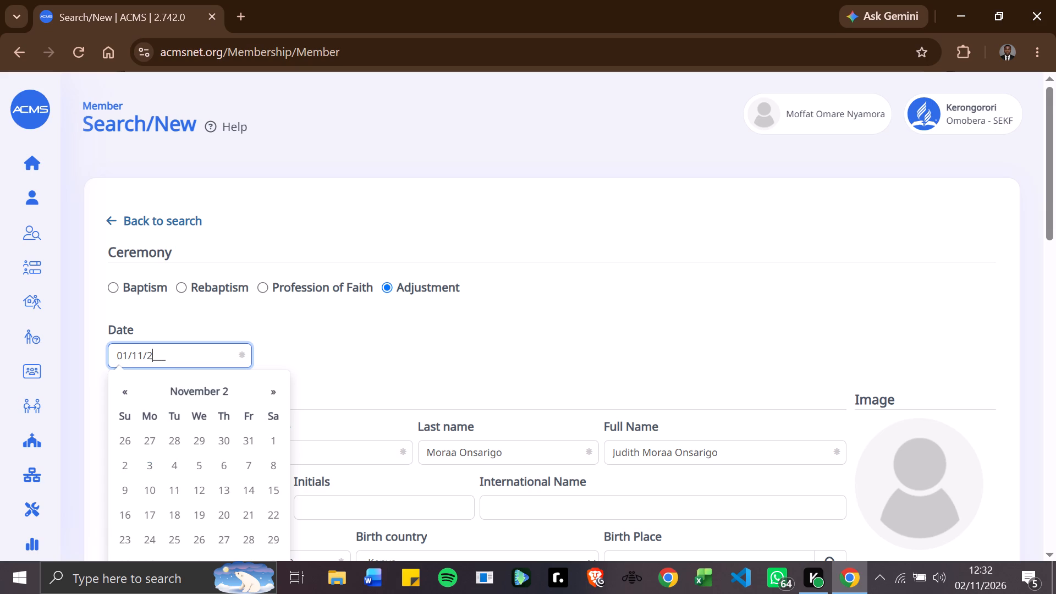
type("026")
left_click(339, 365)
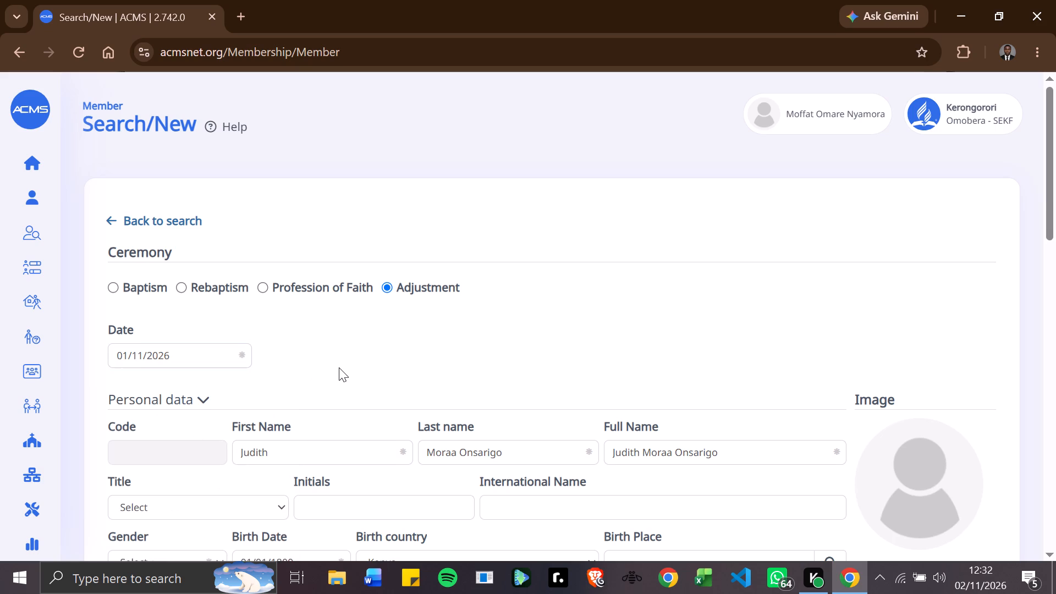
Set Judith's gender to Female and save the new member record.
scroll(249, 462, "down", 6)
left_click(206, 400)
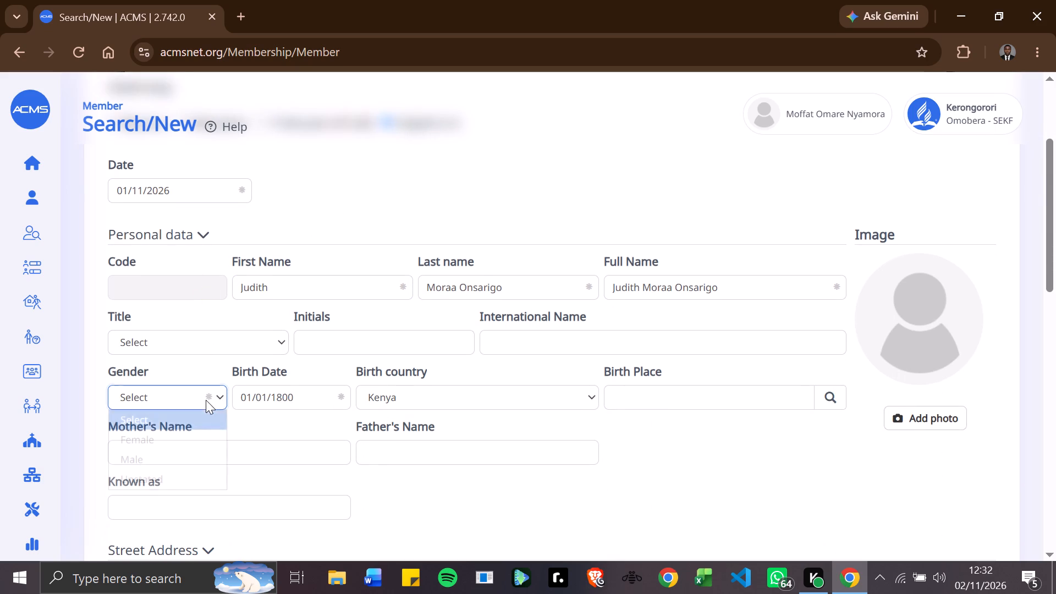
left_click(175, 442)
left_click(487, 502)
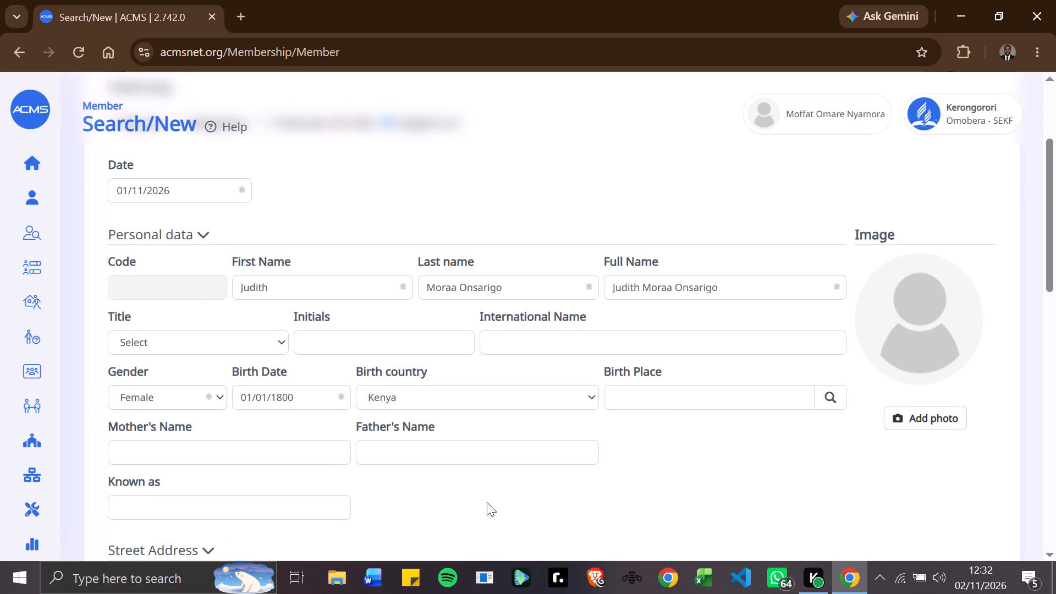
scroll(419, 518, "down", 20)
scroll(419, 518, "down", 20)
scroll(419, 518, "down", 4)
left_click(147, 485)
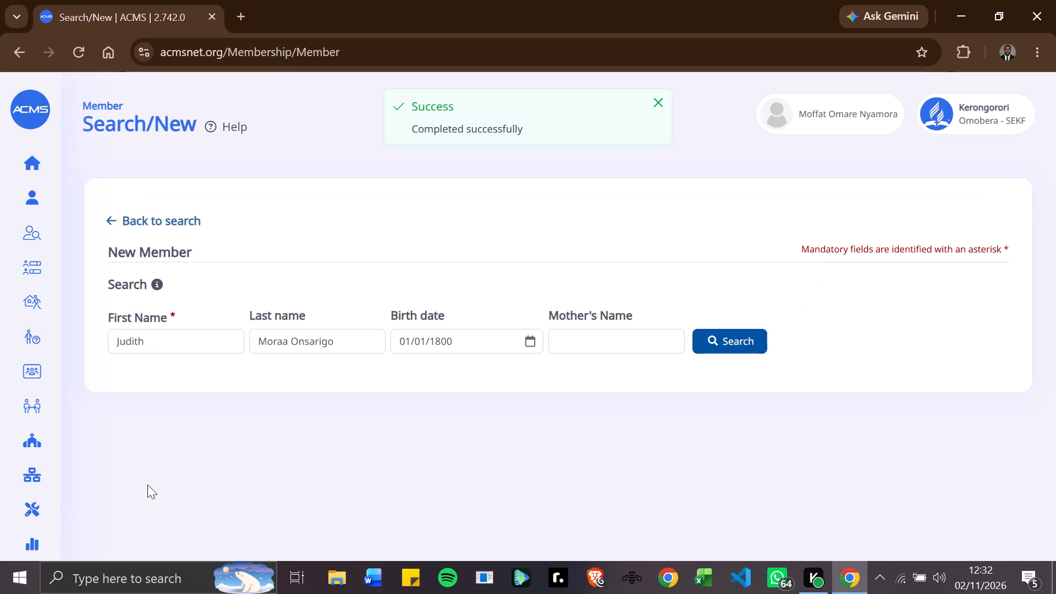
Replace the first name with Ignatius and the last name with his surname, and search for existing records.
left_click(162, 342)
key("BackSpace")
key("BackSpace")
key("BackSpace")
key("BackSpace")
key("BackSpace")
key("BackSpace")
key("BackSpace")
key("BackSpace")
key("BackSpace")
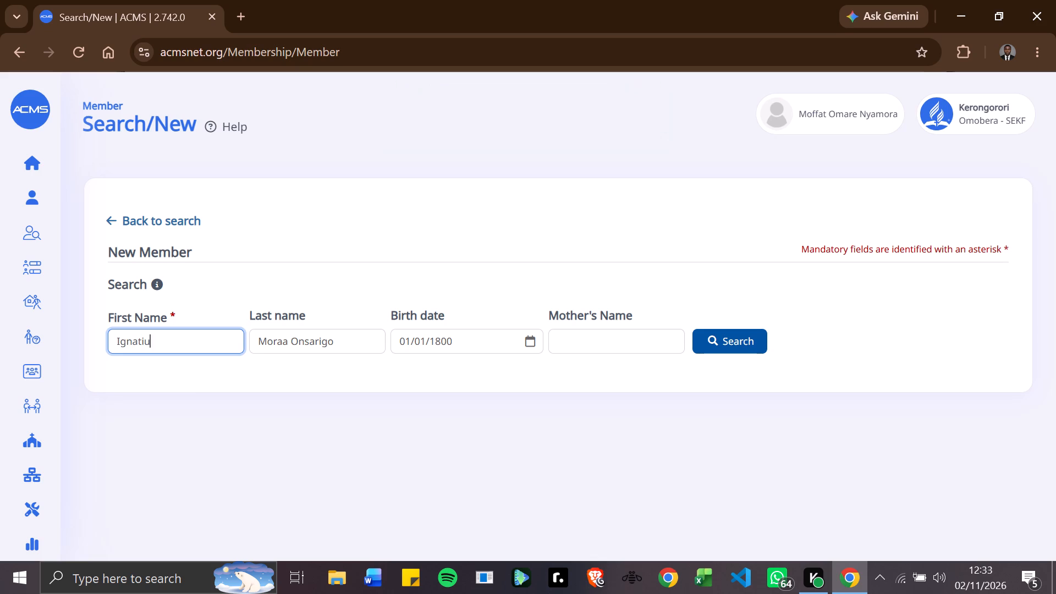
key("Tab")
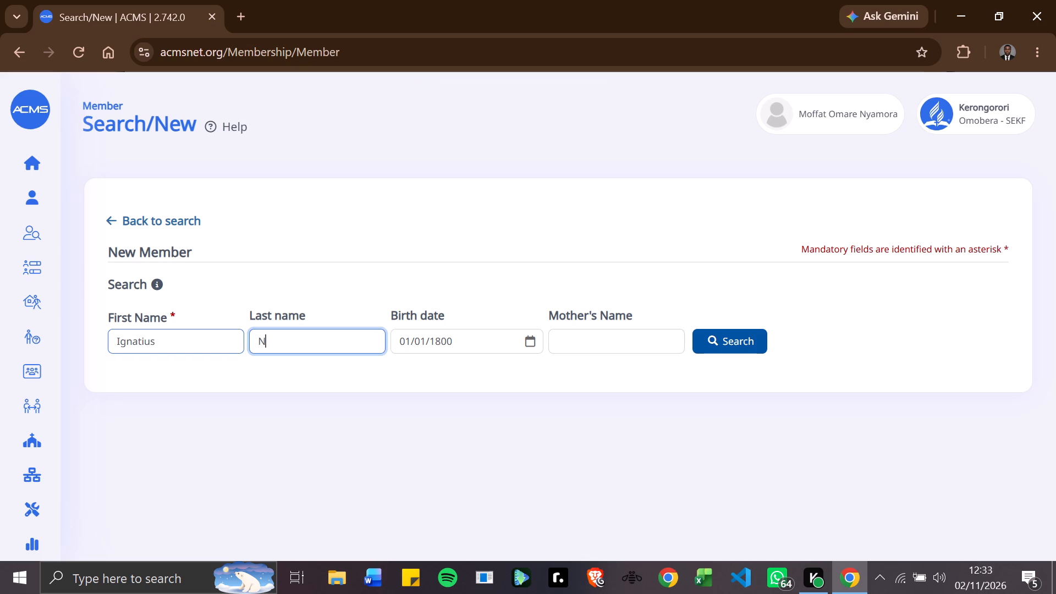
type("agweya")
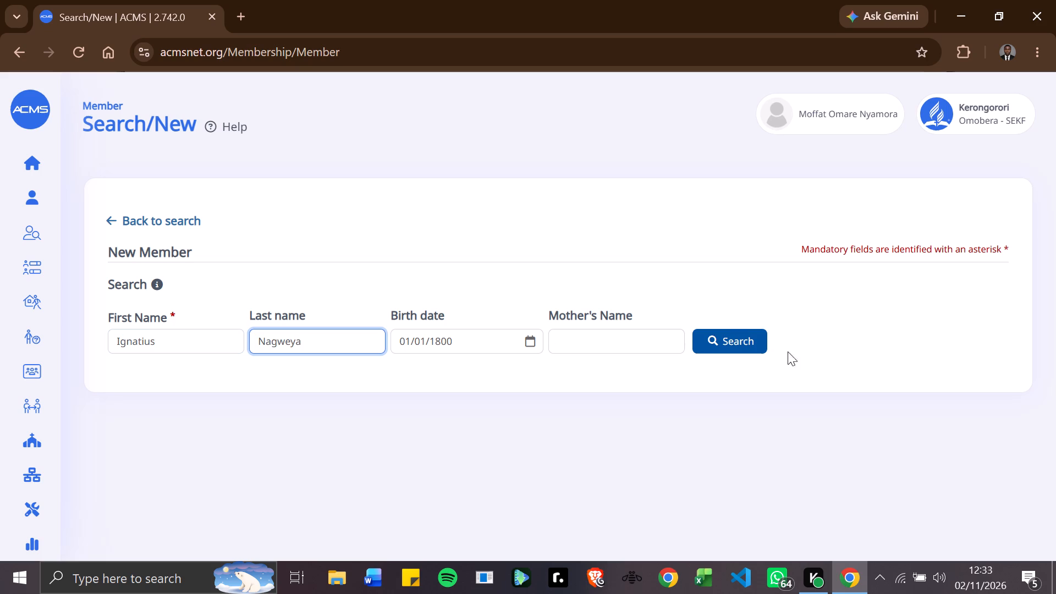
left_click(707, 341)
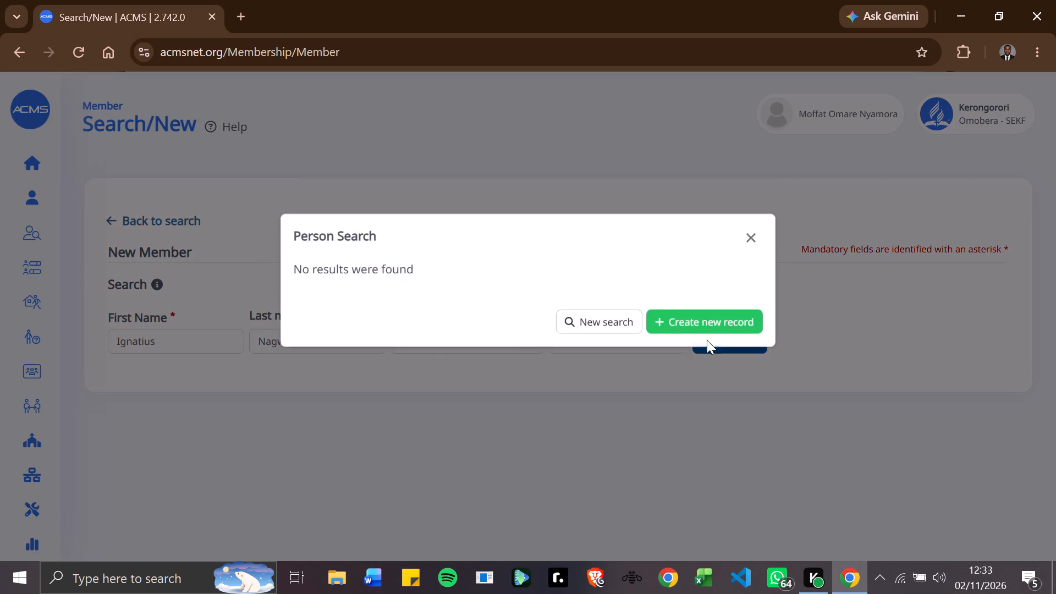
Create a new record for Ignatius with Adjustment as the ceremony, dated 01/11/2026.
left_click(712, 330)
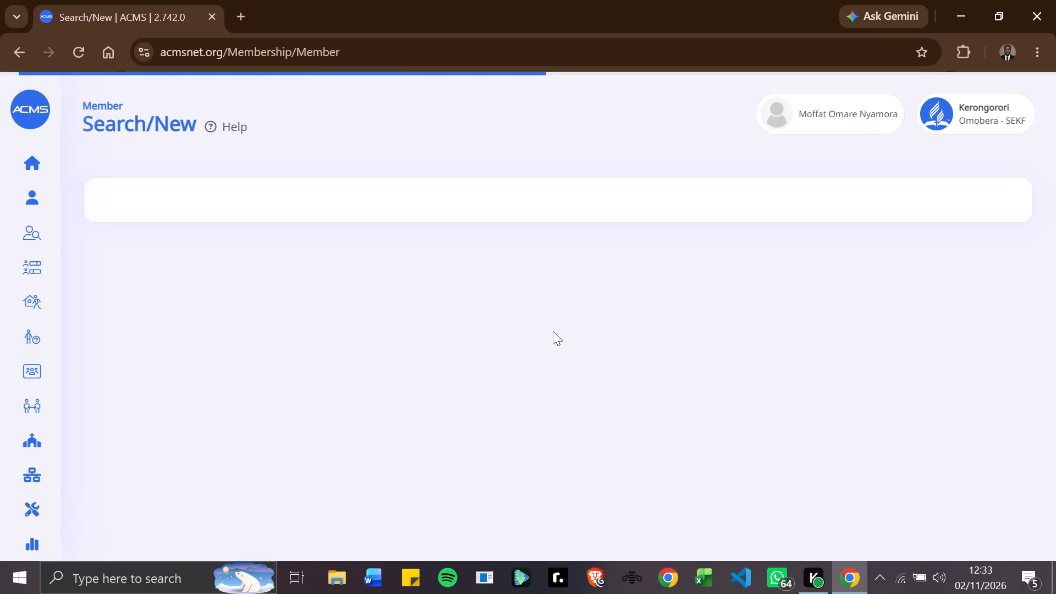
left_click(388, 289)
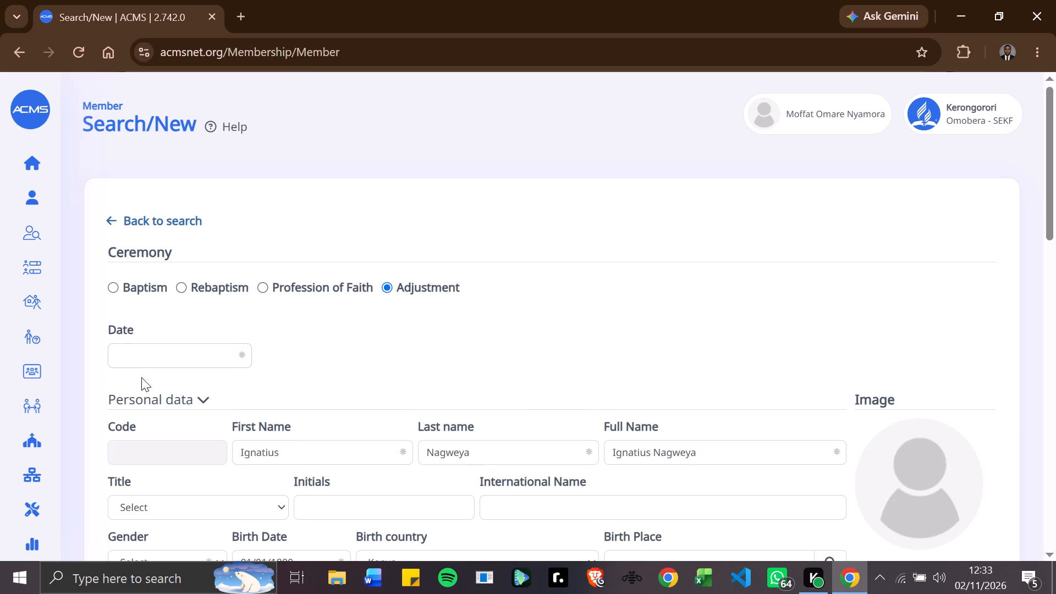
left_click(124, 356)
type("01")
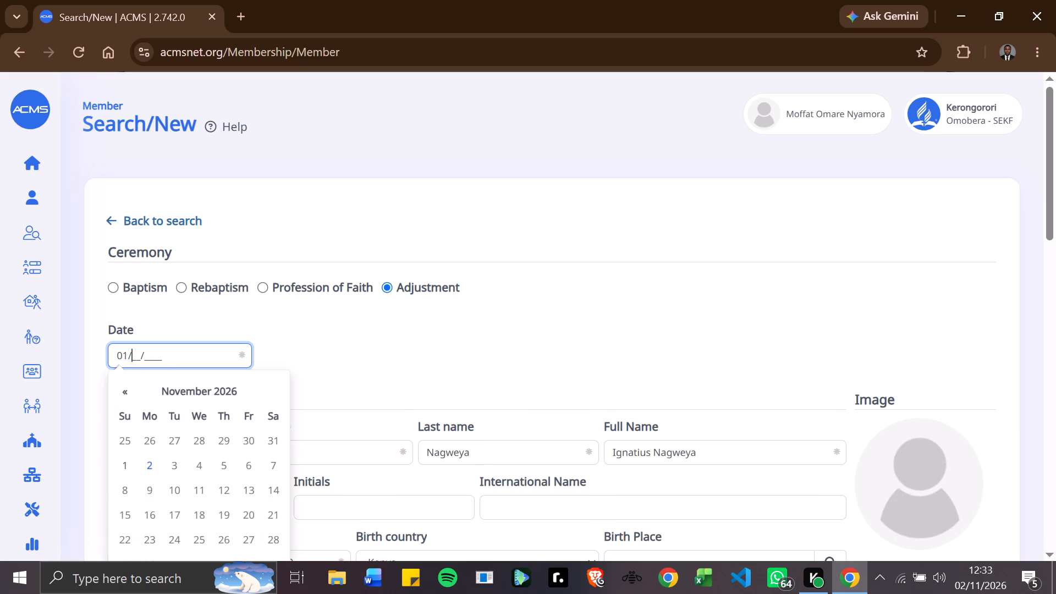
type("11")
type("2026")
Set Ignatius's gender to Male and save the new member record.
left_click(328, 360)
scroll(189, 501, "down", 20)
scroll(189, 501, "down", 2)
scroll(179, 411, "up", 9)
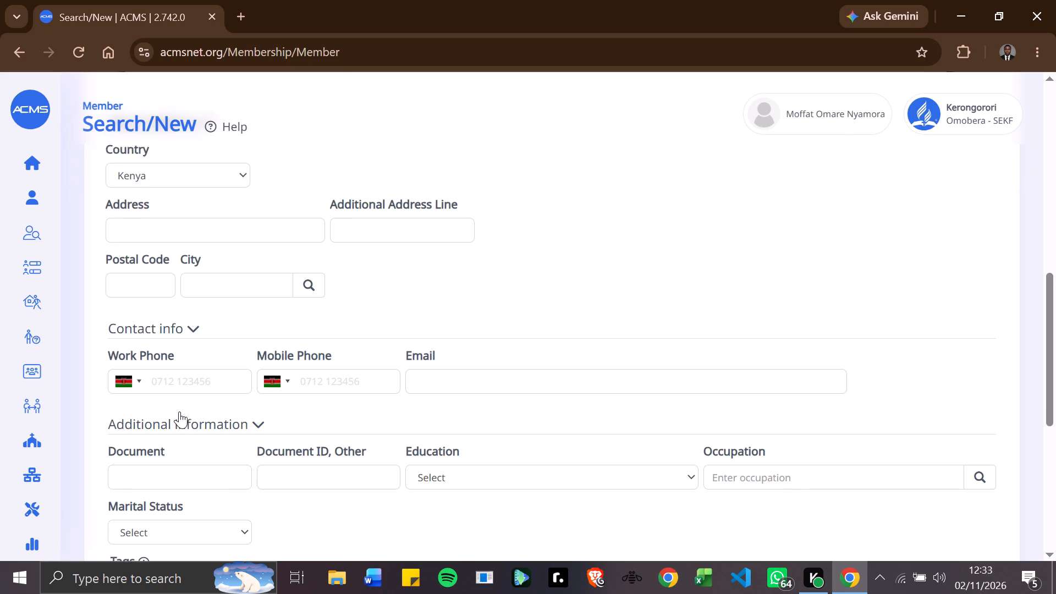
left_click(163, 202)
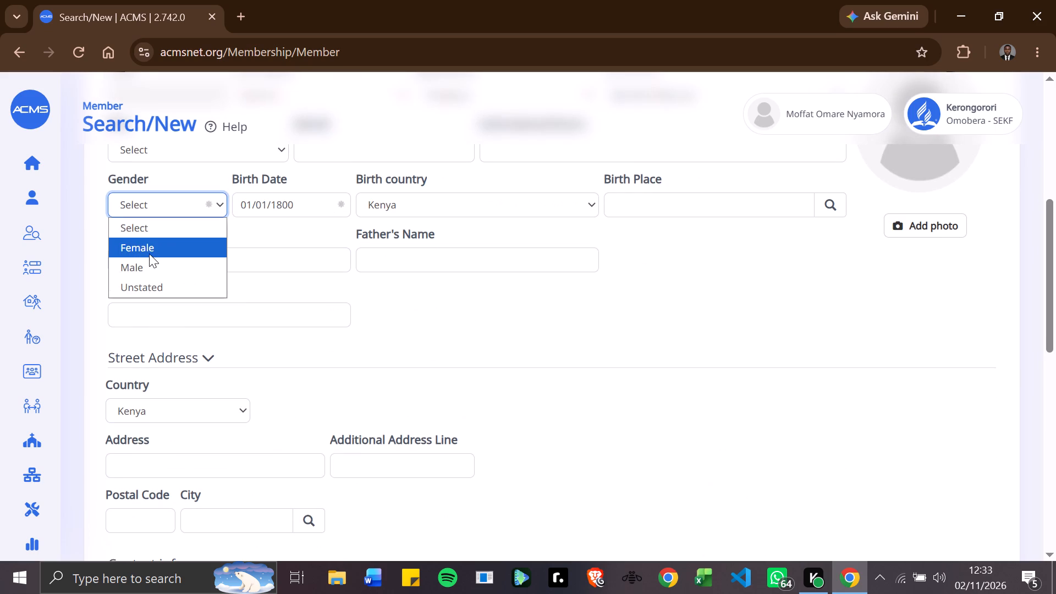
left_click(149, 258)
left_click(585, 322)
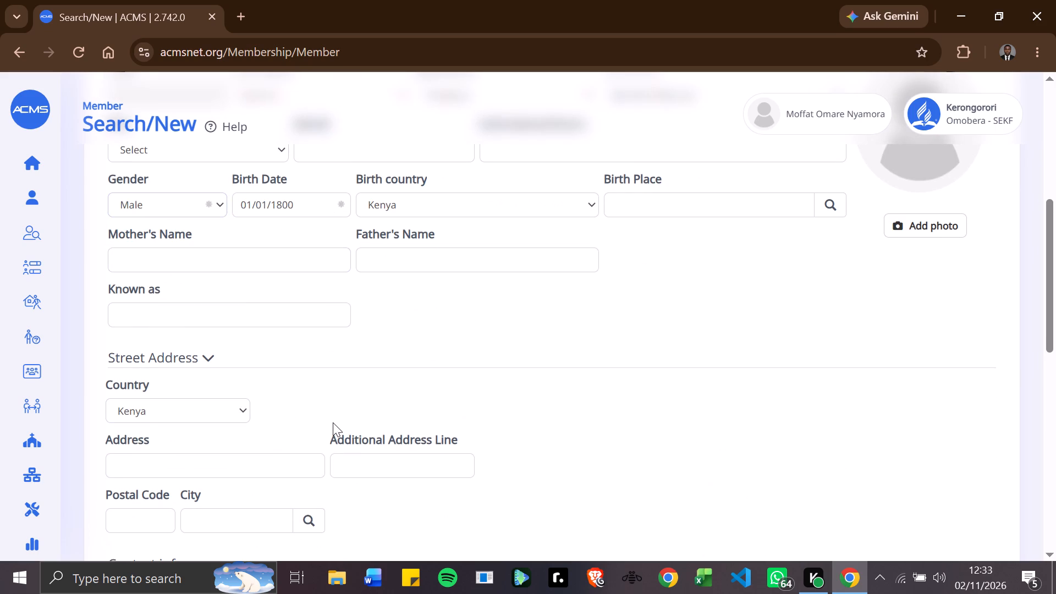
scroll(333, 422, "up", 11)
scroll(333, 422, "down", 1)
scroll(331, 423, "down", 20)
scroll(331, 423, "down", 12)
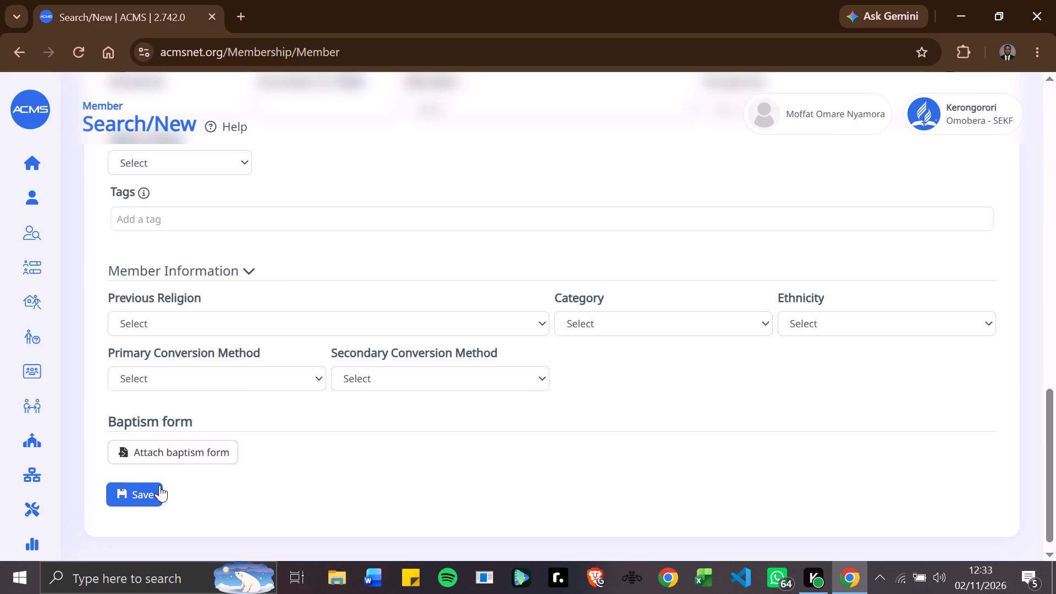
left_click(145, 495)
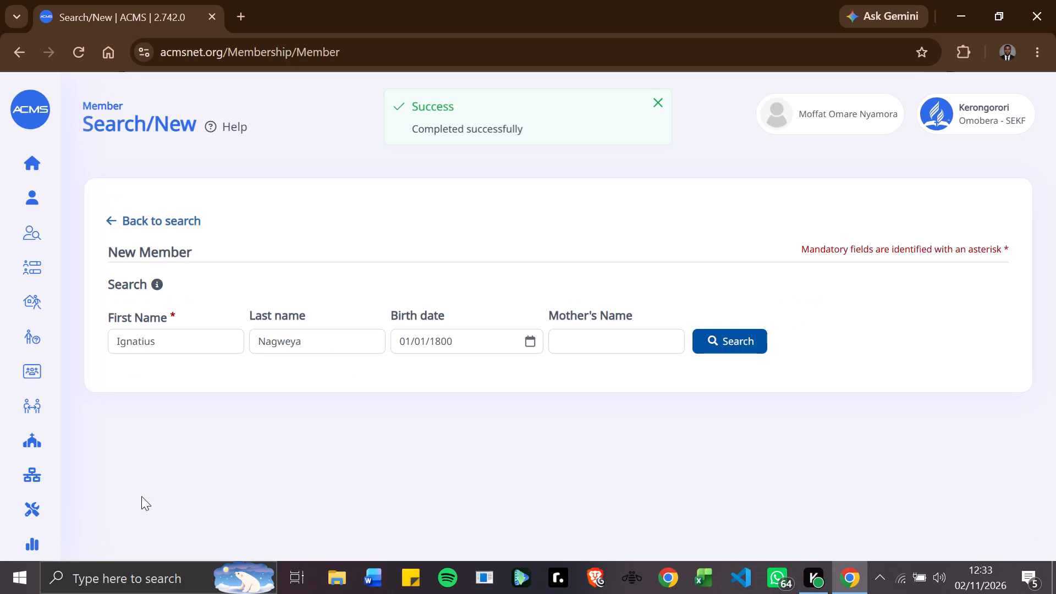
Replace the first name with Felix and the last name with his surname, and search for existing records.
left_click(176, 338)
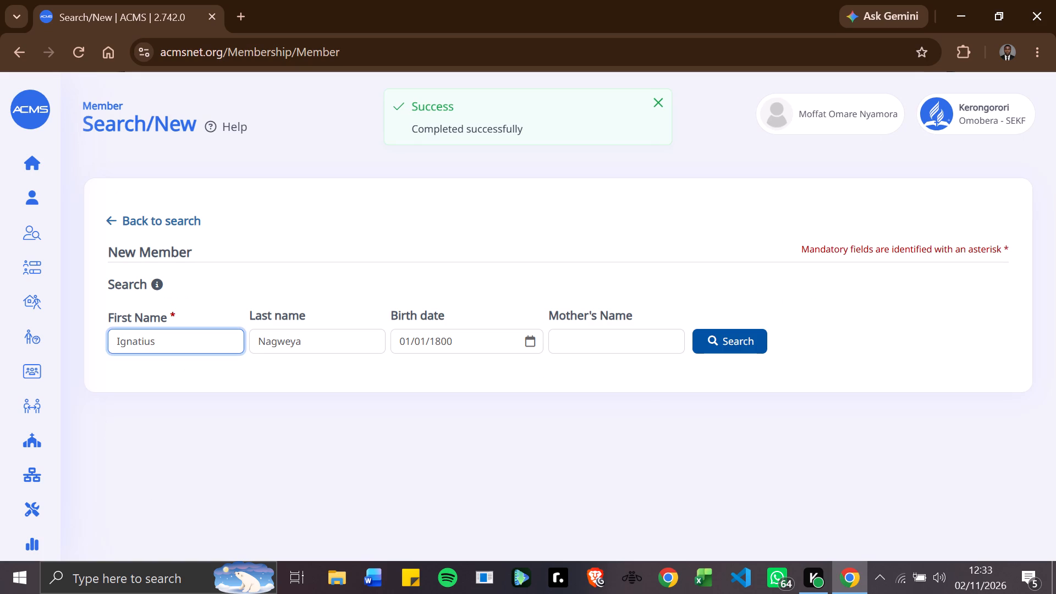
key("BackSpace")
key("BackSpace")
key("BackSpace")
key("BackSpace")
key("BackSpace")
key("BackSpace")
key("BackSpace")
key("BackSpace")
key("BackSpace")
key("BackSpace")
key("BackSpace")
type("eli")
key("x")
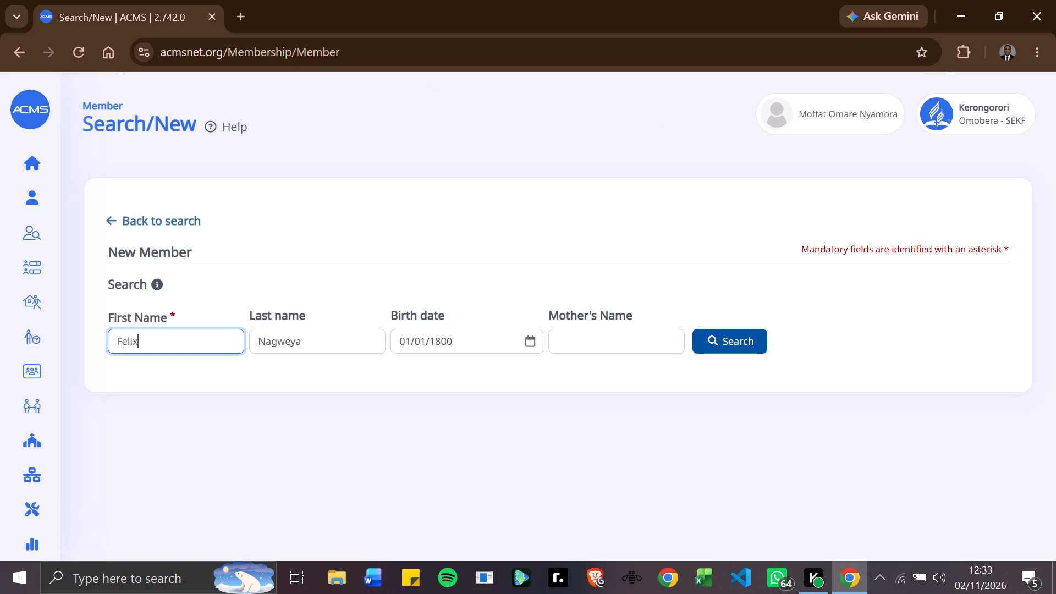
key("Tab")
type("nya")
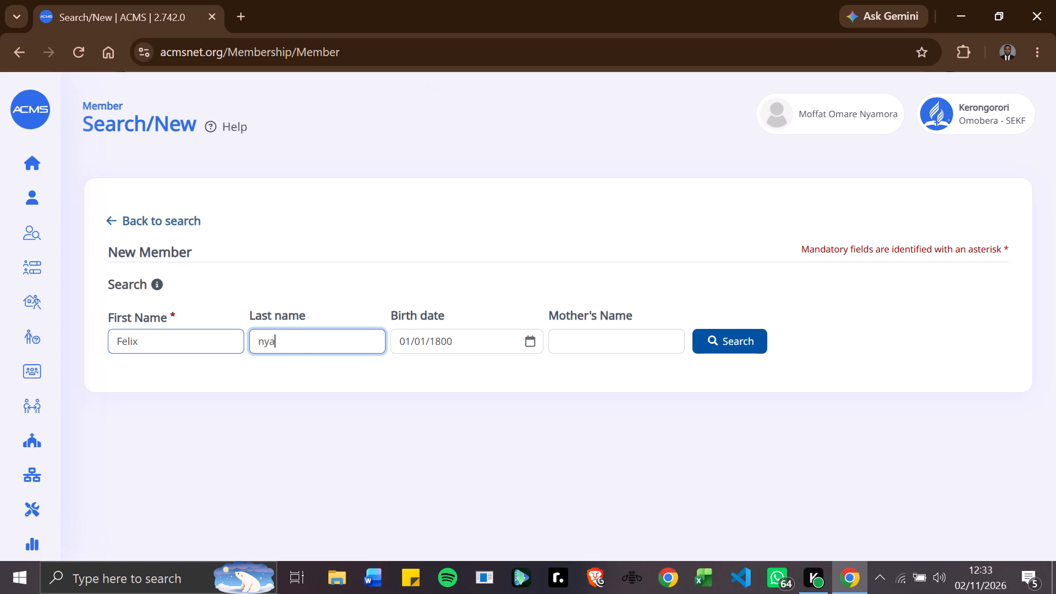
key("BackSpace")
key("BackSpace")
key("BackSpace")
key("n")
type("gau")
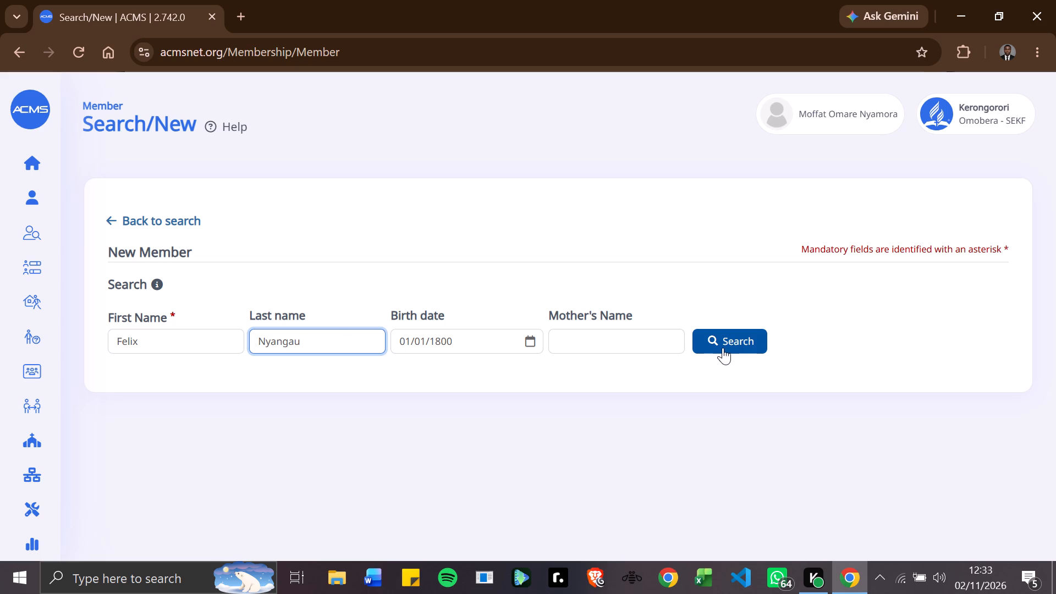
left_click(745, 338)
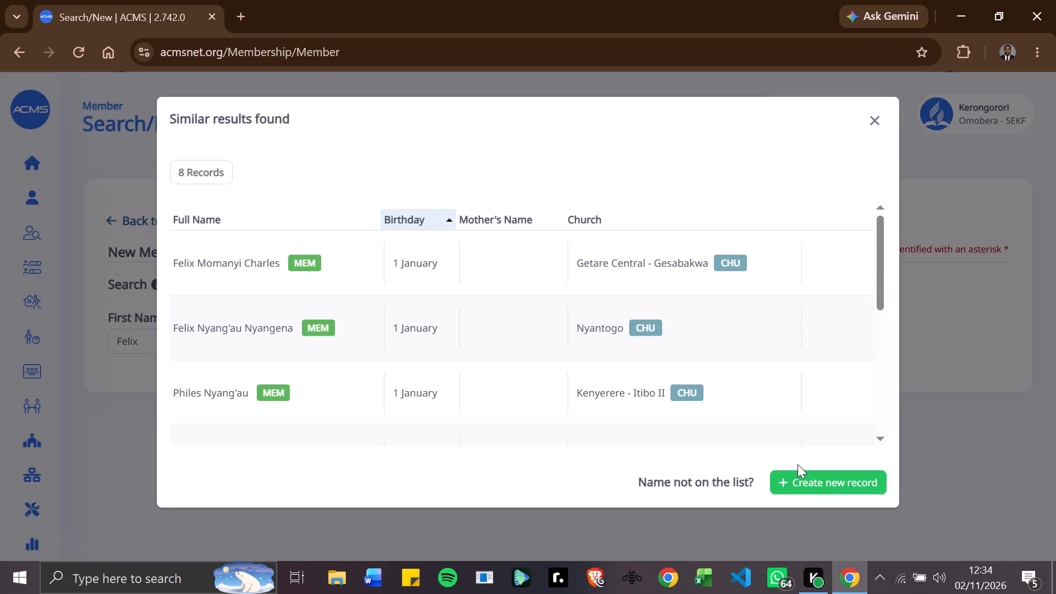
Create a new record for Felix with Adjustment as the ceremony, dated 01/11/2026.
left_click(810, 483)
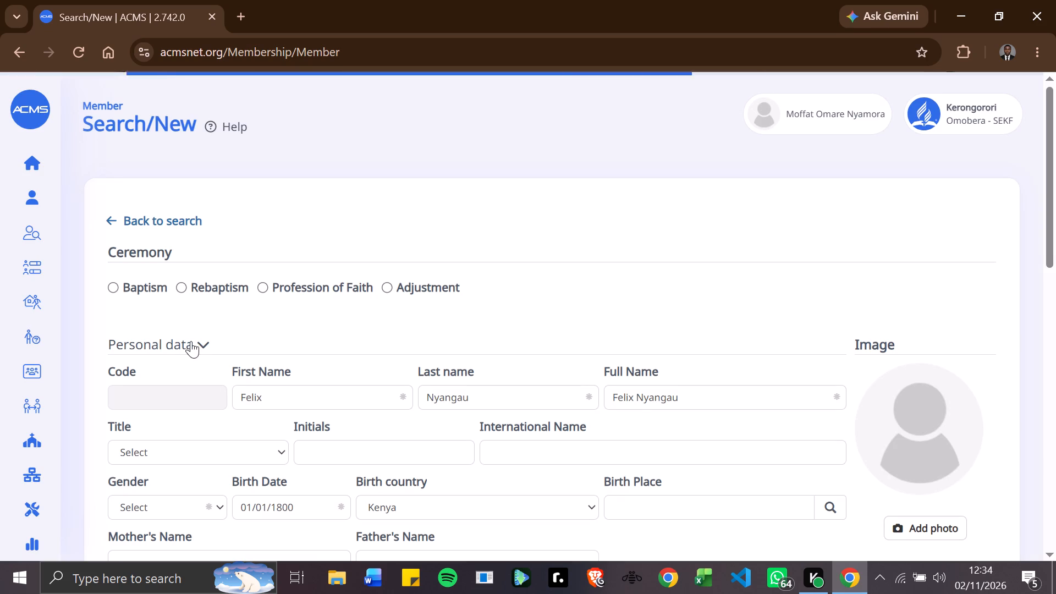
left_click(386, 283)
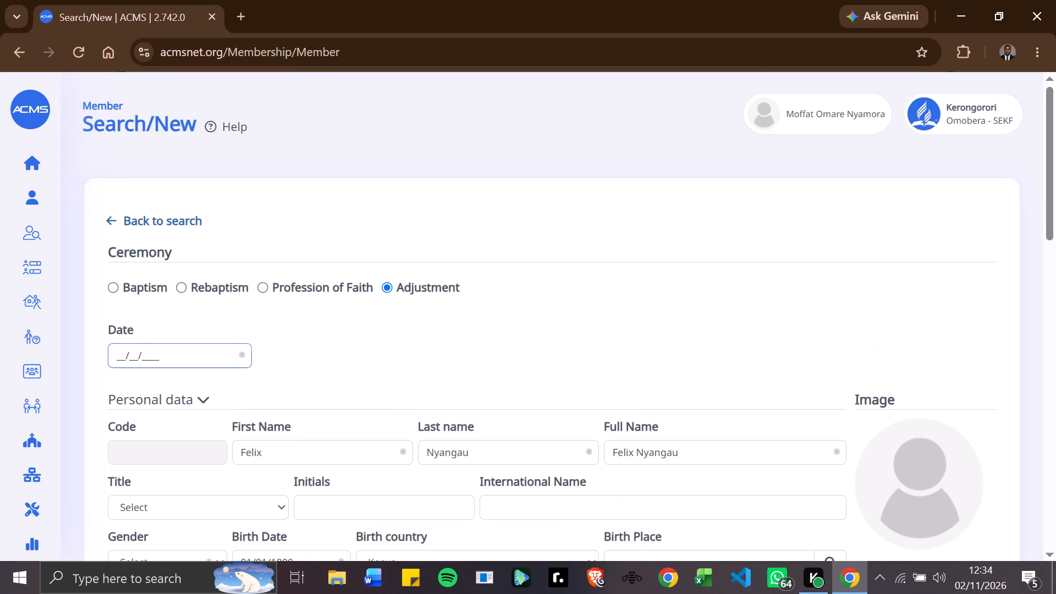
left_click(122, 354)
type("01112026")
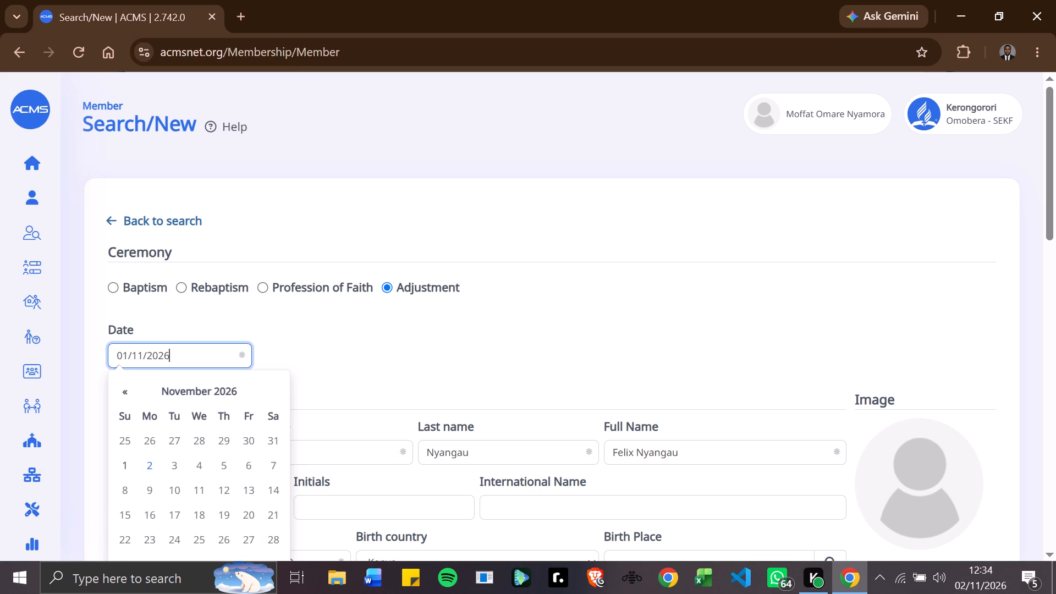
left_click(361, 377)
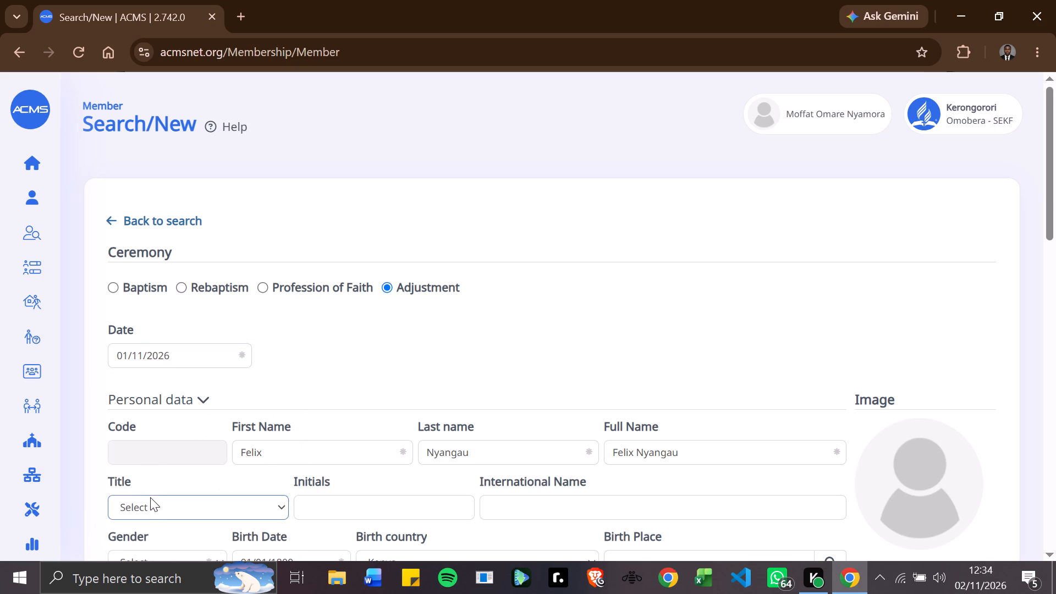
Set Felix's gender to Male and save the new member record.
scroll(167, 522, "down", 1)
left_click(166, 530)
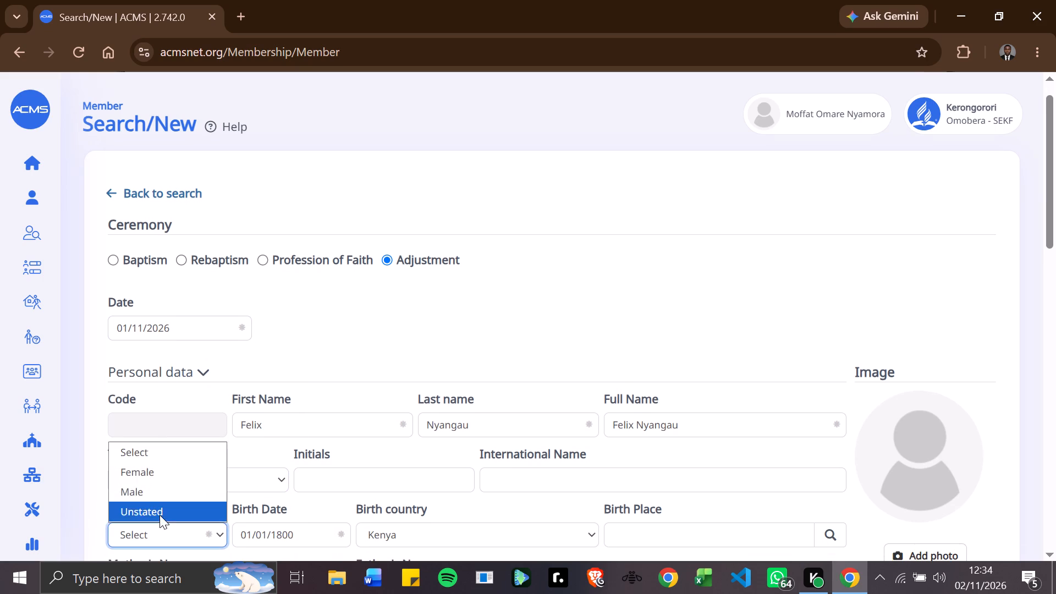
left_click(150, 487)
scroll(202, 473, "down", 20)
scroll(202, 473, "down", 18)
scroll(203, 473, "up", 20)
scroll(203, 473, "up", 10)
scroll(203, 473, "down", 20)
scroll(203, 473, "down", 20)
scroll(203, 473, "down", 15)
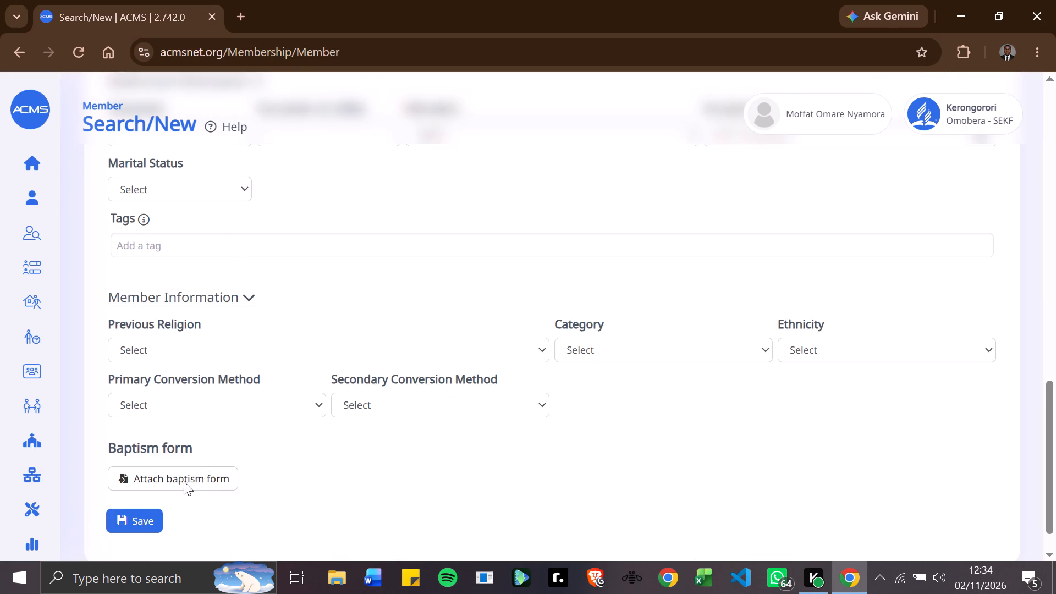
left_click(159, 482)
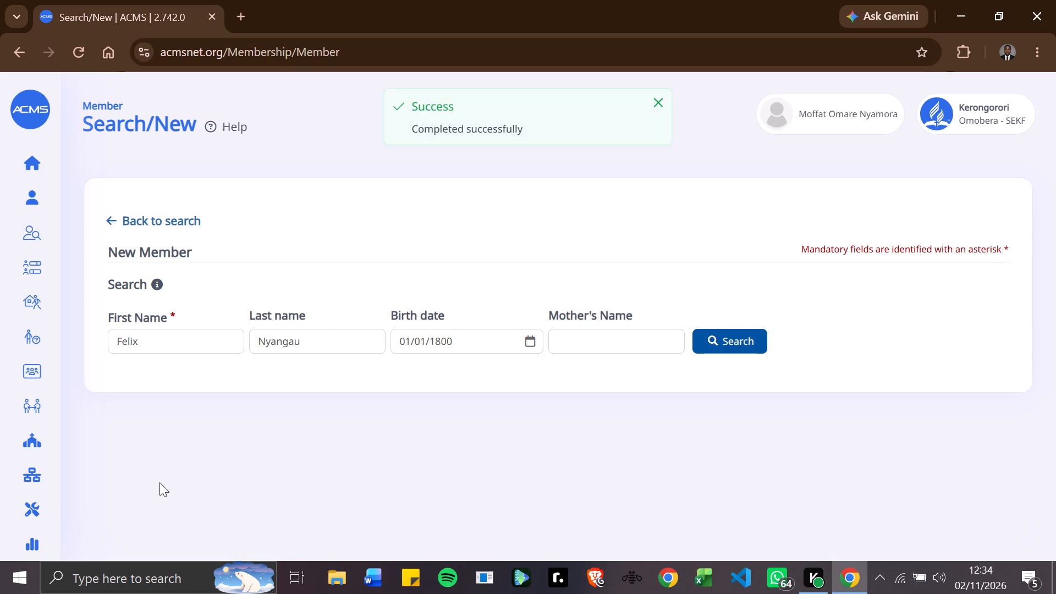
Replace the first name with Eunice and the last name with her two surnames, and search for existing records.
left_click(172, 342)
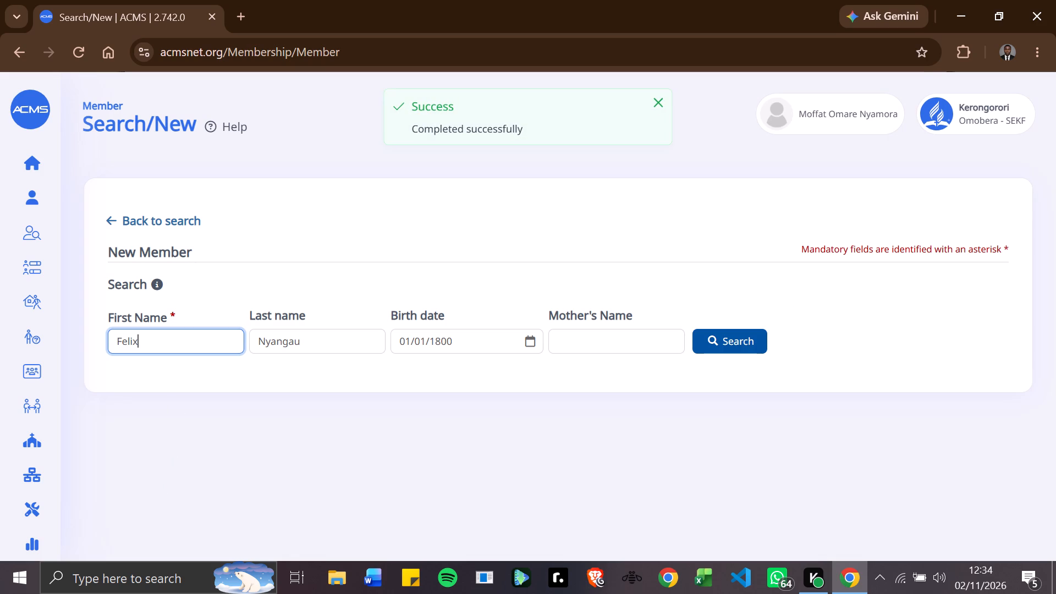
key("BackSpace")
key("BackSpace")
key("BackSpace")
key("BackSpace")
key("BackSpace")
key("BackSpace")
key("BackSpace")
key("BackSpace")
key("BackSpace")
key("BackSpace")
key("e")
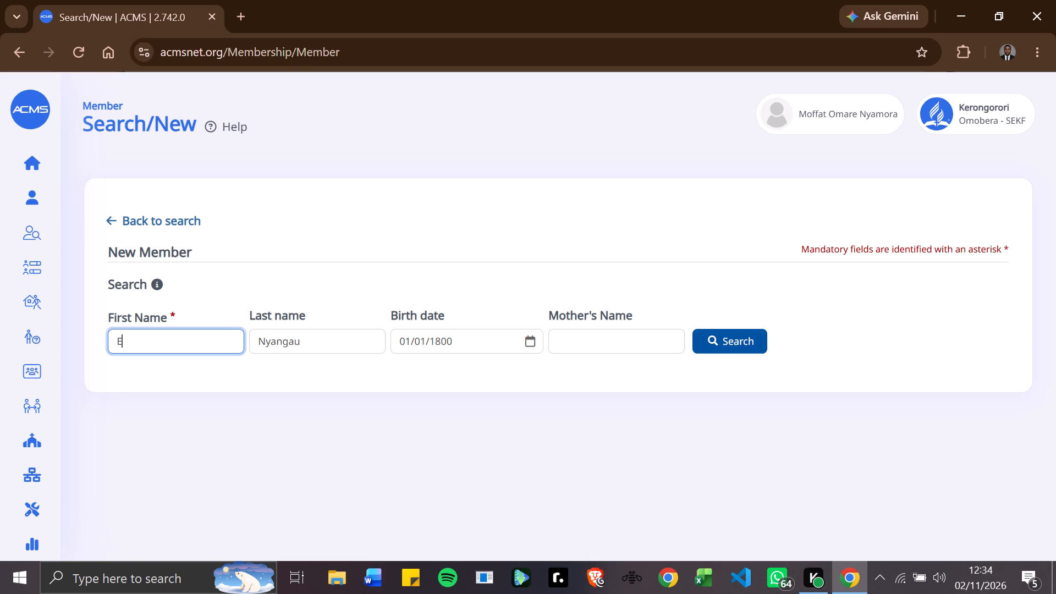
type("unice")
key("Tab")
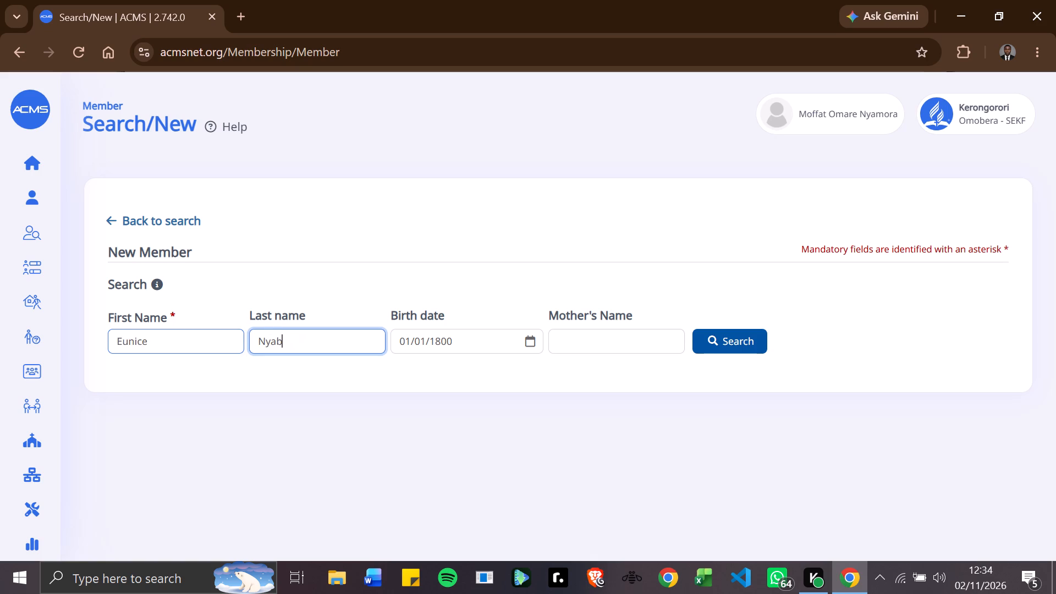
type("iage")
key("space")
left_click(747, 340)
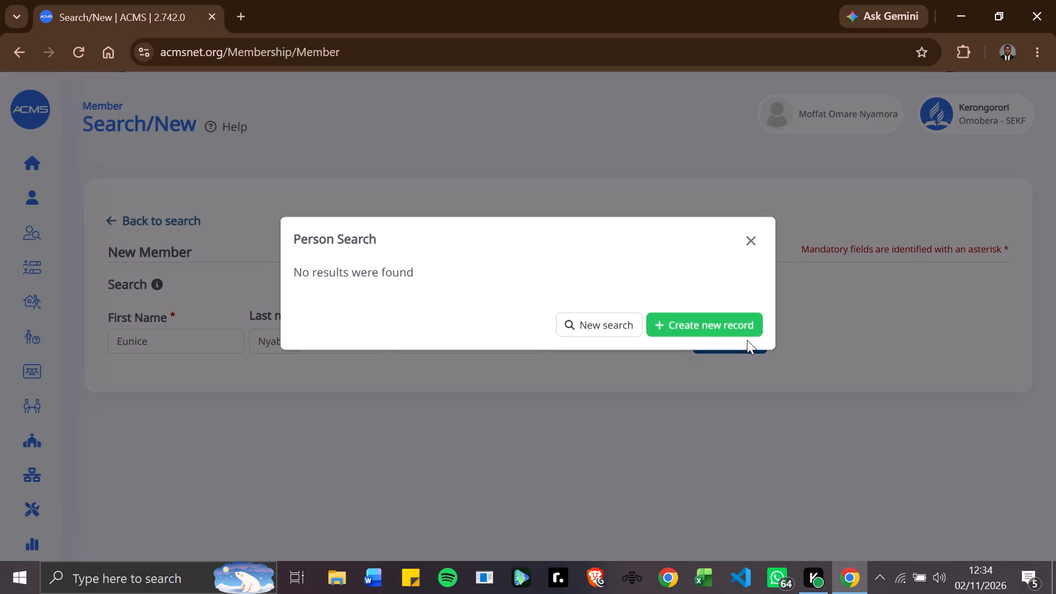
Create a new record for Eunice with Adjustment as the ceremony, dated 01/11/2026.
left_click(746, 328)
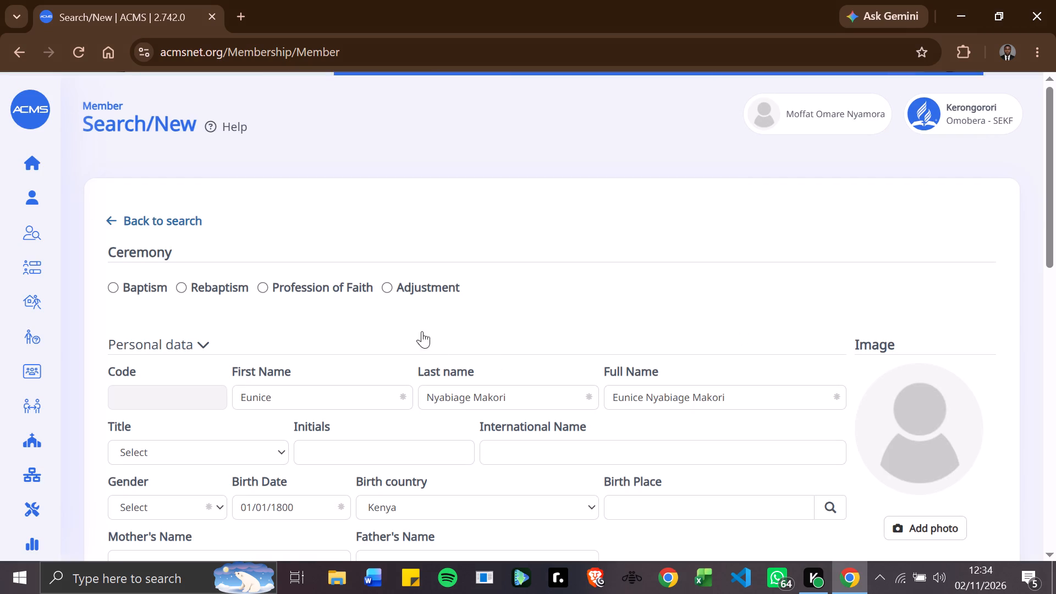
left_click(390, 289)
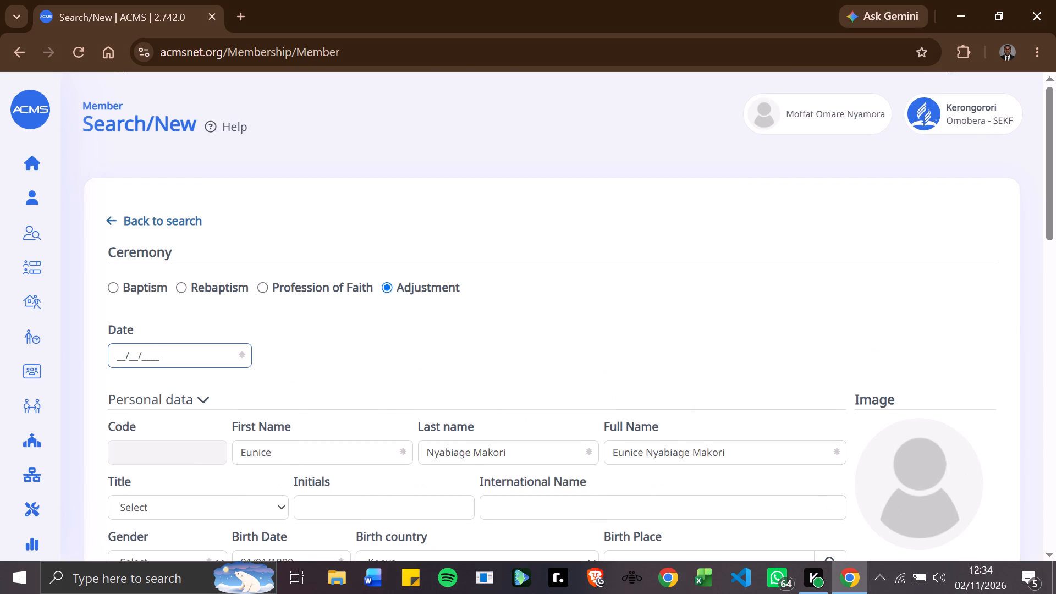
left_click(120, 354)
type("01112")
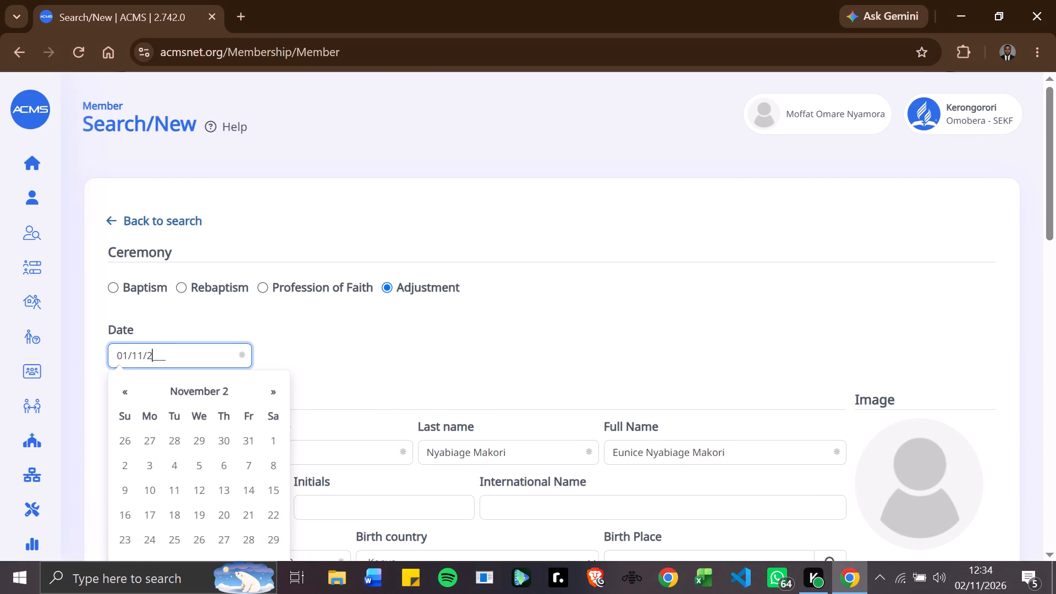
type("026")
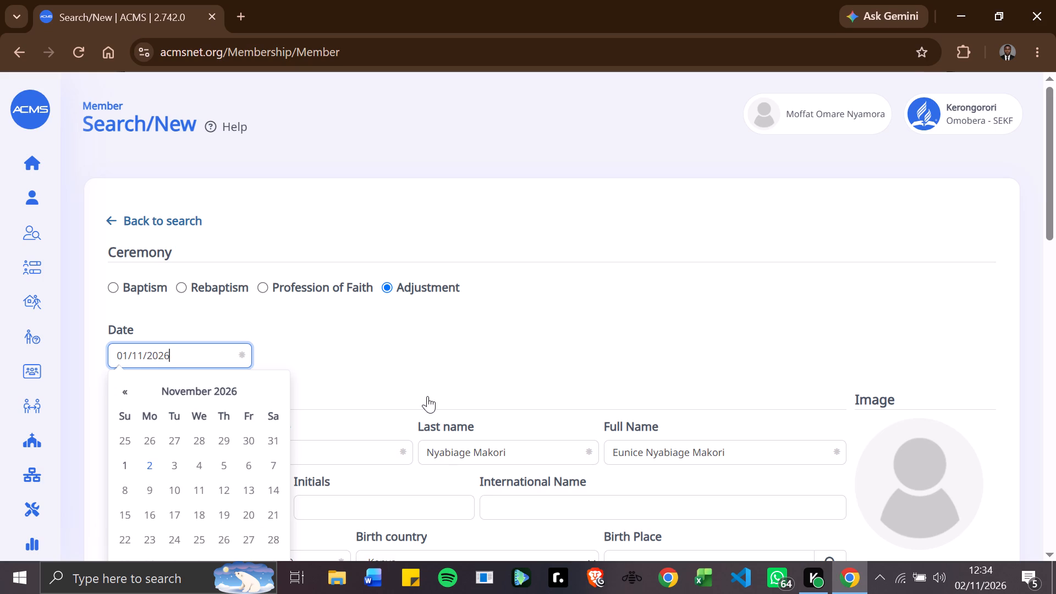
left_click(427, 395)
Set Eunice's gender to Female and save the new member record.
scroll(146, 542, "down", 1)
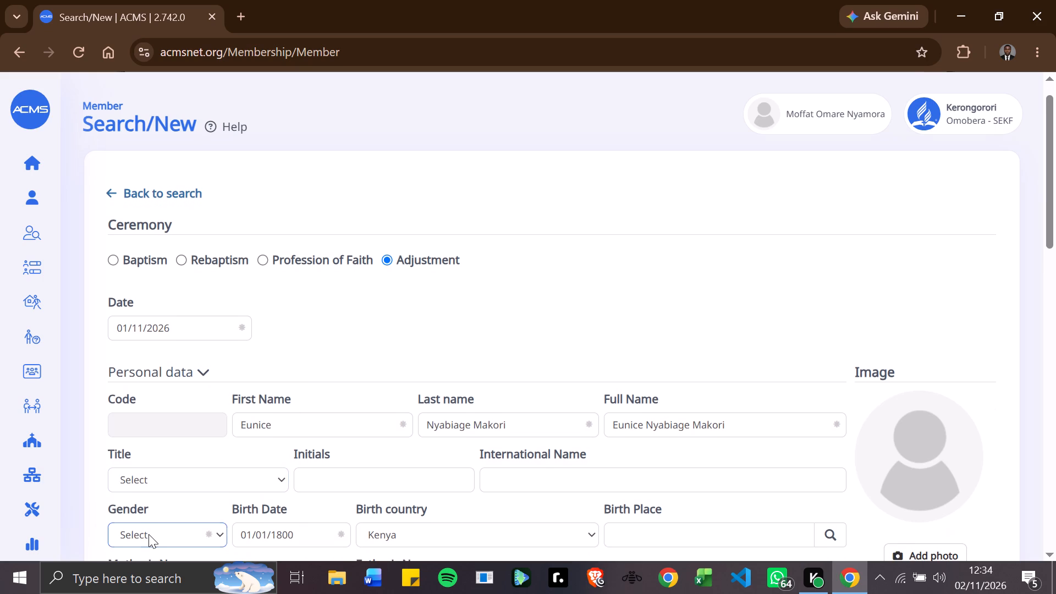
left_click(148, 534)
left_click(138, 472)
scroll(138, 472, "up", 9)
scroll(138, 472, "down", 12)
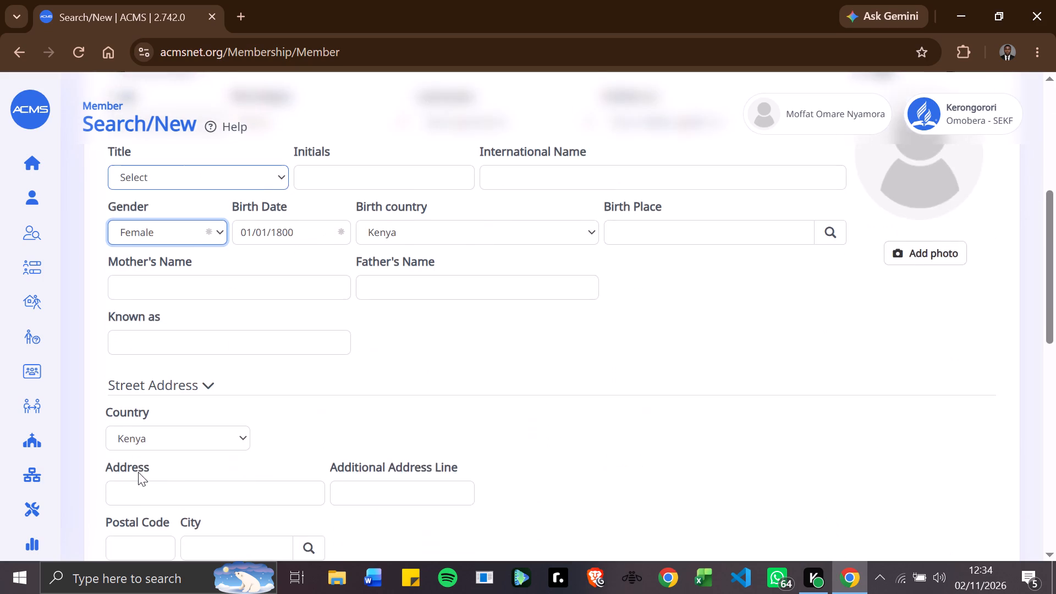
scroll(157, 476, "down", 20)
scroll(157, 476, "down", 11)
left_click(355, 465)
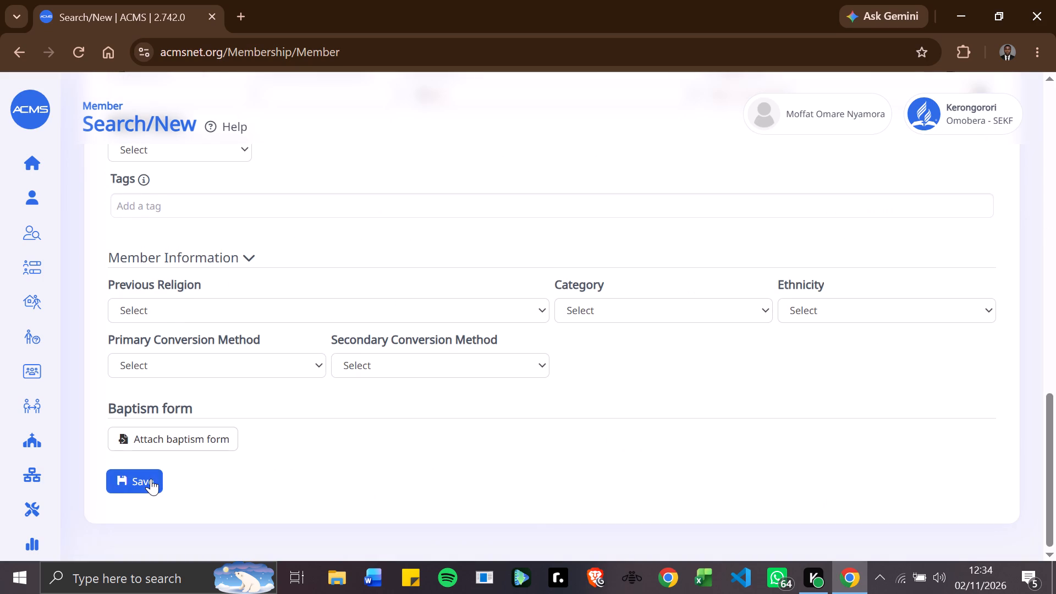
left_click(151, 479)
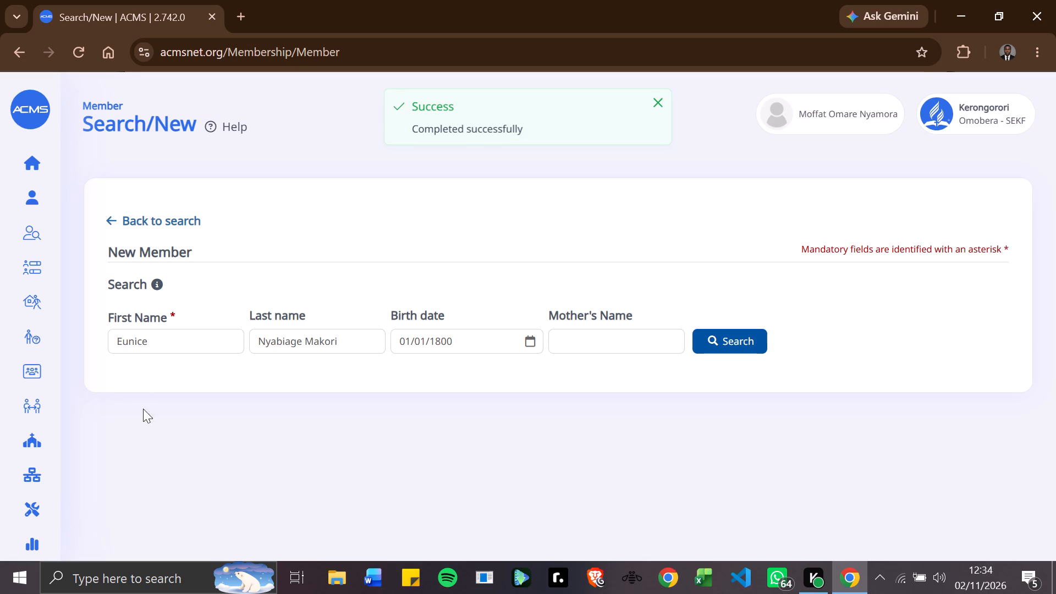
Replace the first name with Mitchelle and the last name with her surname, and search for existing records.
left_click(167, 338)
key("BackSpace")
key("BackSpace")
key("BackSpace")
key("BackSpace")
key("BackSpace")
key("BackSpace")
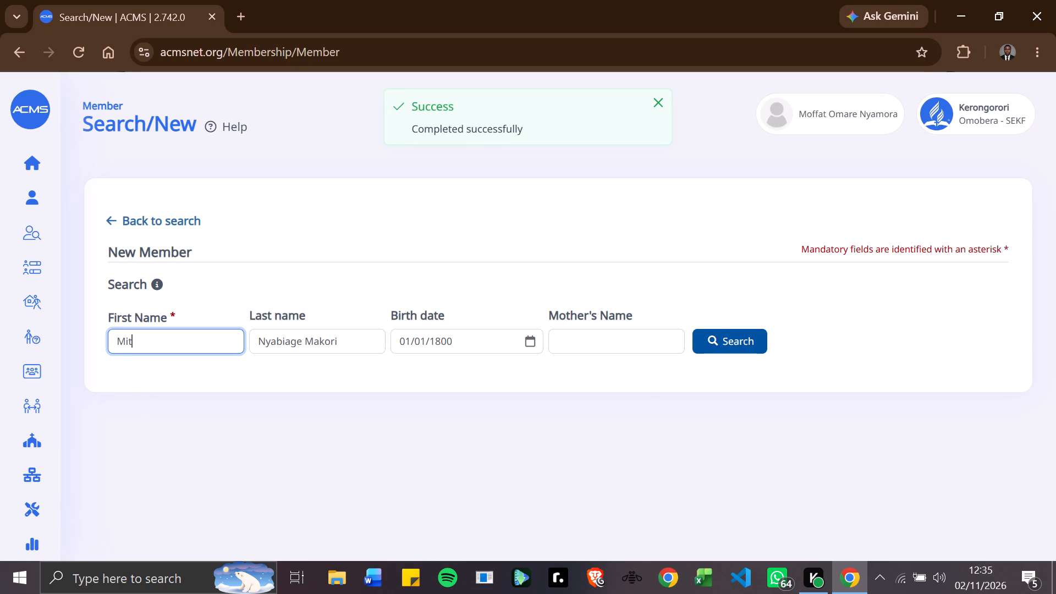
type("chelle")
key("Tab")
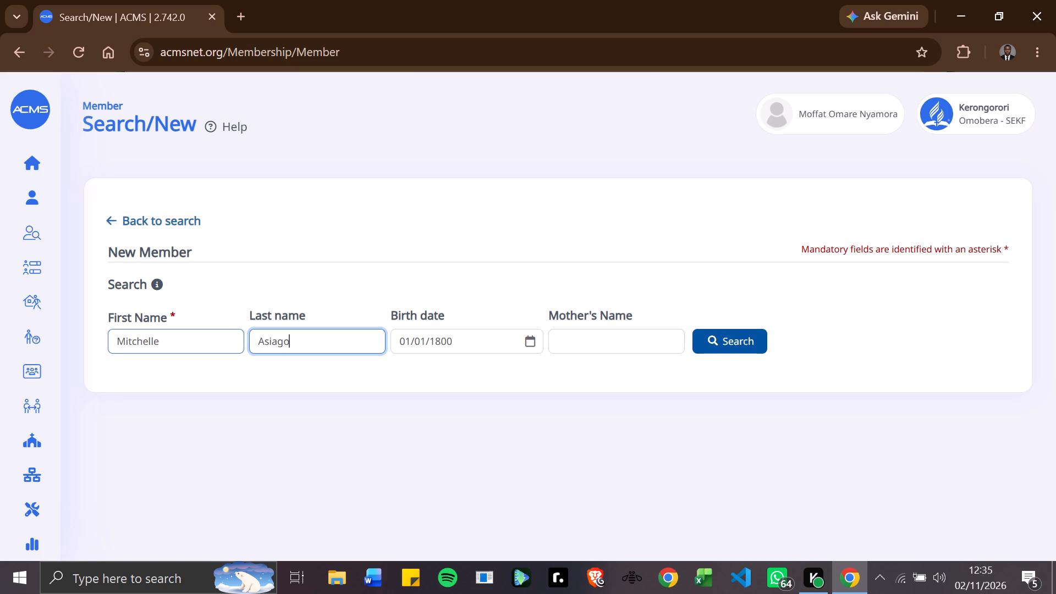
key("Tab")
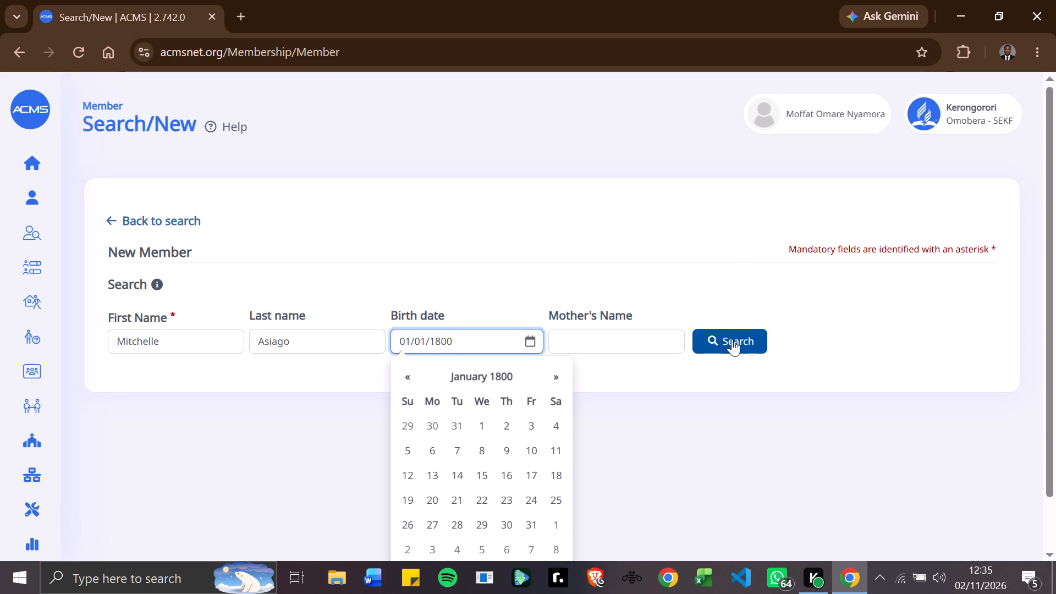
left_click(732, 339)
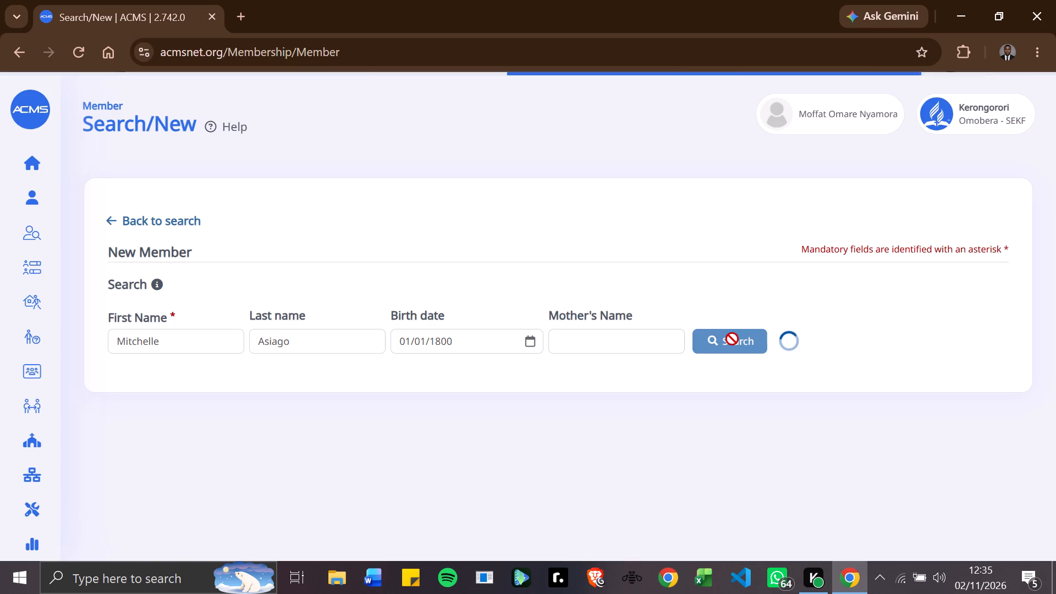
Create a new record for Mitchelle with Adjustment as the ceremony, dated 01/11/2026.
left_click(711, 322)
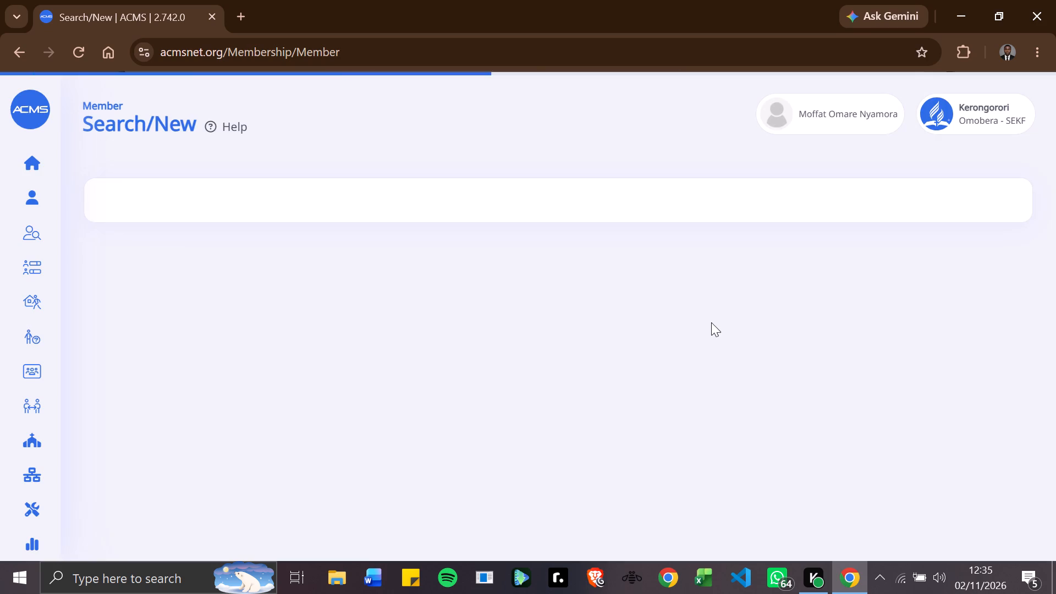
left_click(386, 287)
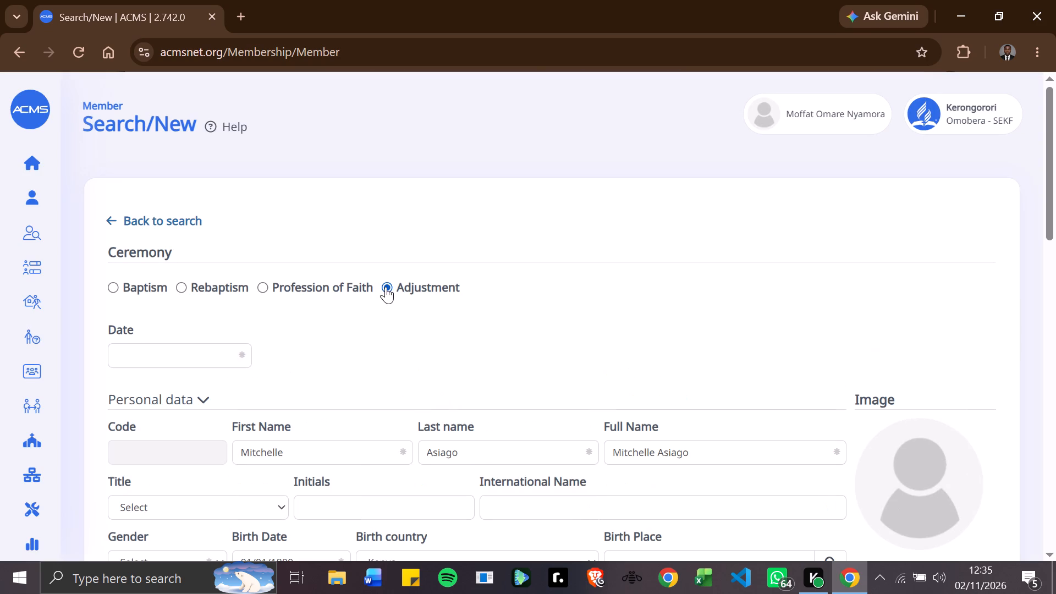
left_click(122, 356)
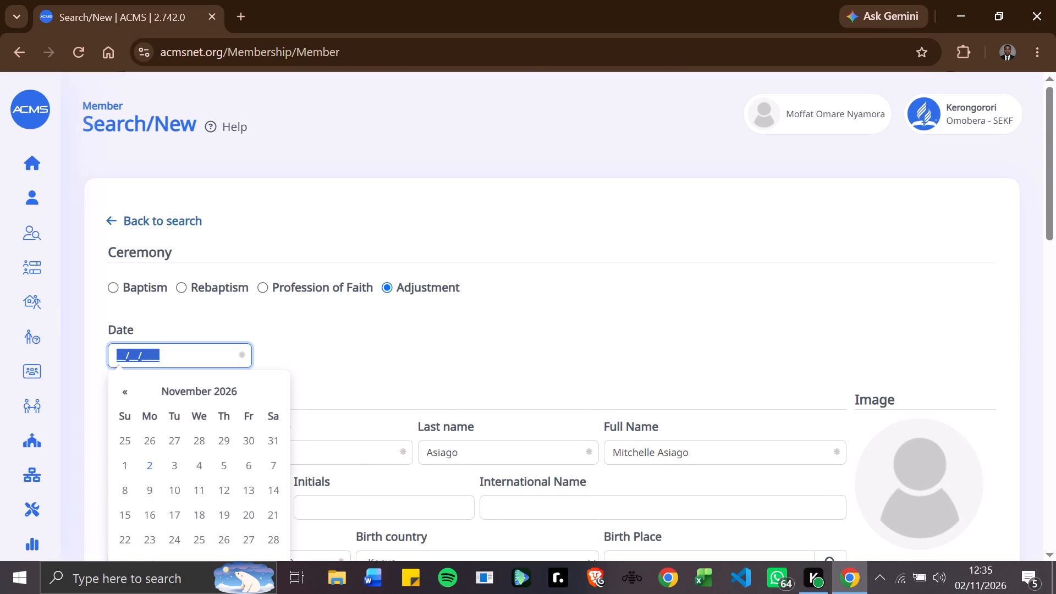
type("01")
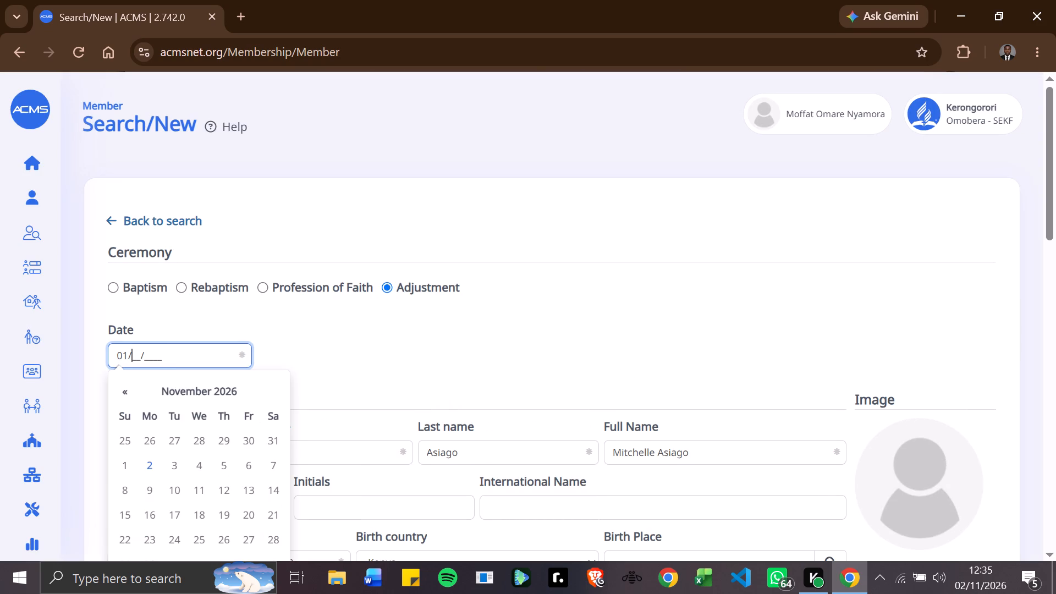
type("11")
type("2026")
left_click(437, 369)
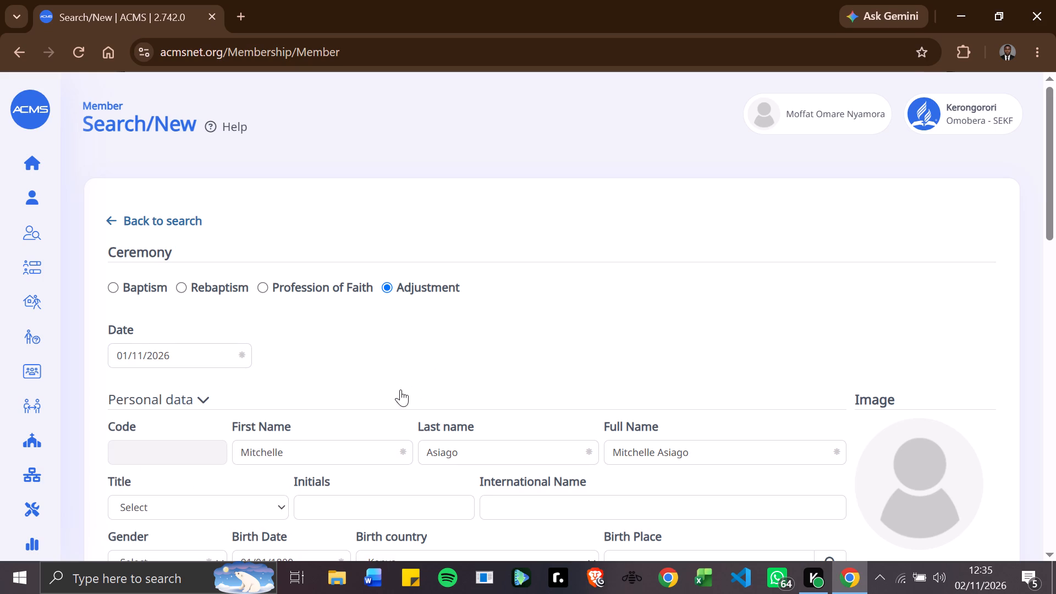
Set Mitchelle's gender to Female and save the new member record.
scroll(380, 396, "down", 3)
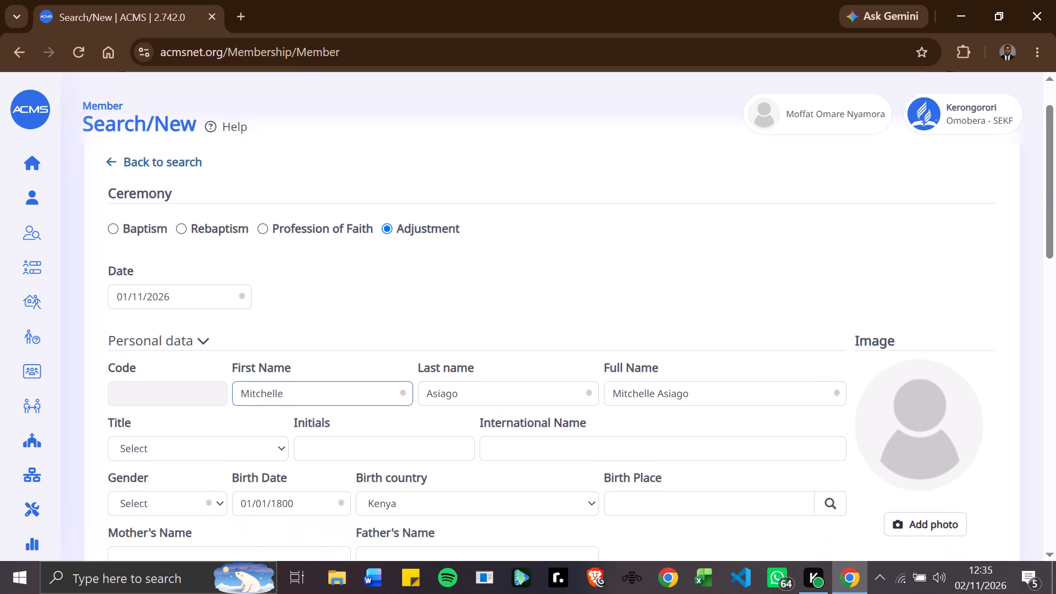
scroll(380, 396, "down", 4)
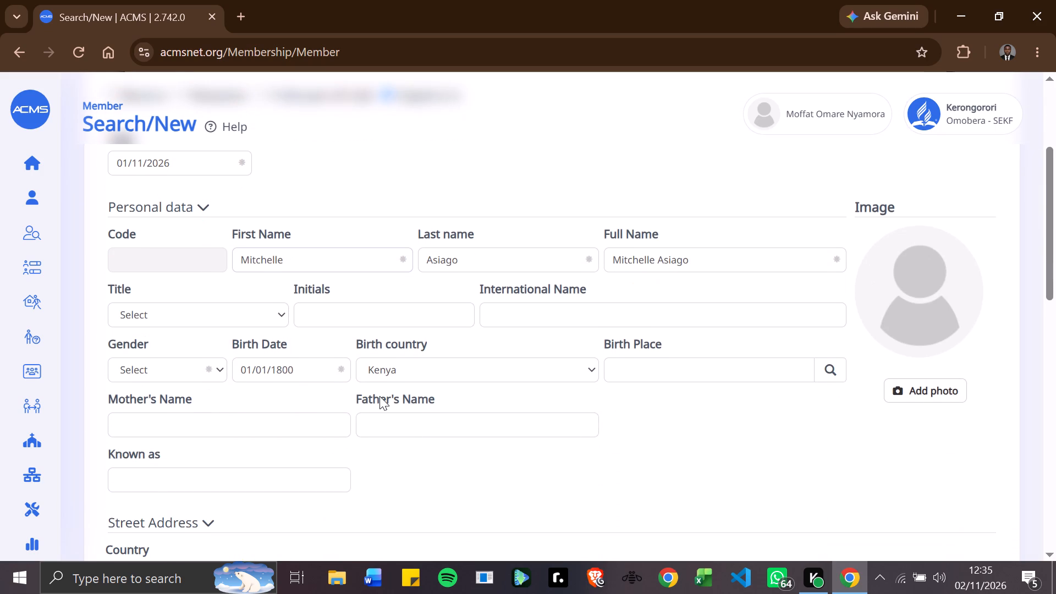
scroll(374, 397, "up", 5)
scroll(373, 397, "down", 3)
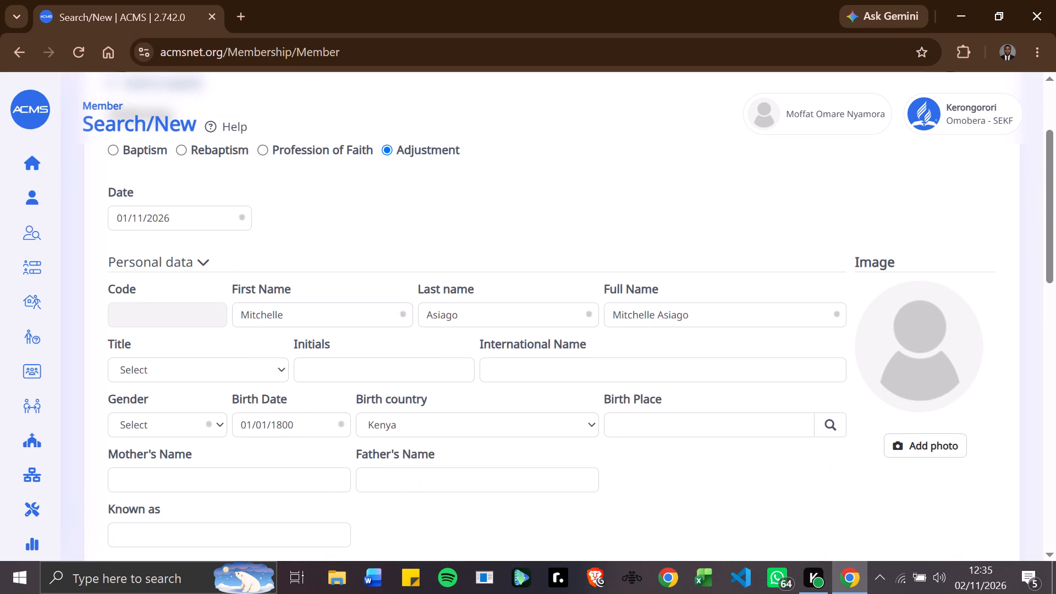
left_click(213, 430)
left_click(173, 463)
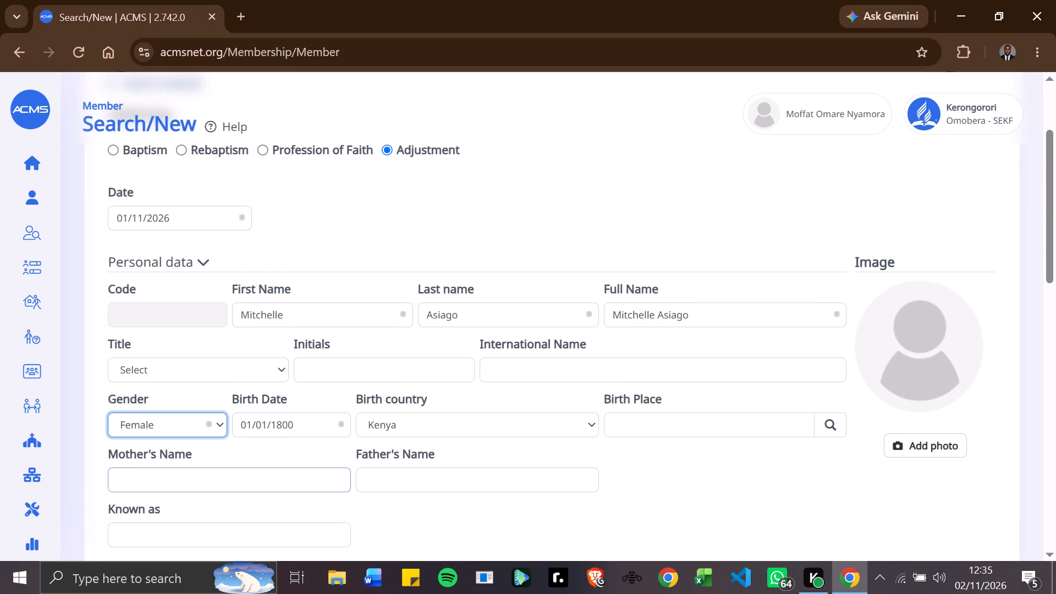
left_click(442, 509)
scroll(442, 509, "down", 7)
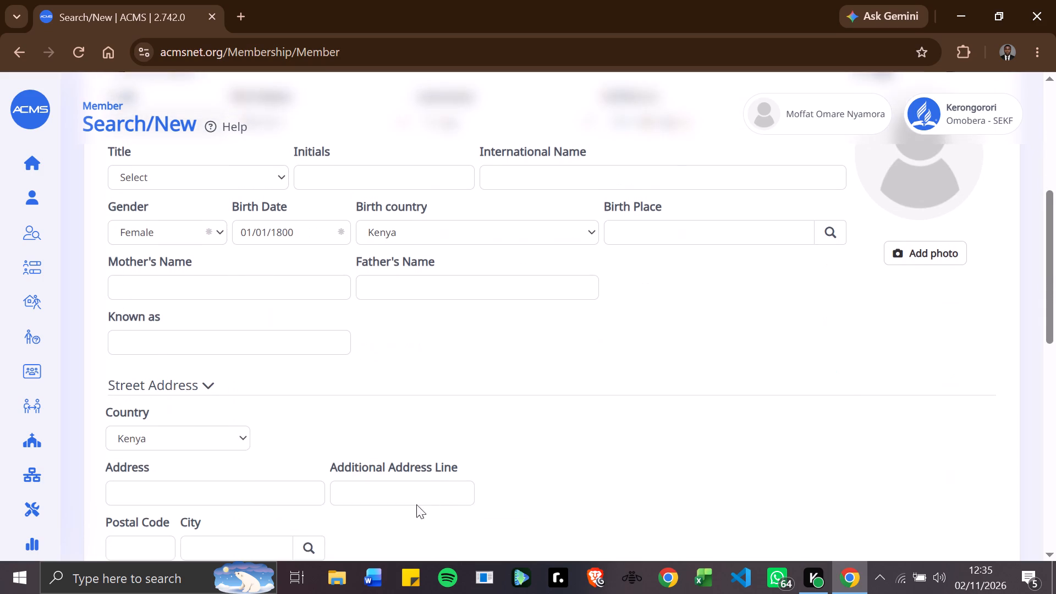
scroll(404, 502, "down", 16)
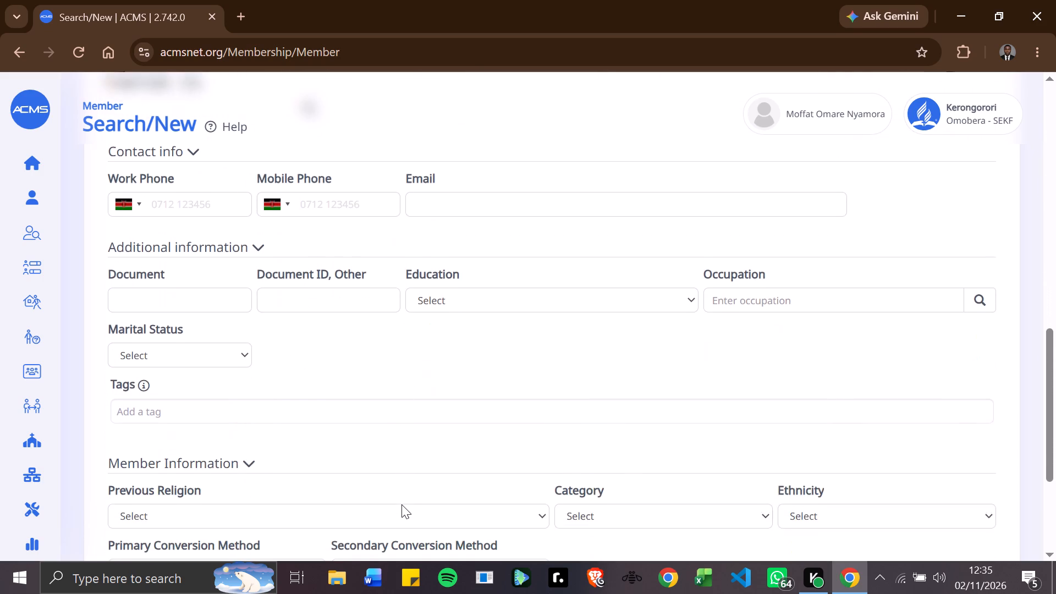
scroll(402, 504, "down", 20)
scroll(402, 504, "down", 8)
left_click(156, 482)
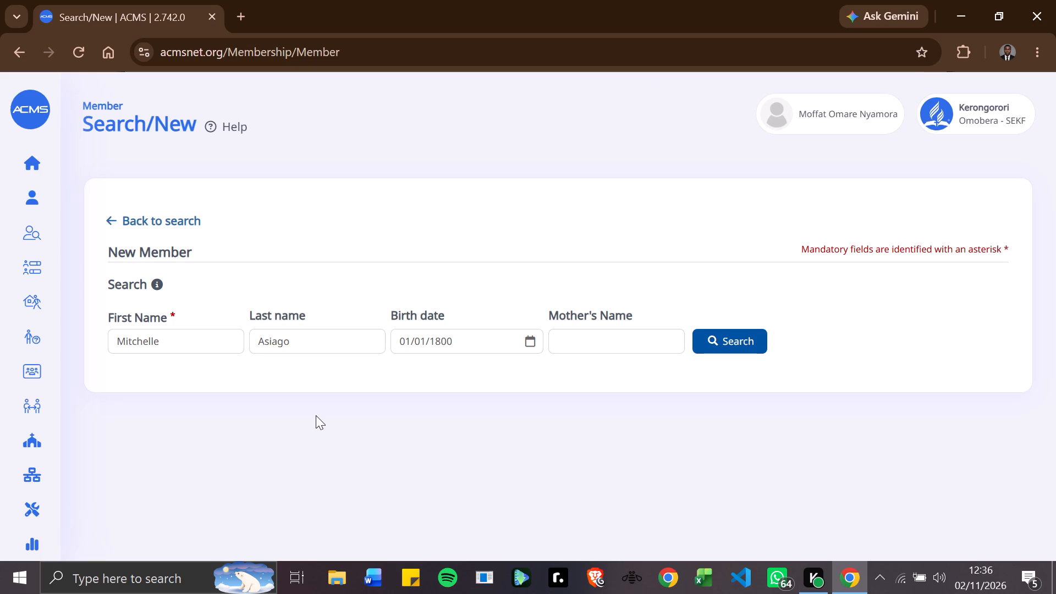
Replace the first name with Deborah and the last name with her two surnames, and search for existing records.
left_click(206, 343)
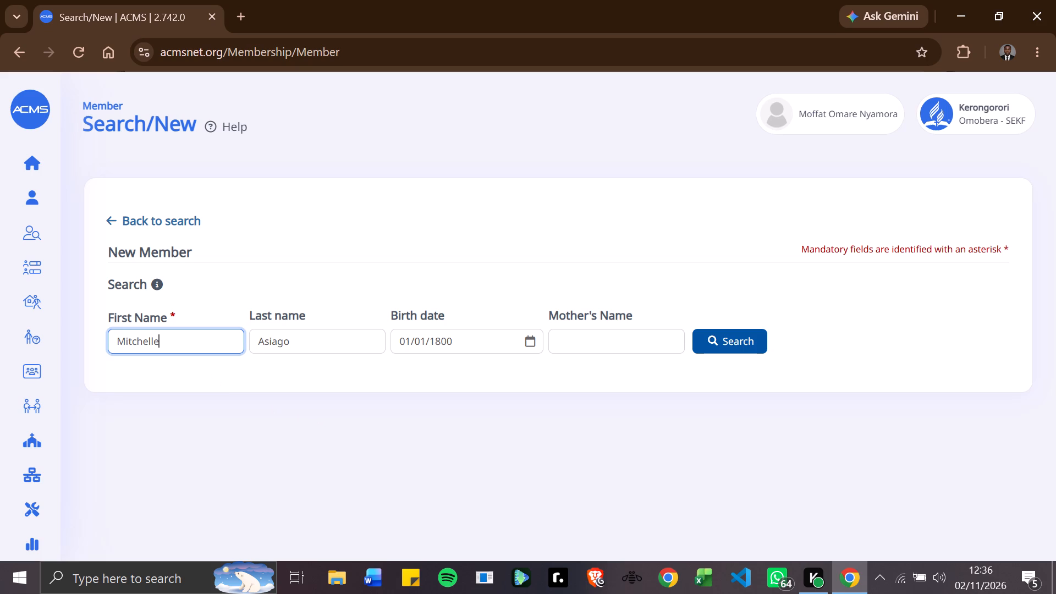
key("BackSpace")
key("BackSpace")
key("BackSpace")
key("BackSpace")
key("BackSpace")
key("BackSpace")
key("BackSpace")
key("BackSpace")
key("BackSpace")
key("BackSpace")
key("BackSpace")
key("BackSpace")
key("BackSpace")
key("BackSpace")
key("BackSpace")
key("BackSpace")
key("BackSpace")
key("BackSpace")
key("BackSpace")
key("BackSpace")
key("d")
key("BackSpace")
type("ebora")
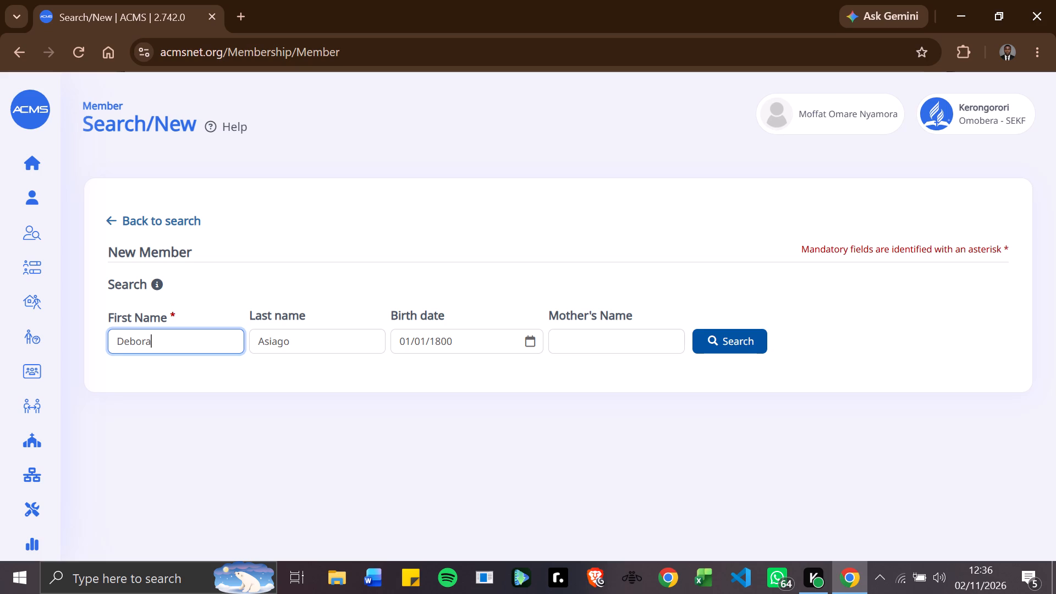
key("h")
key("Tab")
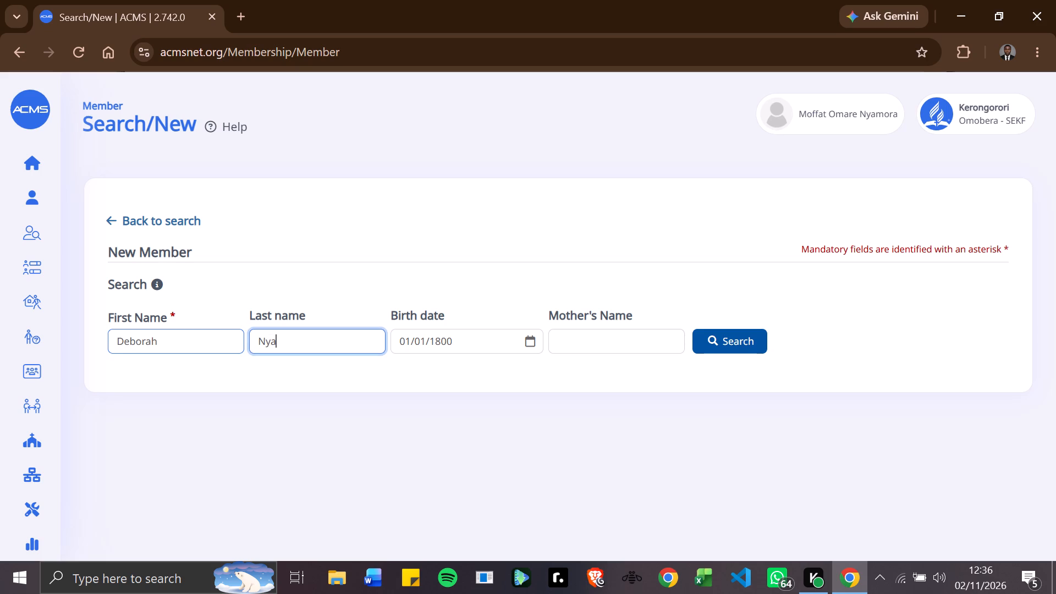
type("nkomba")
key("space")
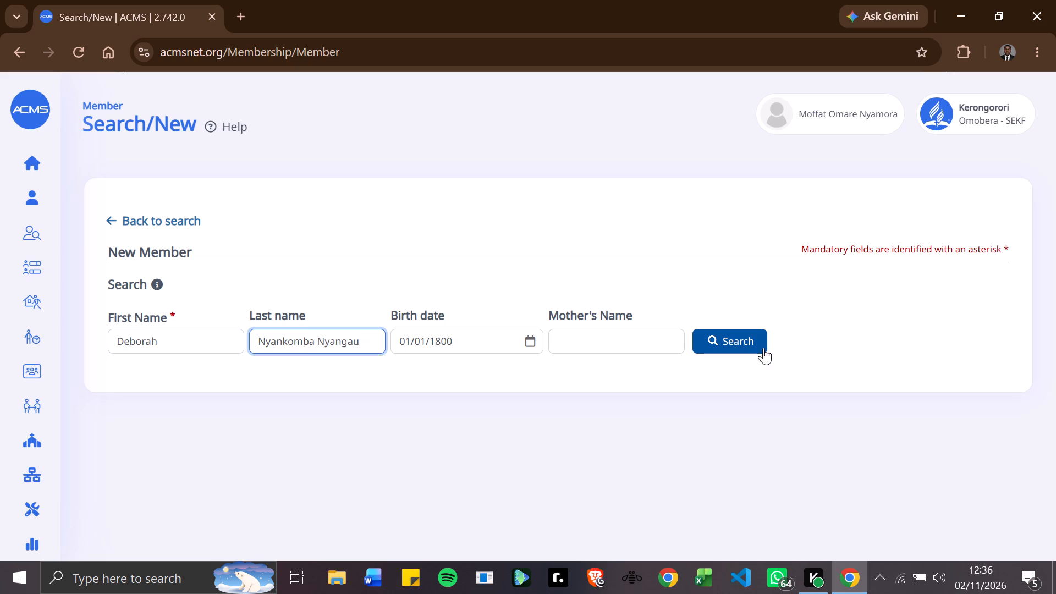
left_click(741, 340)
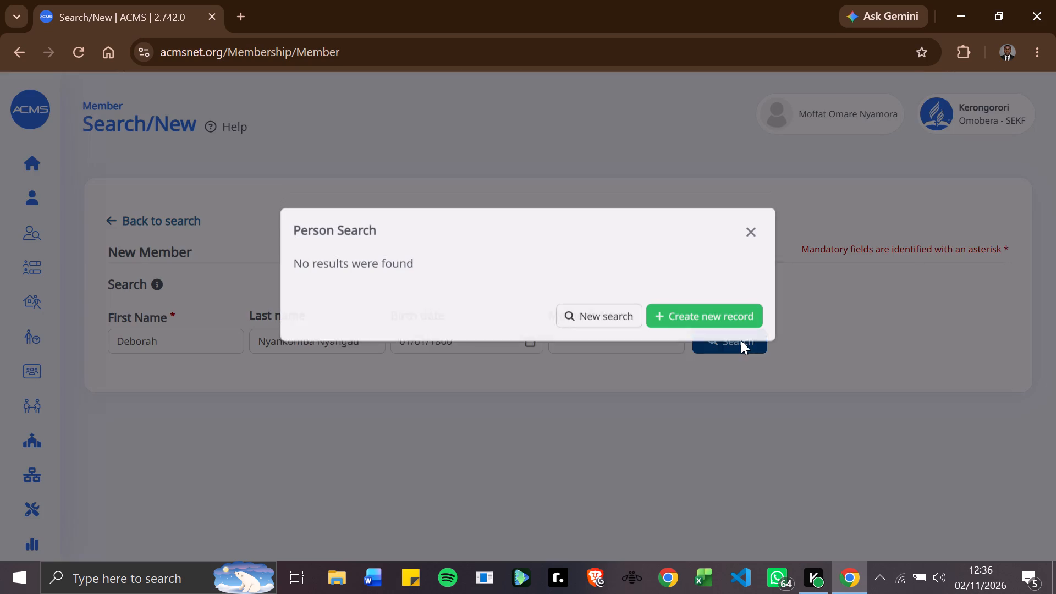
Create a new record for Deborah with Adjustment as the ceremony, dated 01/11/2026.
left_click(735, 332)
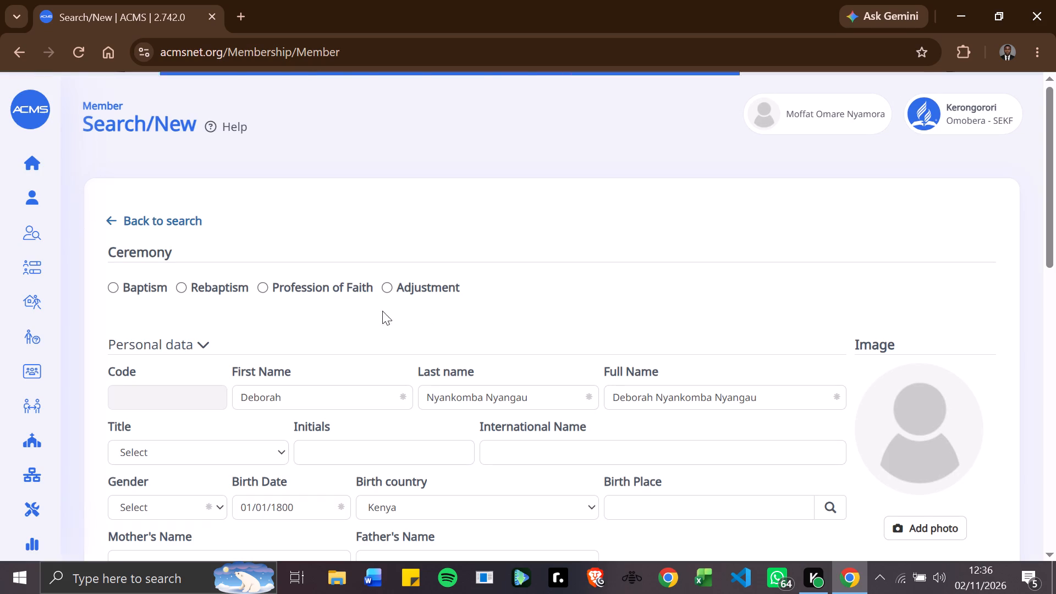
left_click(385, 287)
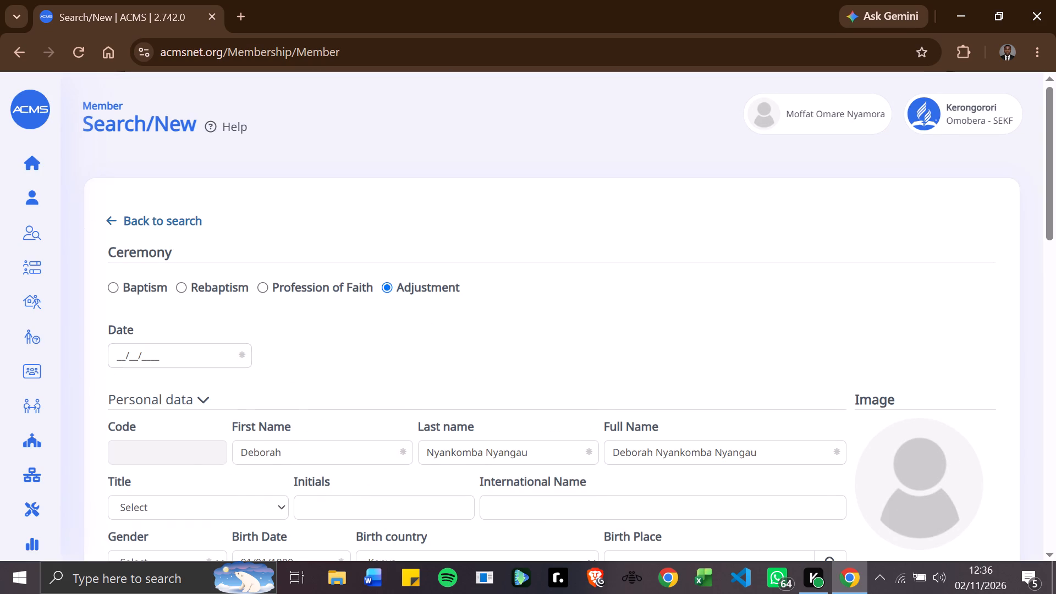
left_click(116, 360)
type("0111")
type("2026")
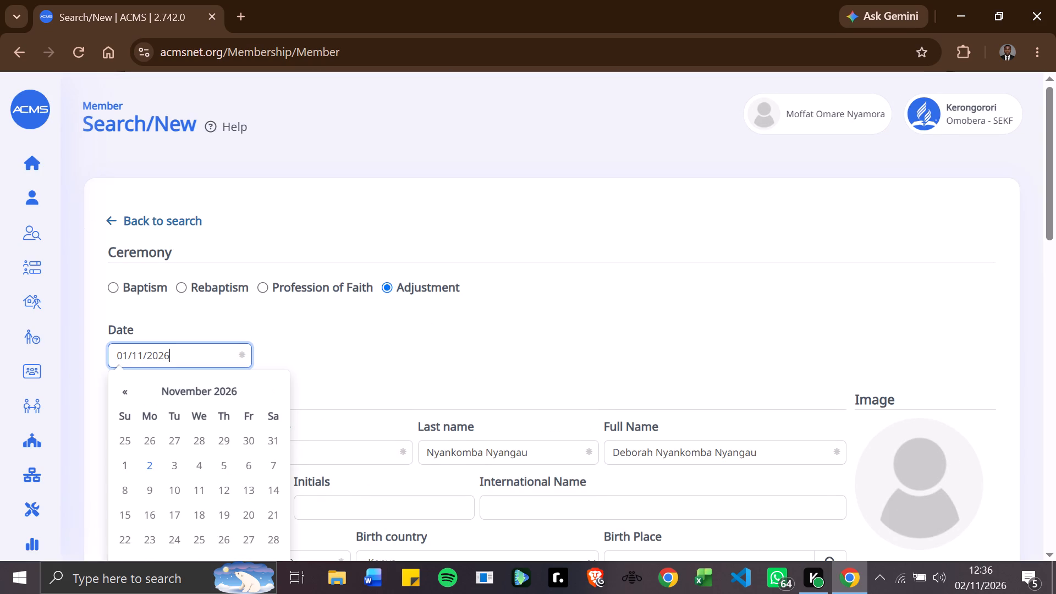
left_click(384, 362)
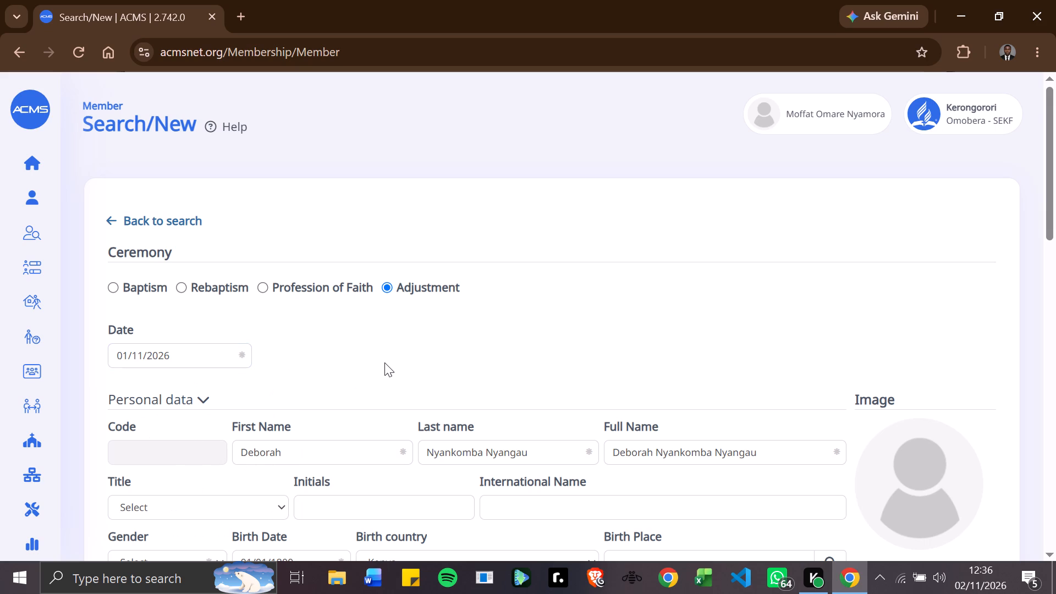
Set Deborah's gender to Female and save the new member record.
scroll(384, 362, "down", 4)
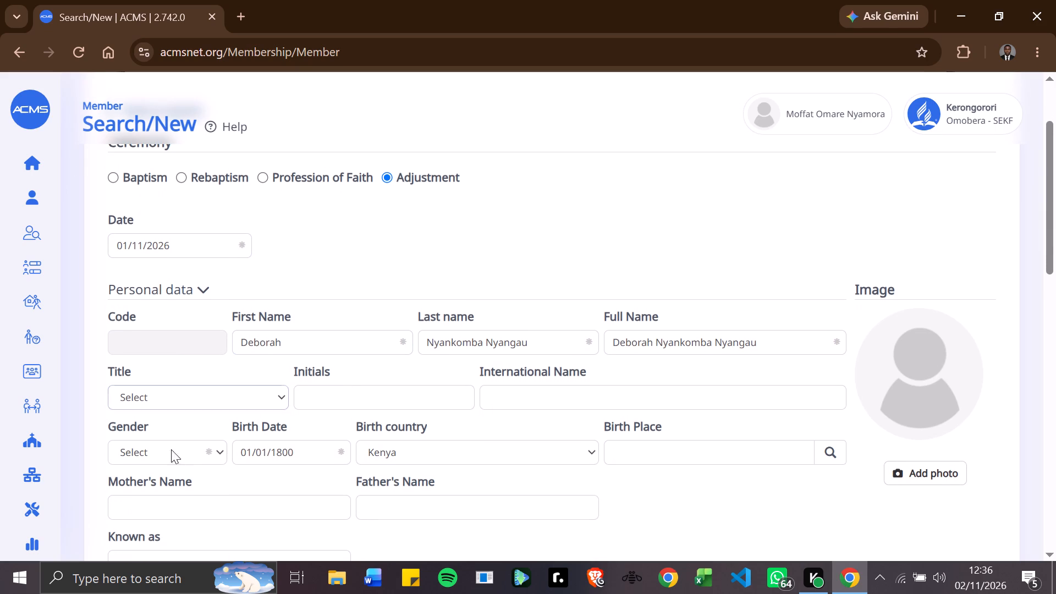
left_click(182, 448)
left_click(156, 492)
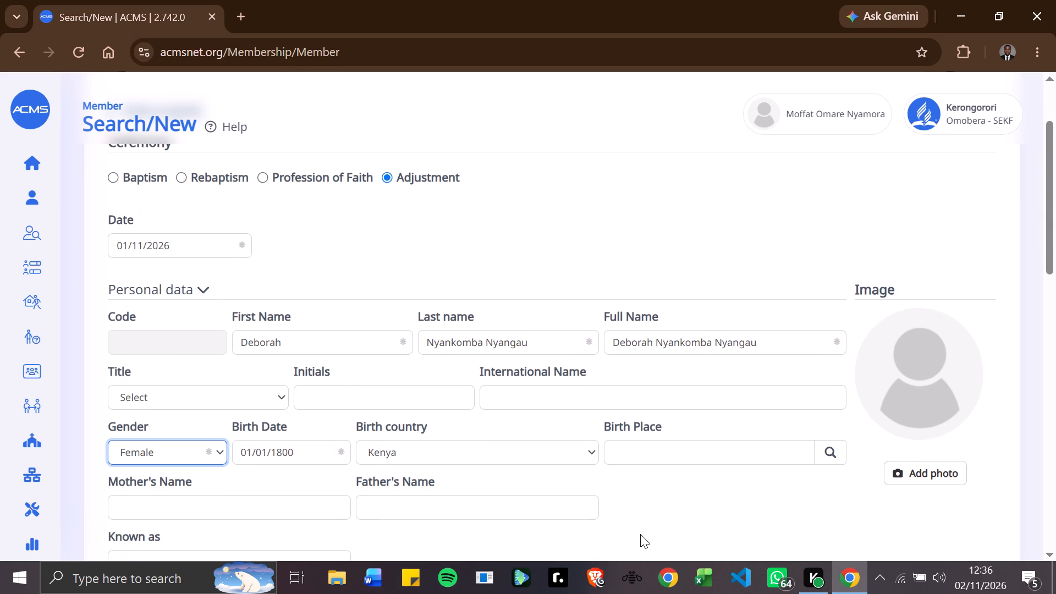
left_click(641, 532)
scroll(642, 527, "down", 8)
scroll(642, 527, "up", 20)
scroll(642, 527, "up", 20)
scroll(642, 527, "up", 2)
scroll(642, 527, "down", 20)
scroll(642, 527, "down", 20)
scroll(642, 527, "down", 15)
scroll(642, 527, "up", 17)
scroll(378, 515, "down", 20)
scroll(378, 515, "down", 20)
scroll(378, 515, "down", 20)
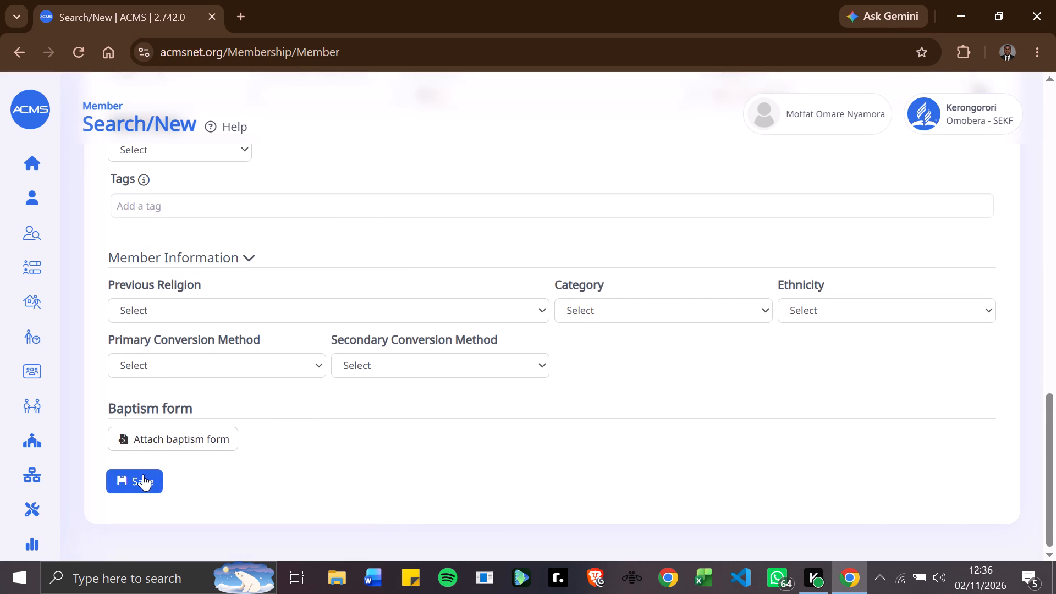
left_click(143, 474)
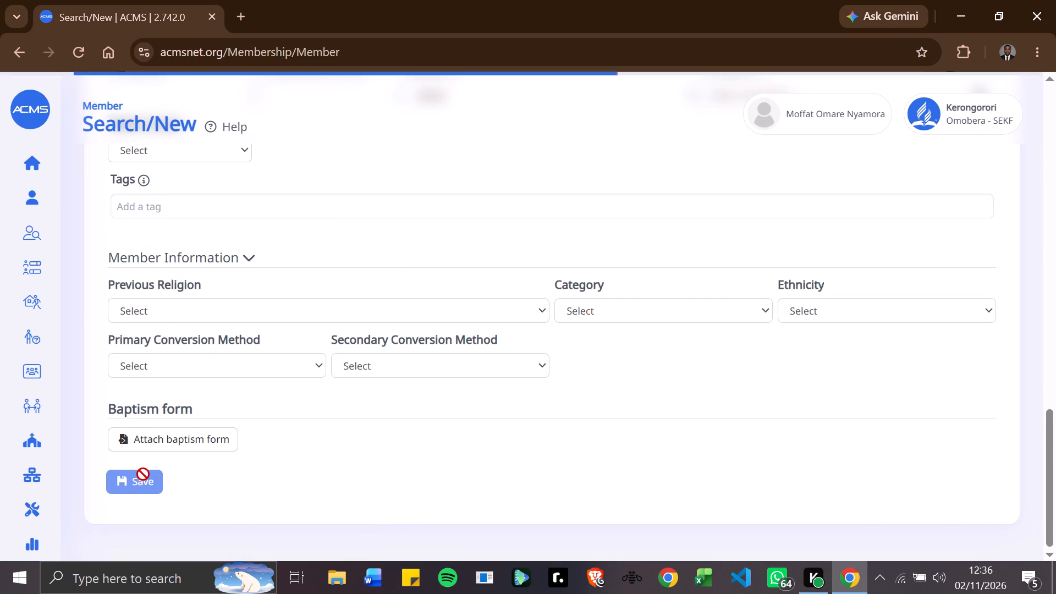
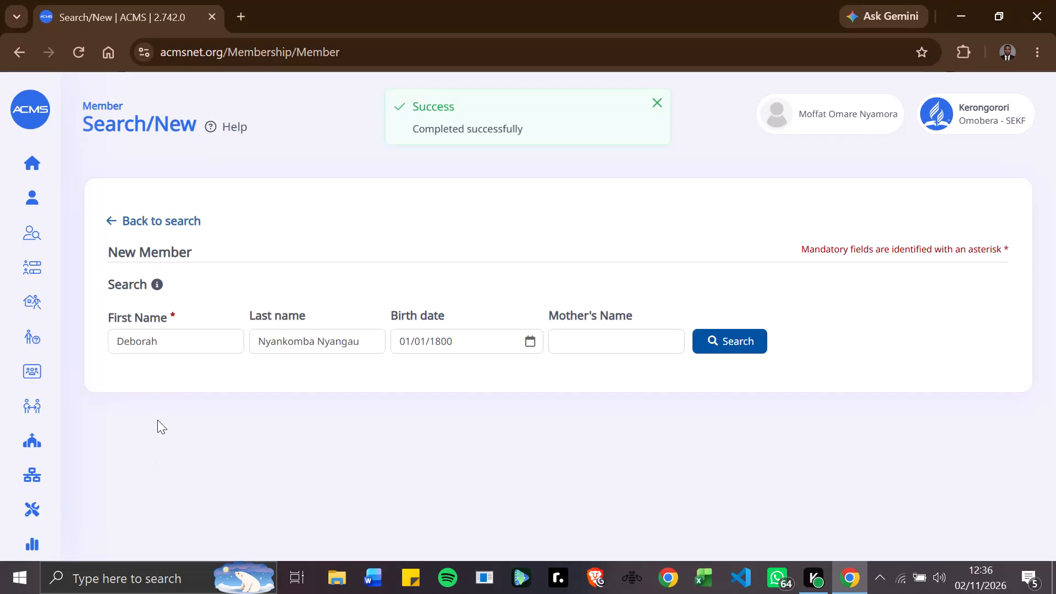
Replace the first name with Christine and the last name with her surname, and search for existing records.
left_click(185, 343)
key("BackSpace")
key("BackSpace")
key("BackSpace")
key("BackSpace")
key("BackSpace")
key("BackSpace")
key("BackSpace")
key("BackSpace")
key("BackSpace")
key("BackSpace")
key("BackSpace")
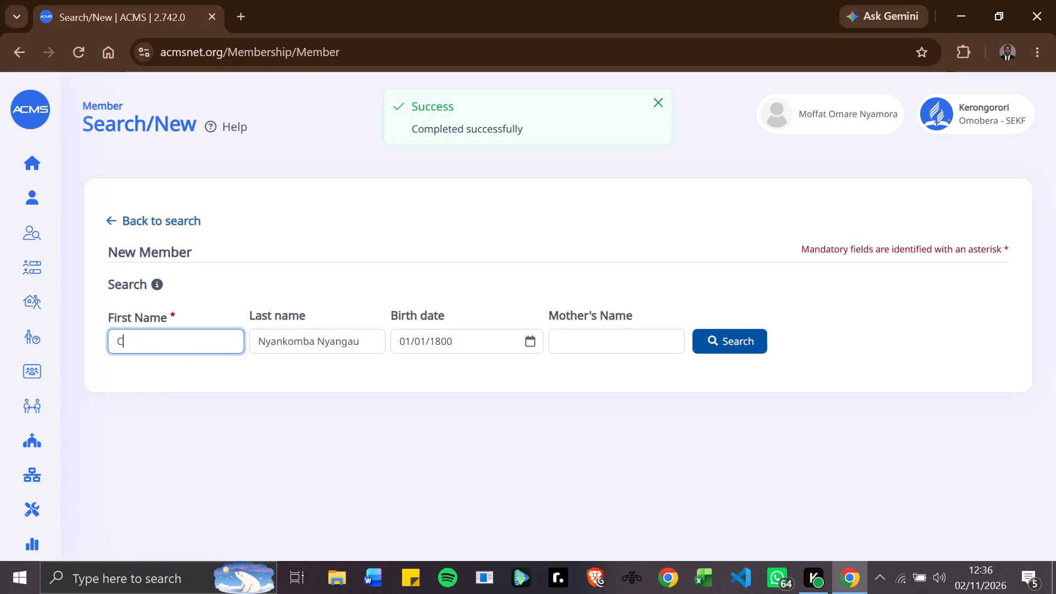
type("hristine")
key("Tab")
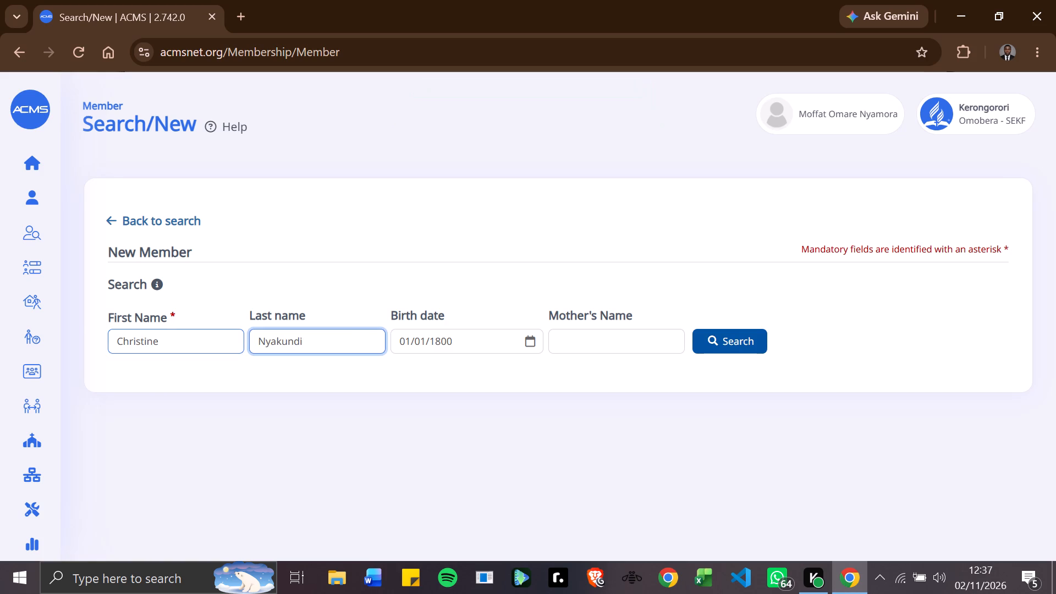
left_click(750, 340)
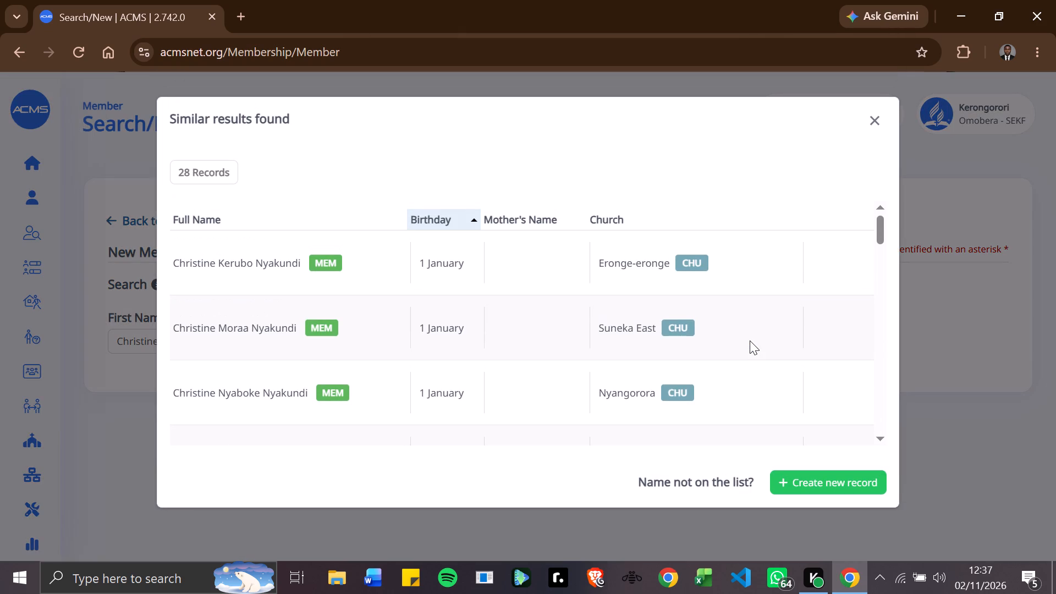
Create a new record for Christine with Adjustment as the ceremony, dated 01/11/2026.
left_click(852, 479)
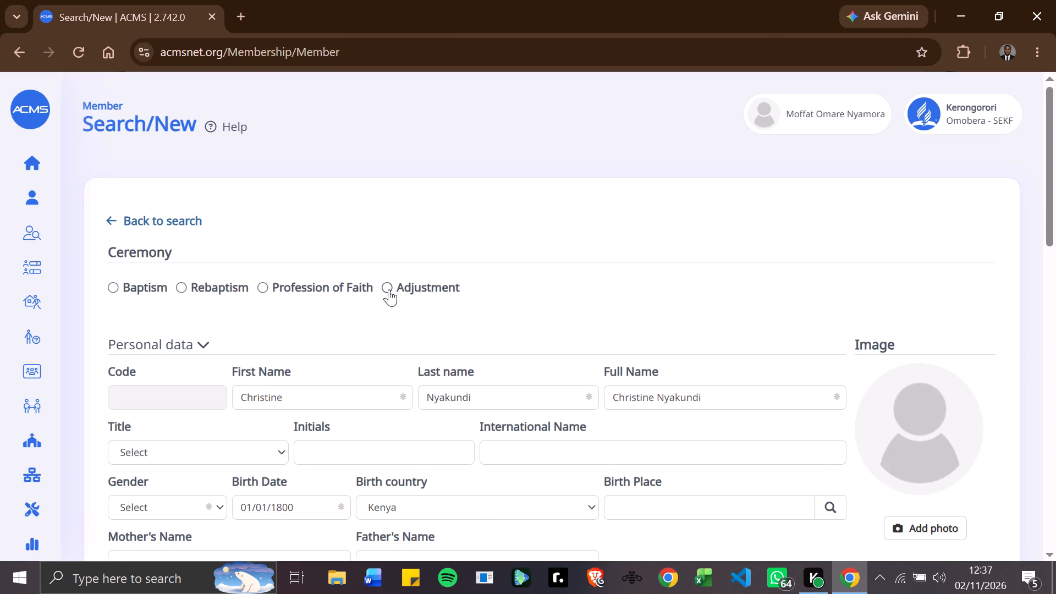
left_click(388, 288)
left_click(122, 358)
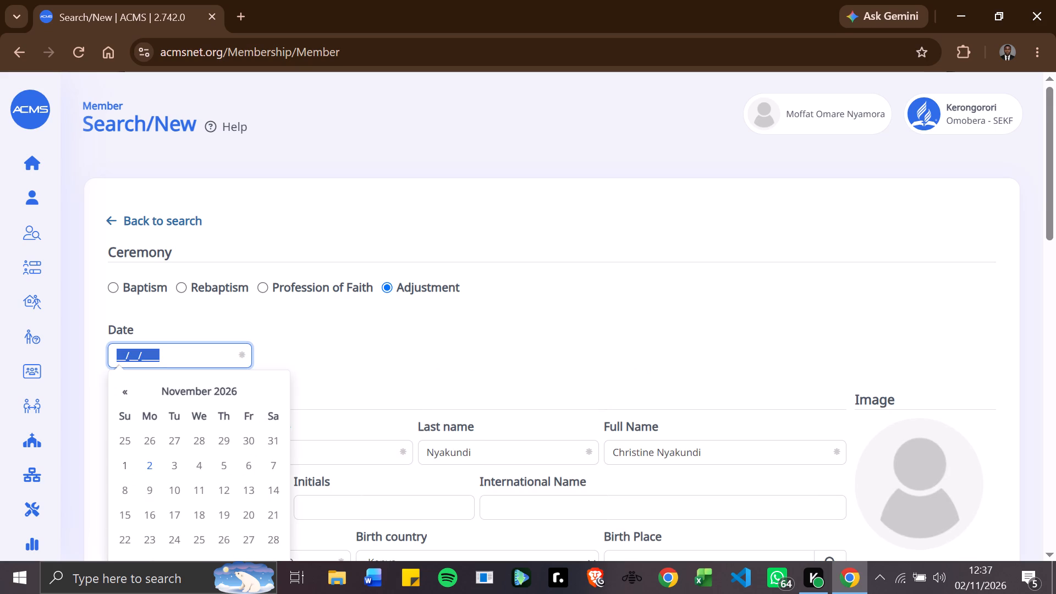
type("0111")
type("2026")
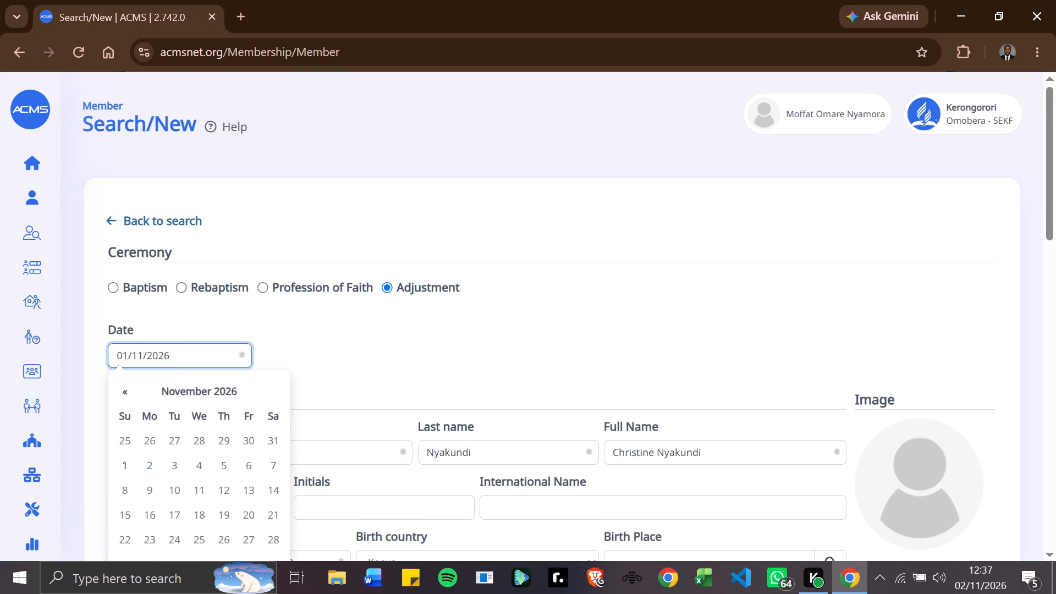
left_click(328, 378)
Set Christine's gender to Female and save the new member record.
scroll(328, 378, "down", 20)
scroll(328, 378, "down", 6)
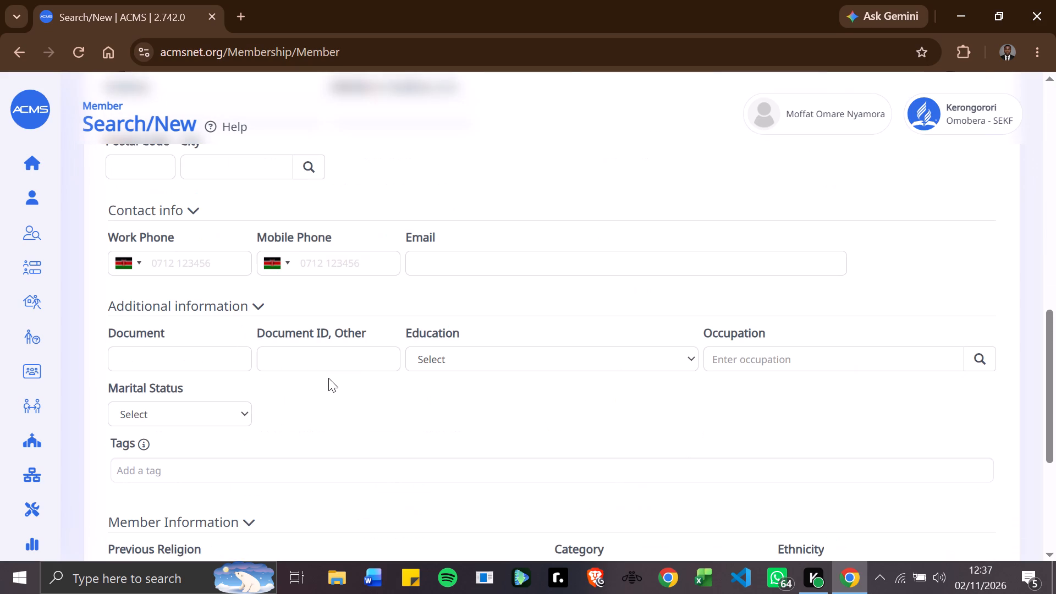
scroll(328, 378, "down", 16)
scroll(328, 378, "up", 20)
scroll(328, 378, "down", 6)
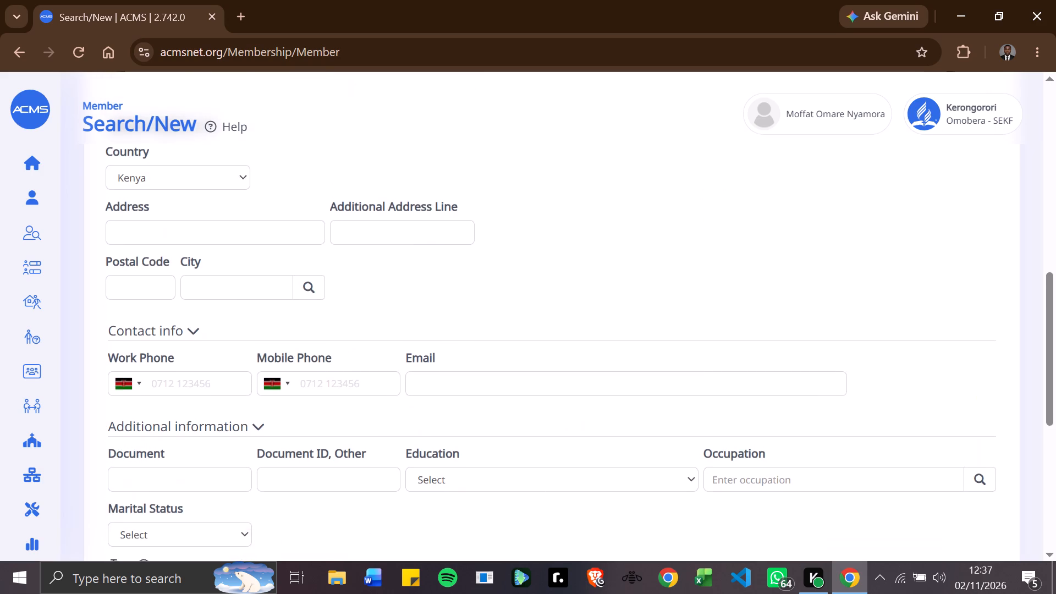
scroll(328, 378, "down", 20)
scroll(328, 378, "down", 20)
scroll(328, 378, "down", 20)
scroll(328, 380, "up", 20)
scroll(328, 380, "up", 12)
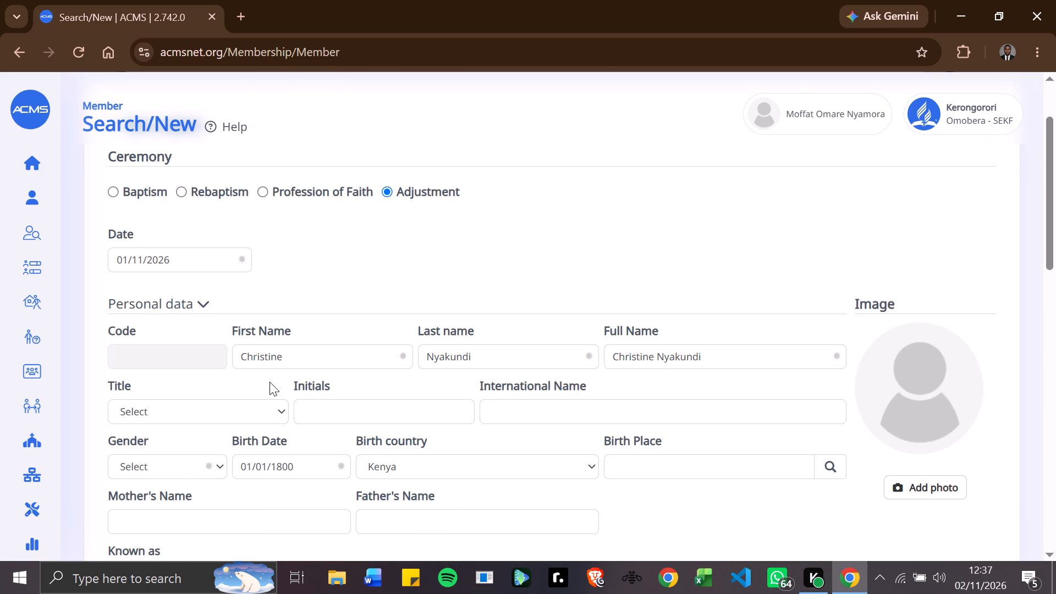
left_click(193, 468)
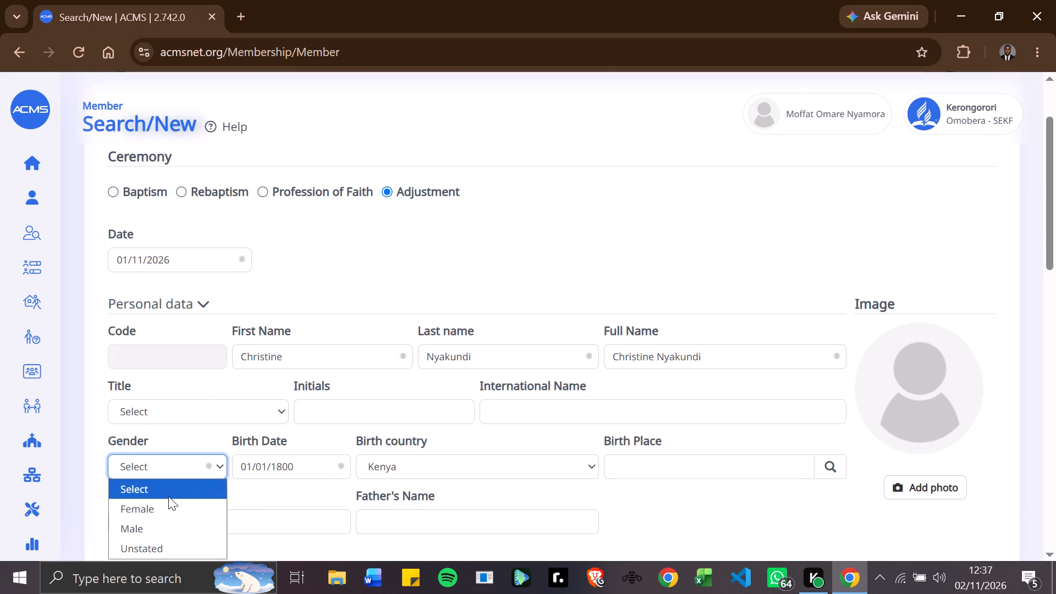
left_click(167, 500)
scroll(383, 480, "down", 20)
scroll(383, 480, "down", 3)
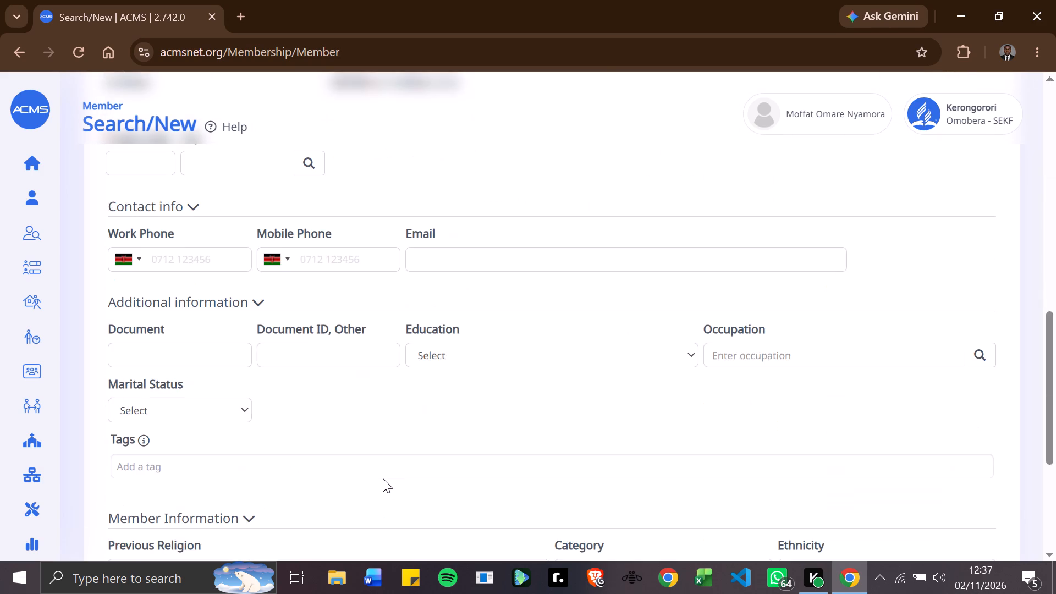
scroll(383, 479, "down", 11)
scroll(383, 479, "up", 3)
scroll(383, 479, "down", 7)
left_click(324, 470)
left_click(128, 476)
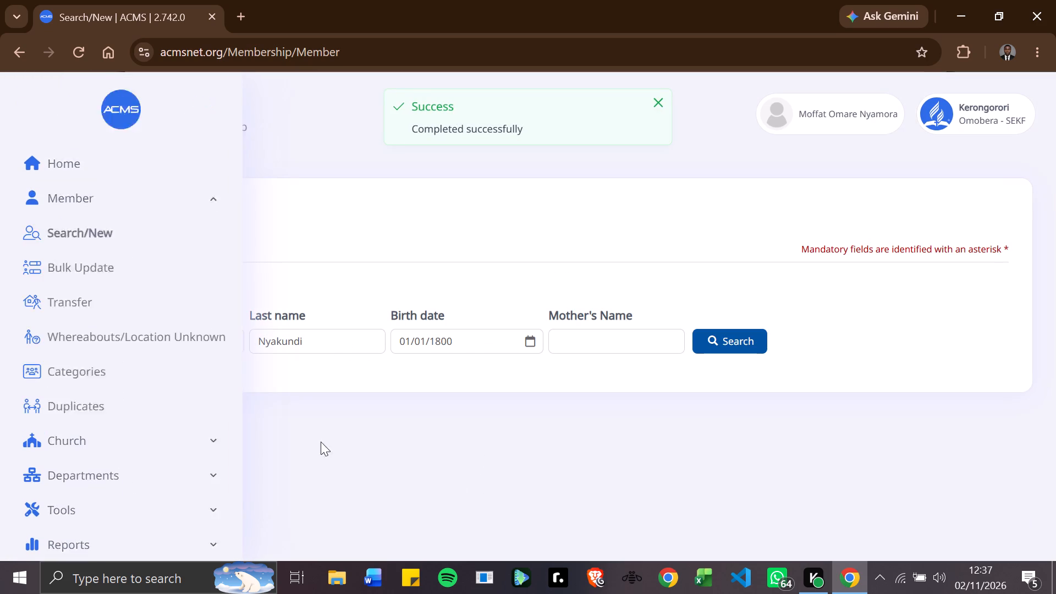
Check the membership totals on the Home dashboard.
left_click(59, 155)
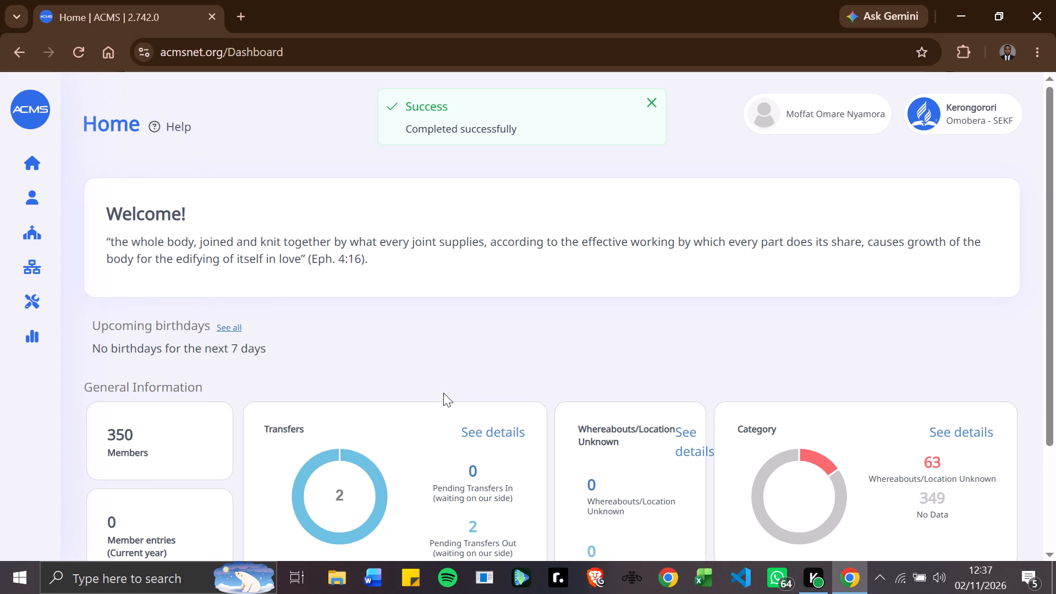
scroll(443, 393, "down", 11)
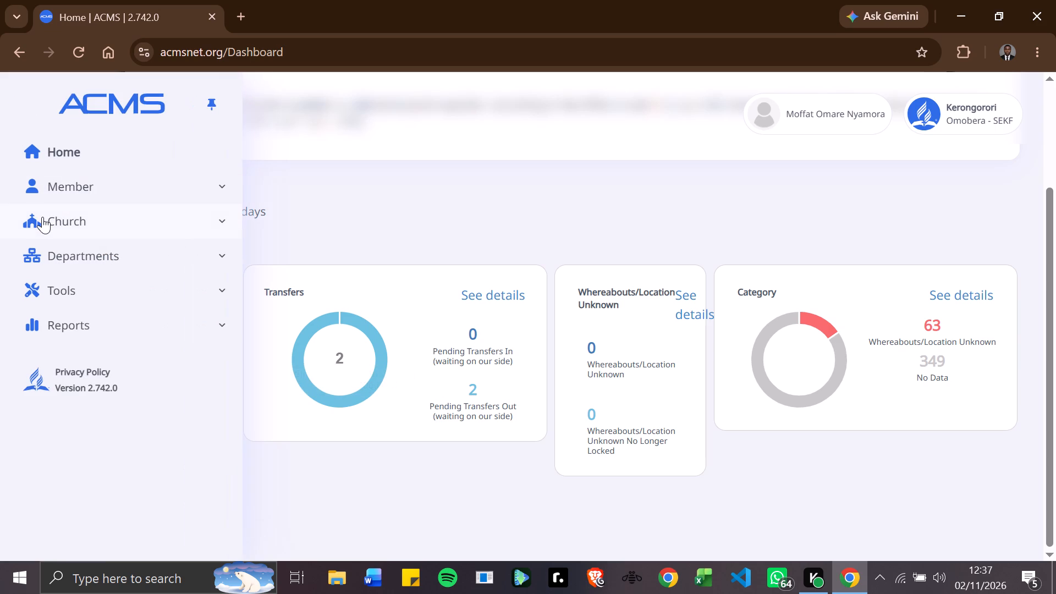
Check the church's duplicate member records and their details.
left_click(105, 188)
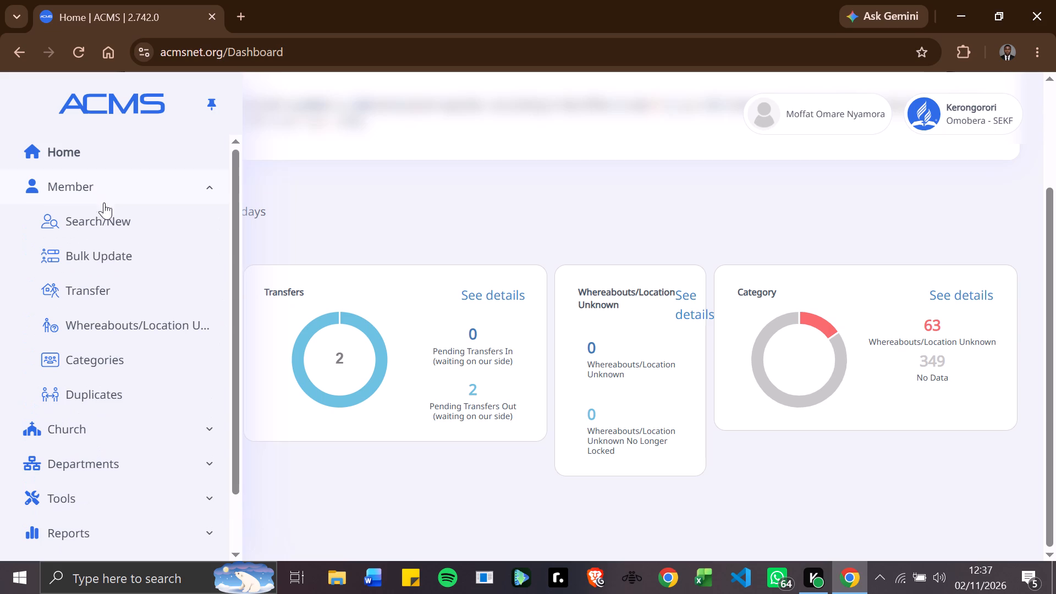
left_click(105, 386)
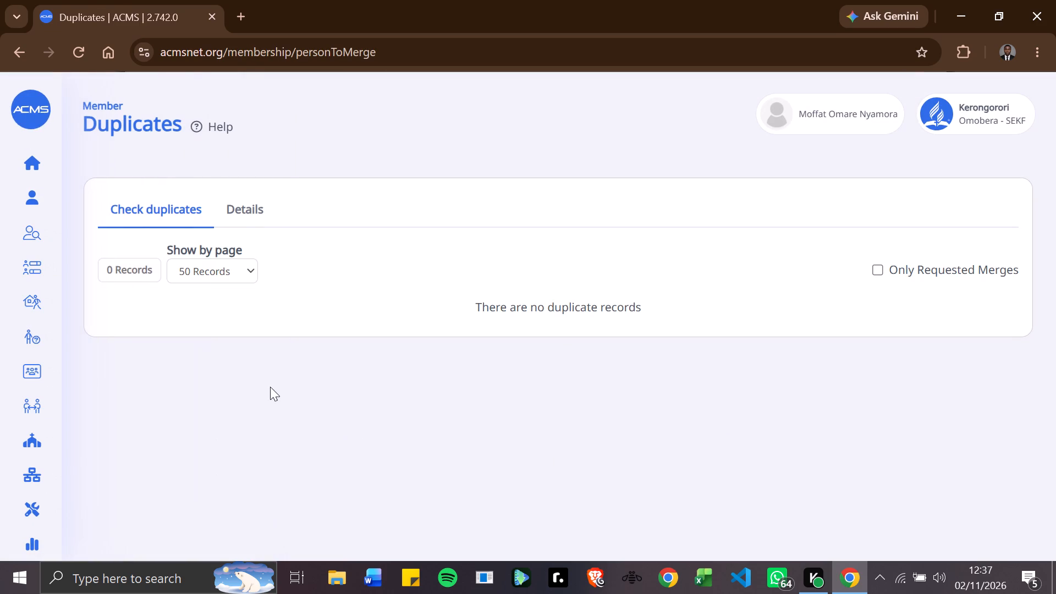
left_click(238, 218)
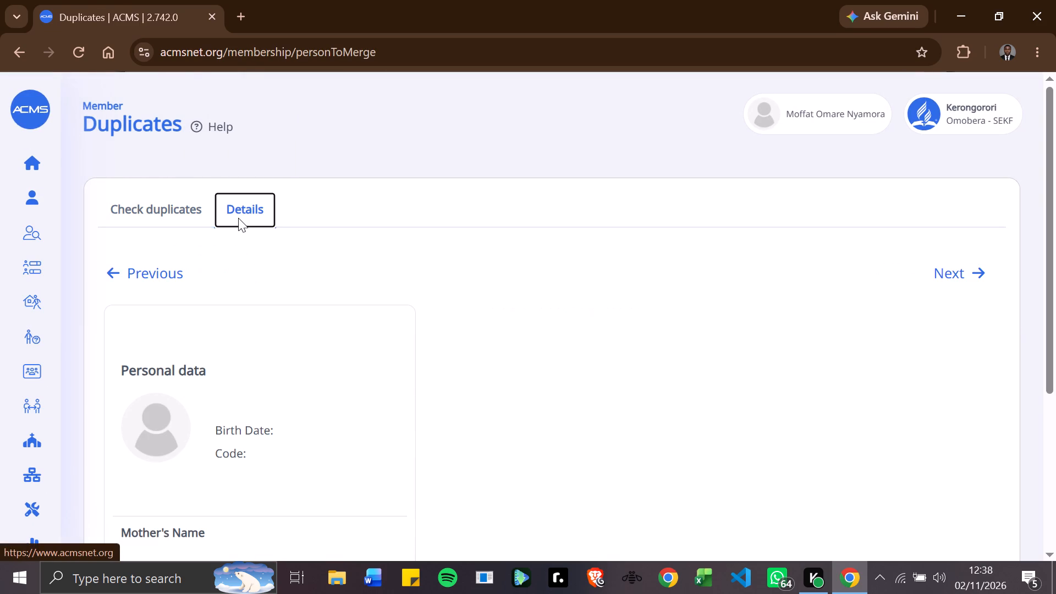
Look through the update types available for a bulk update of members.
left_click(46, 254)
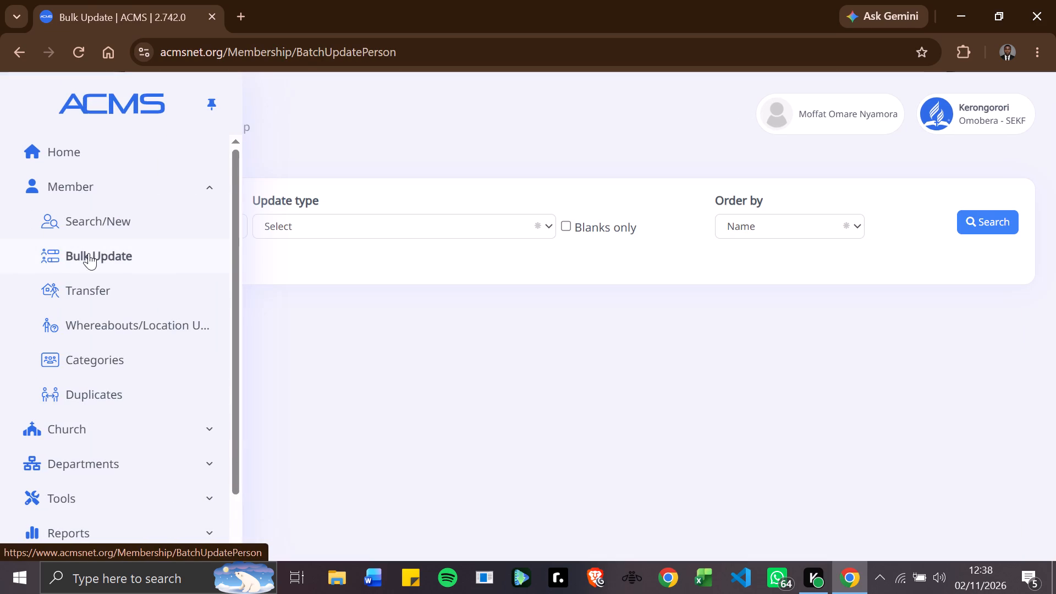
left_click(273, 222)
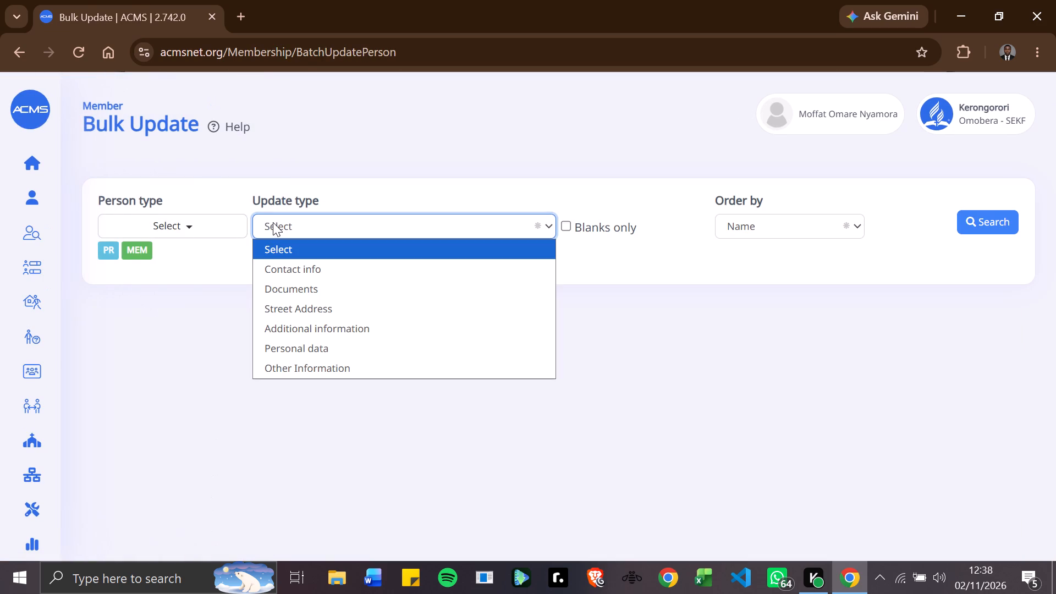
left_click(200, 403)
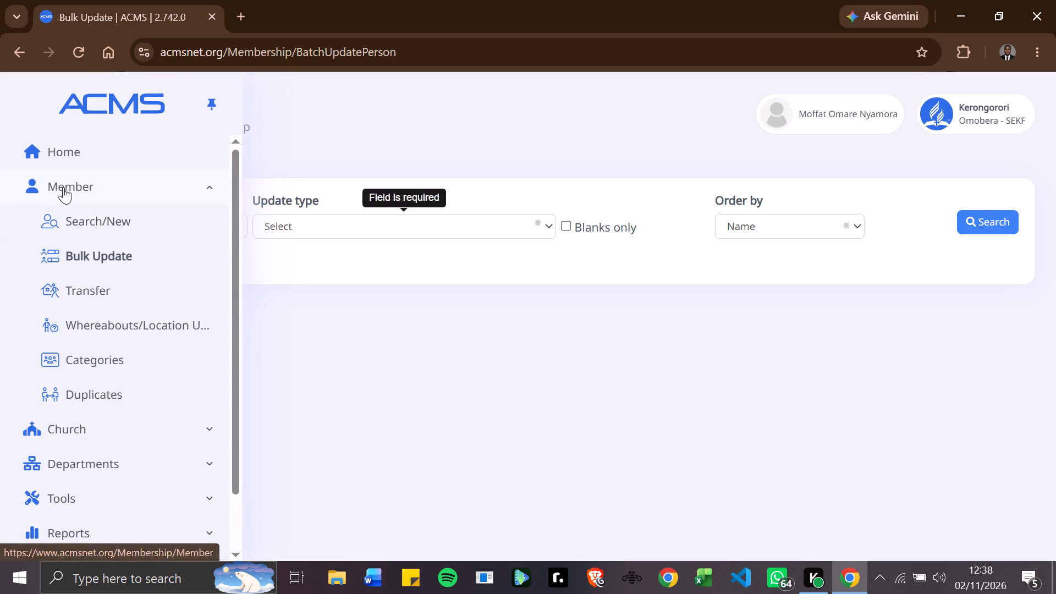
Search the local members for Brian by first and last name and open his record for editing.
left_click(90, 219)
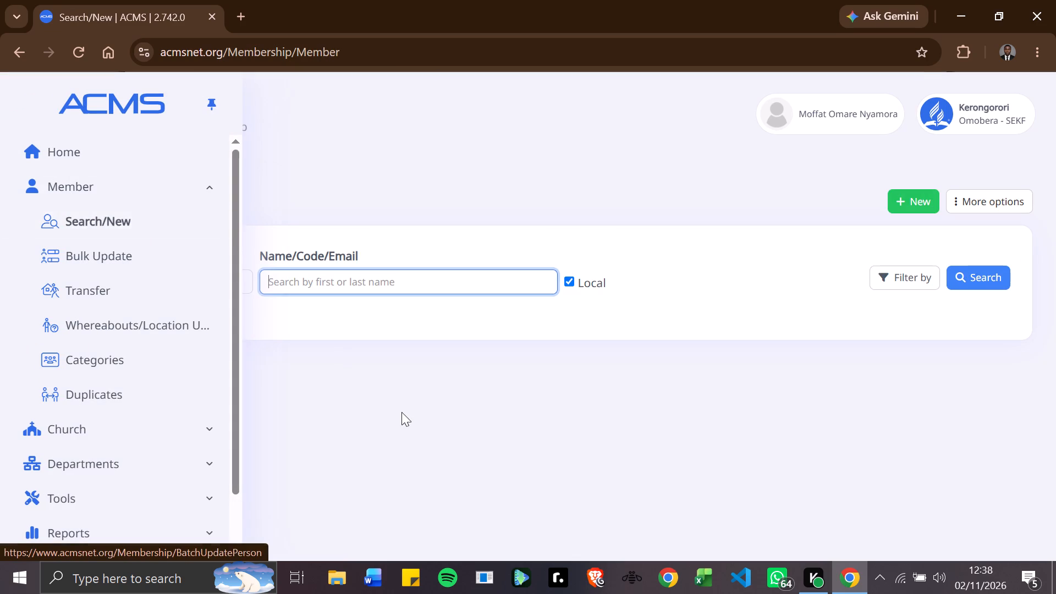
left_click(401, 406)
left_click(329, 283)
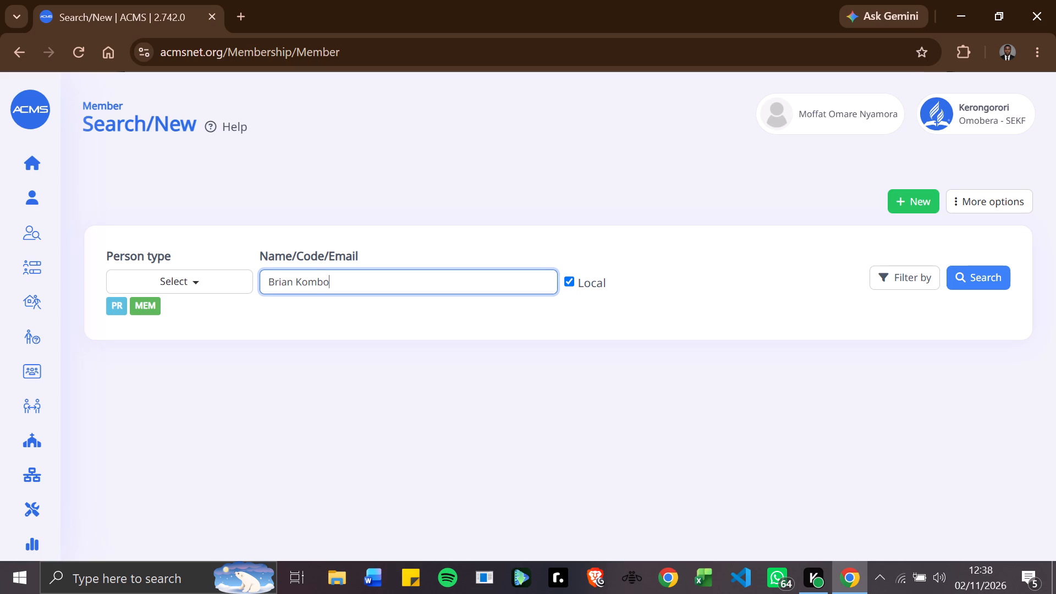
left_click(982, 278)
scroll(623, 398, "down", 1)
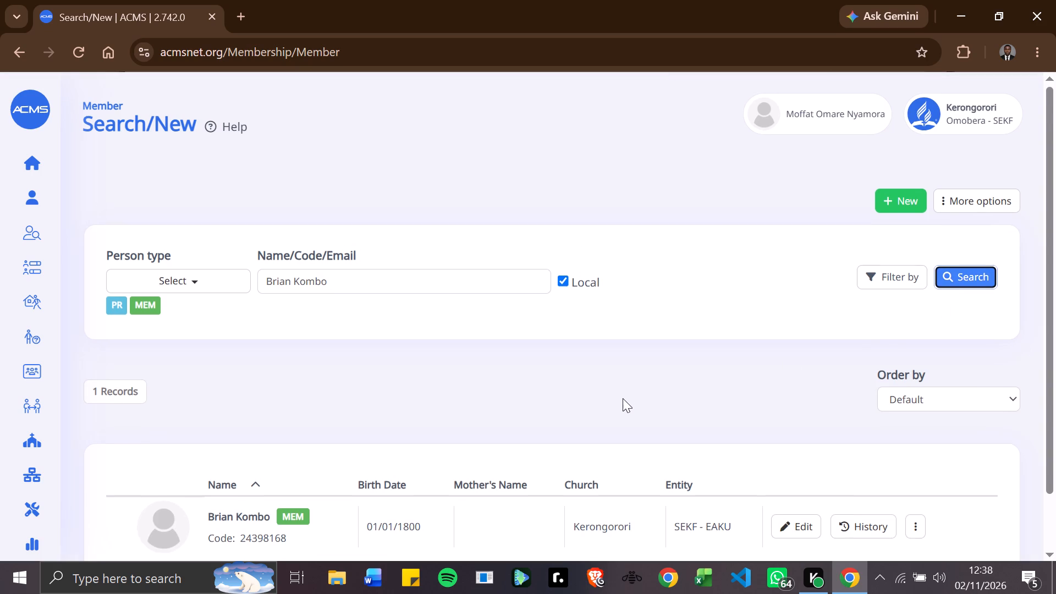
scroll(623, 398, "down", 4)
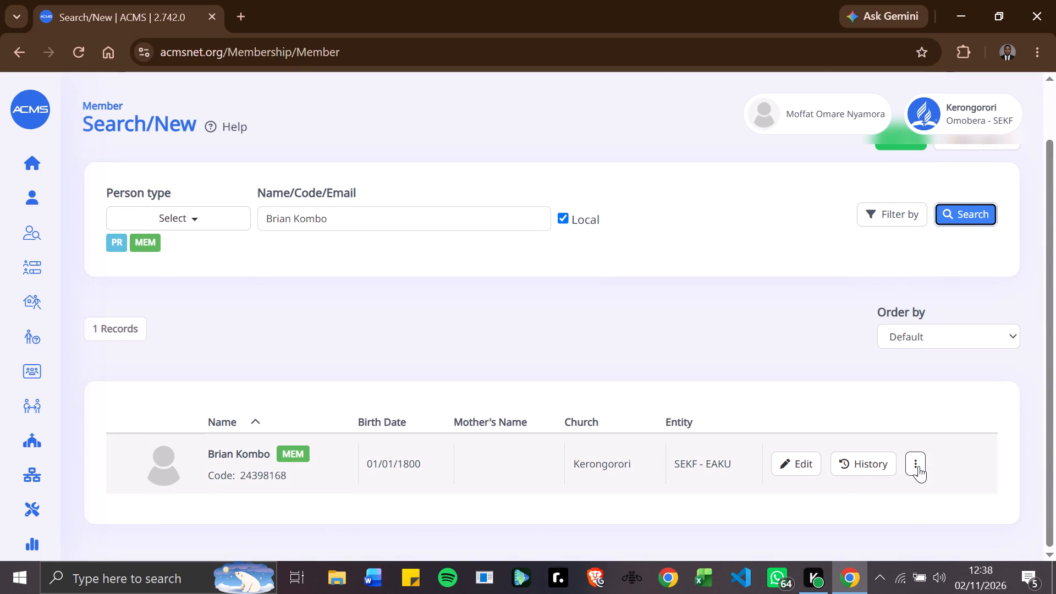
left_click(802, 469)
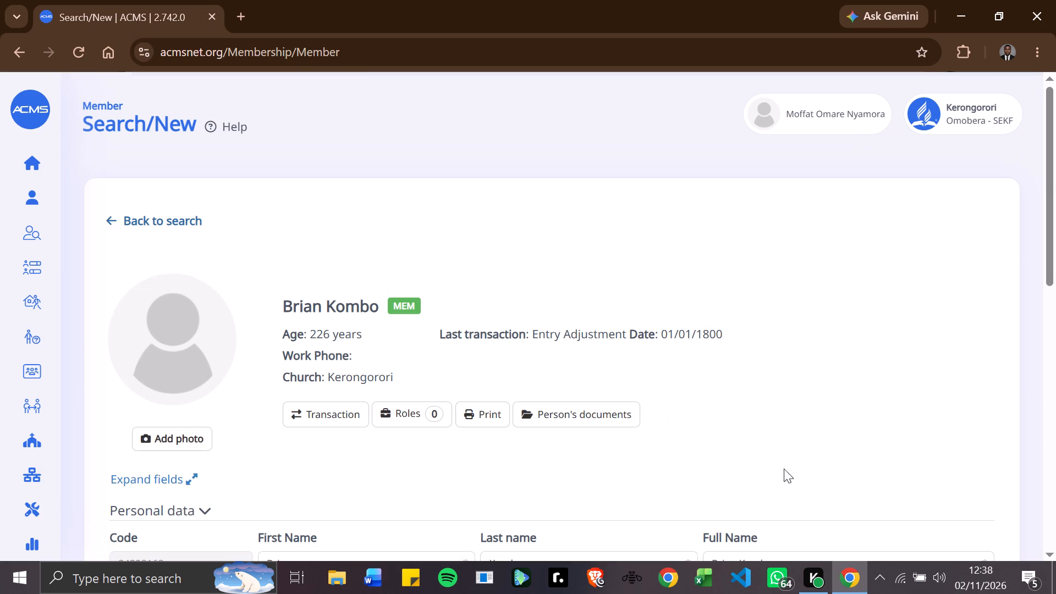
Review Brian's member record, from personal data through to the last transaction and creation details.
scroll(627, 426, "down", 5)
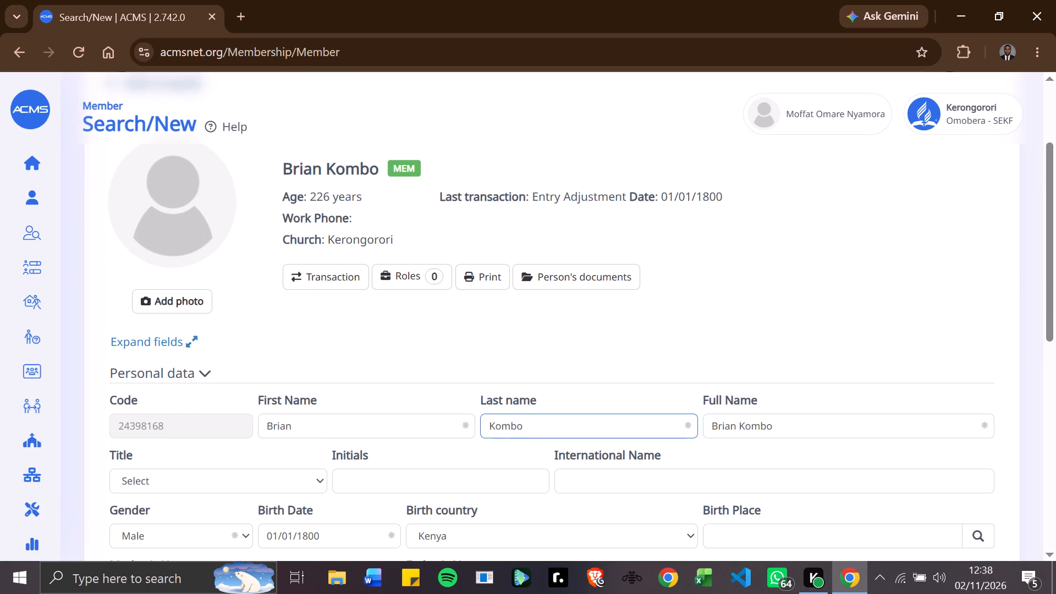
scroll(627, 426, "down", 9)
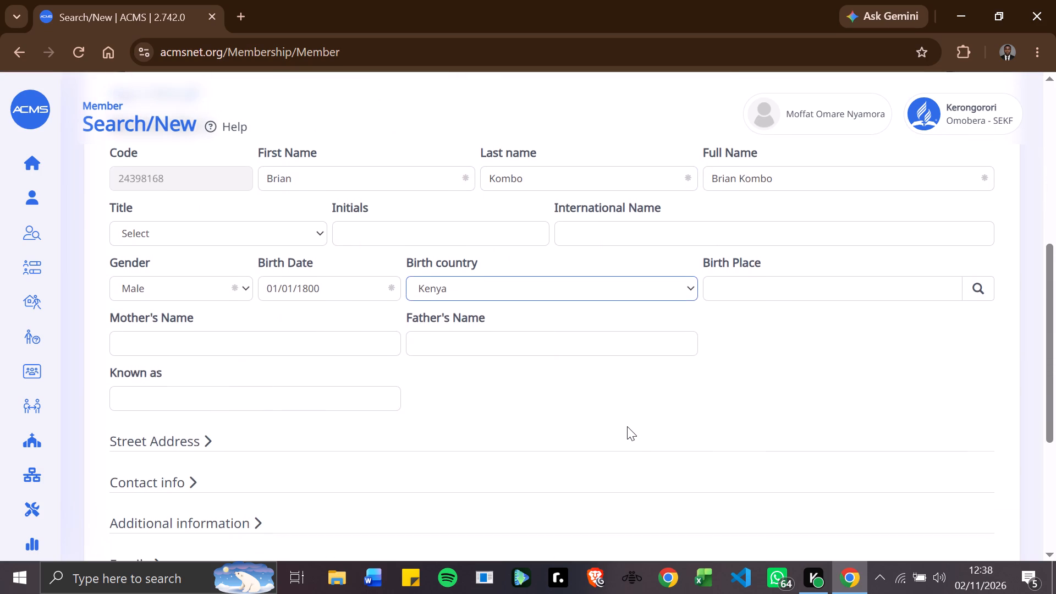
scroll(627, 426, "down", 17)
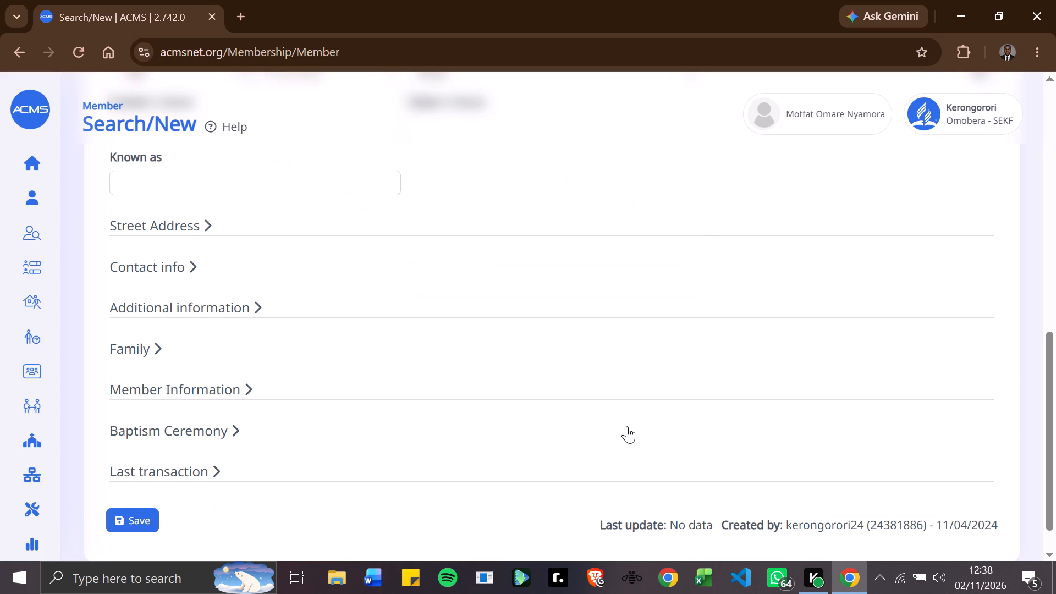
scroll(627, 426, "up", 5)
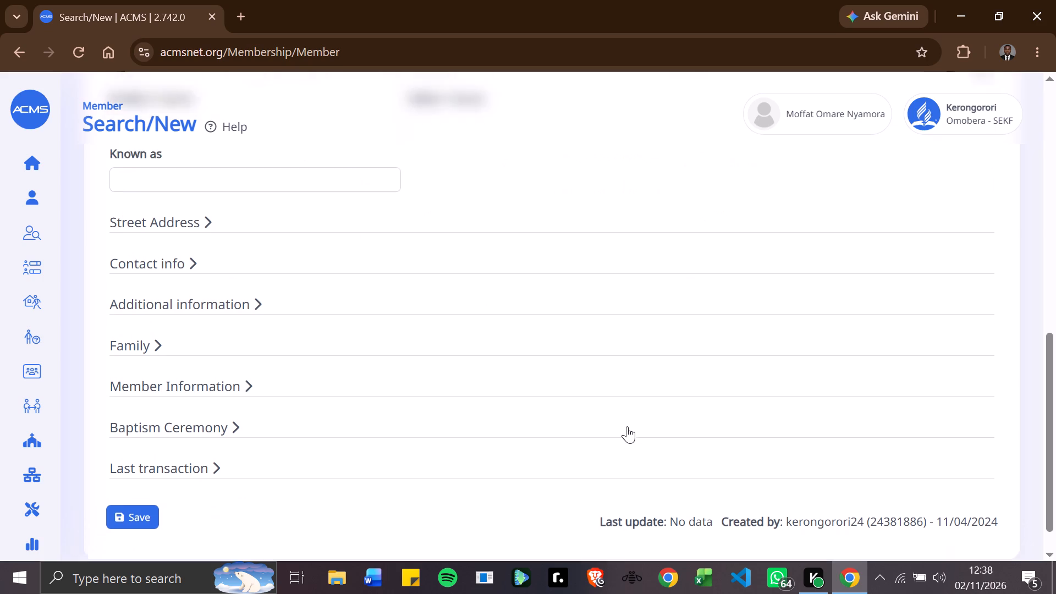
scroll(627, 426, "up", 14)
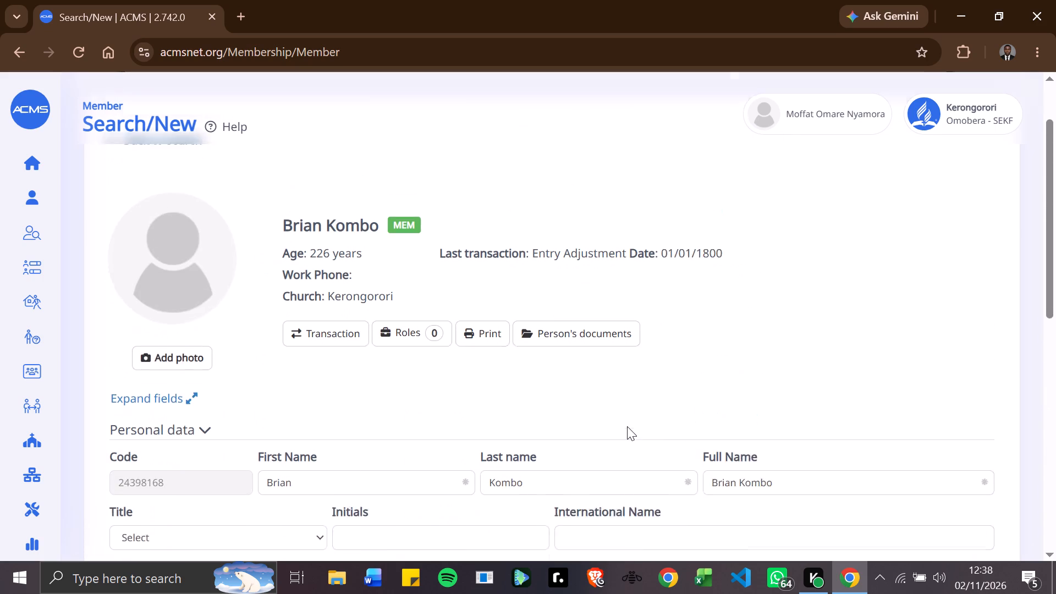
scroll(627, 426, "up", 3)
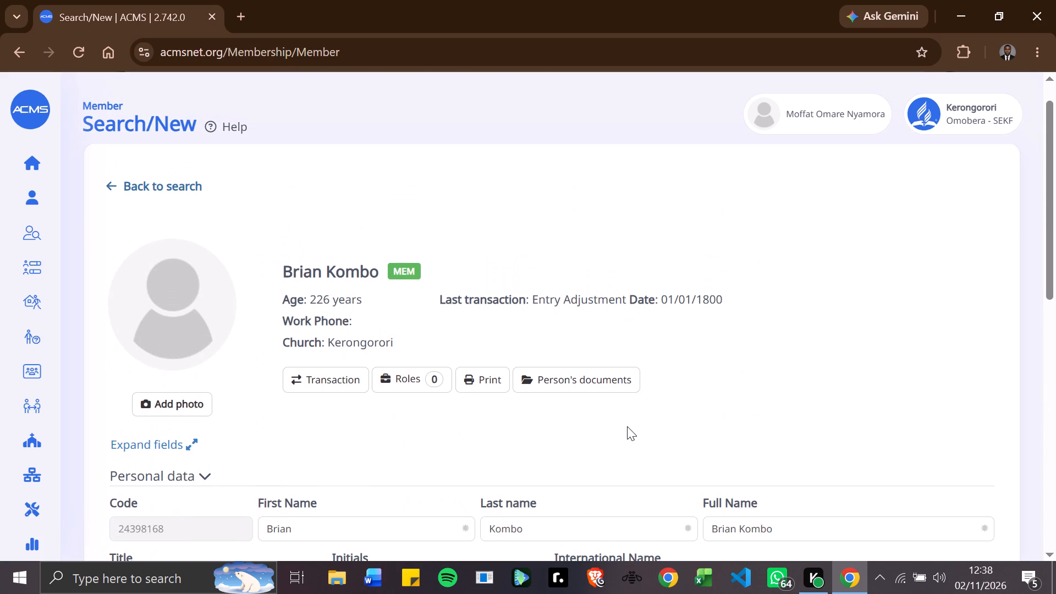
Start a Removal transaction for Brian at the member's request, dated 01/11/2026.
left_click(333, 382)
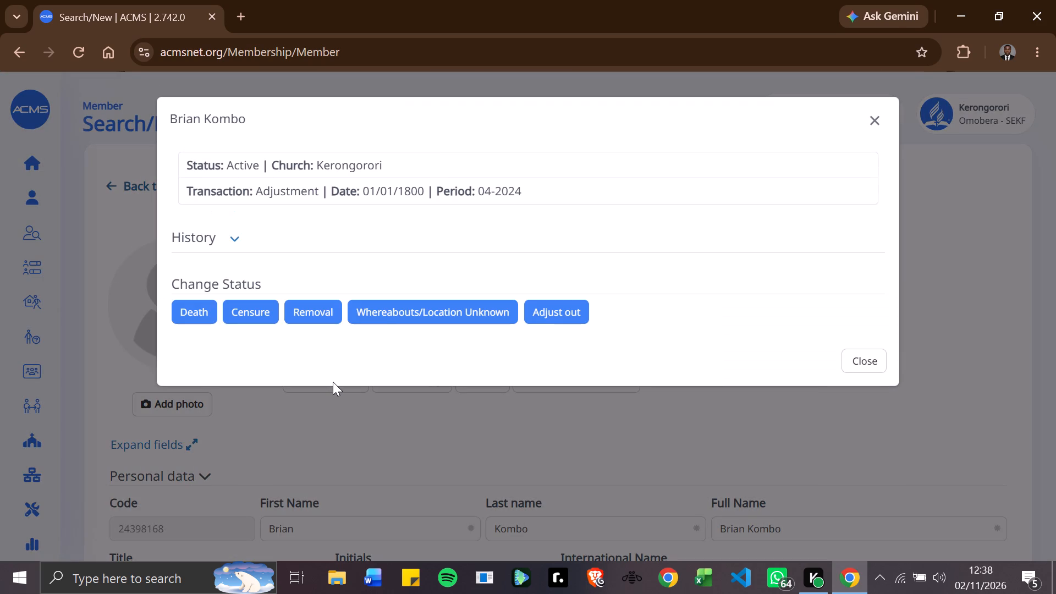
left_click(316, 314)
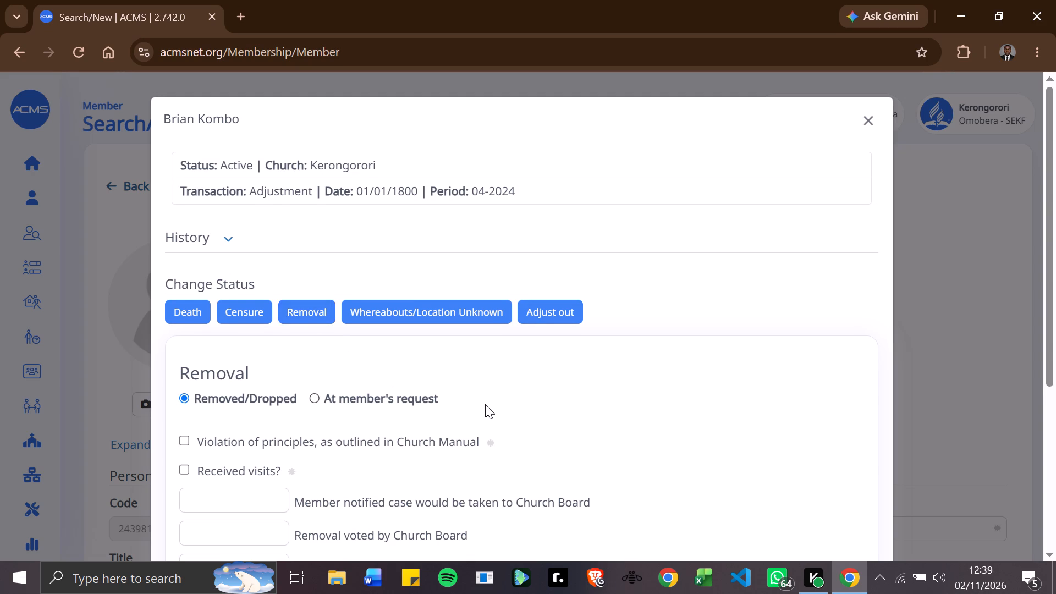
scroll(485, 404, "down", 1)
left_click(314, 373)
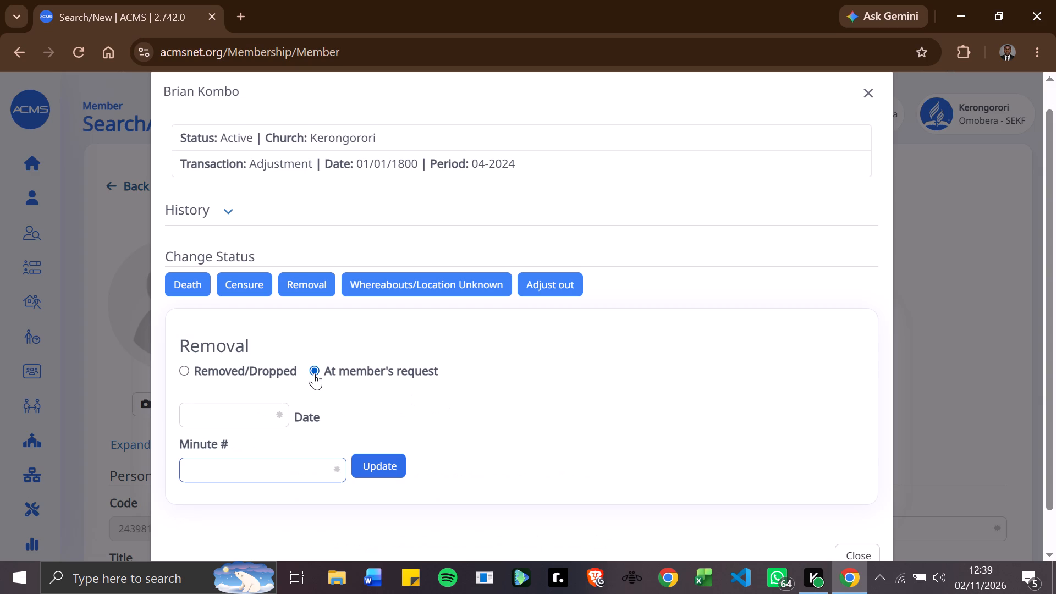
left_click(196, 415)
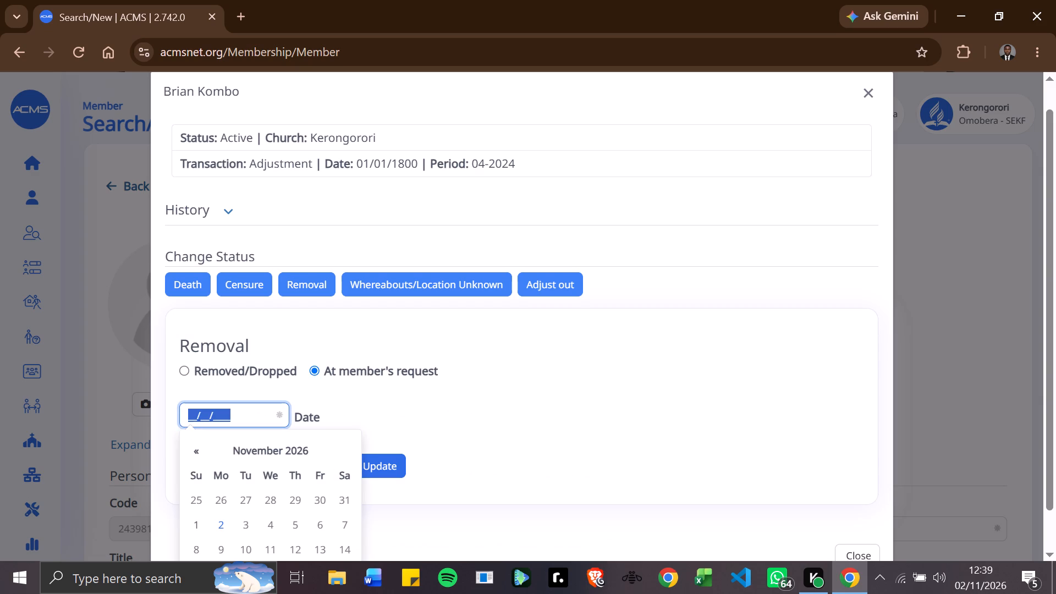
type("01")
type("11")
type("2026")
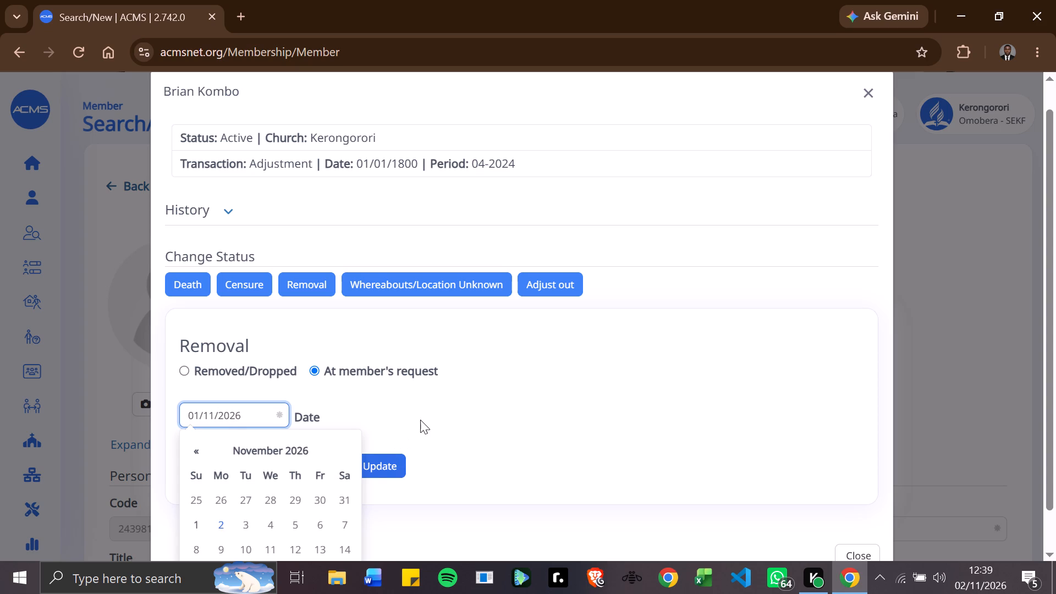
left_click(420, 420)
Enter MIN3/6/2025 as the minute number and submit Brian's removal.
left_click(242, 466)
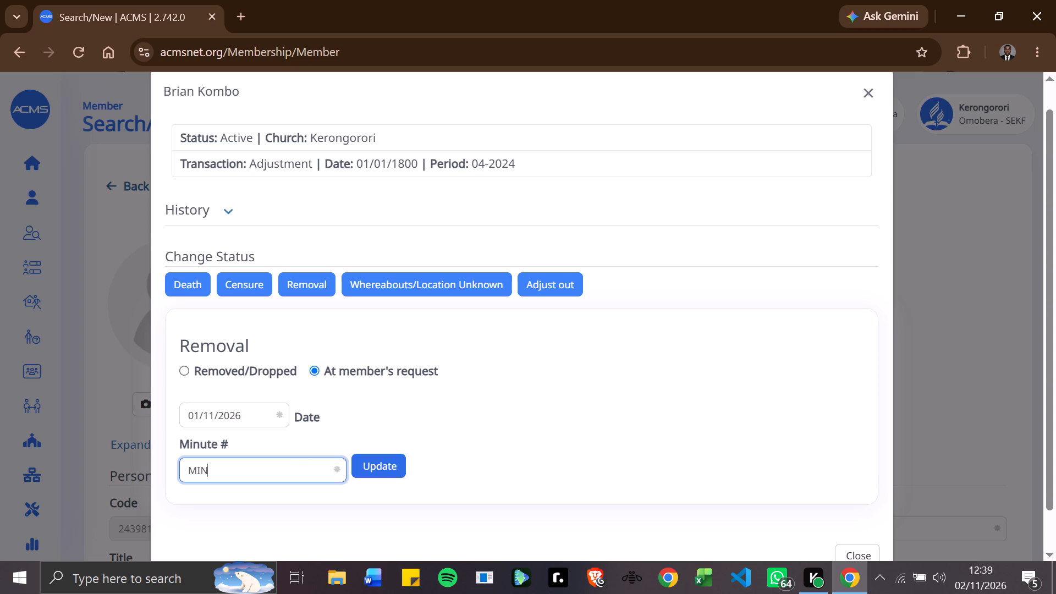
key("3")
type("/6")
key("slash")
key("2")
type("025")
left_click(631, 450)
scroll(622, 452, "down", 2)
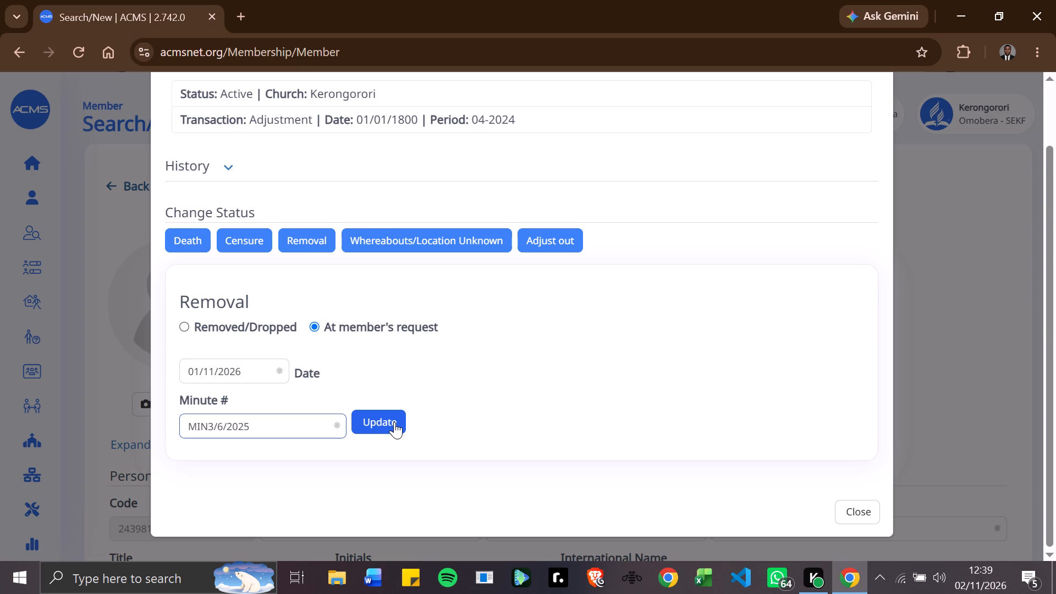
left_click(392, 418)
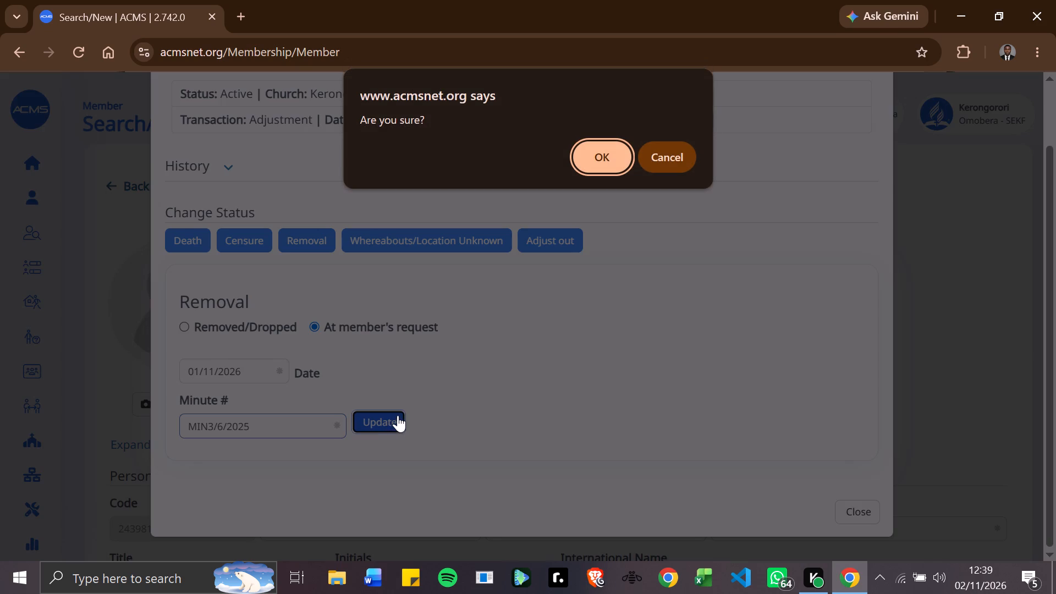
left_click(606, 148)
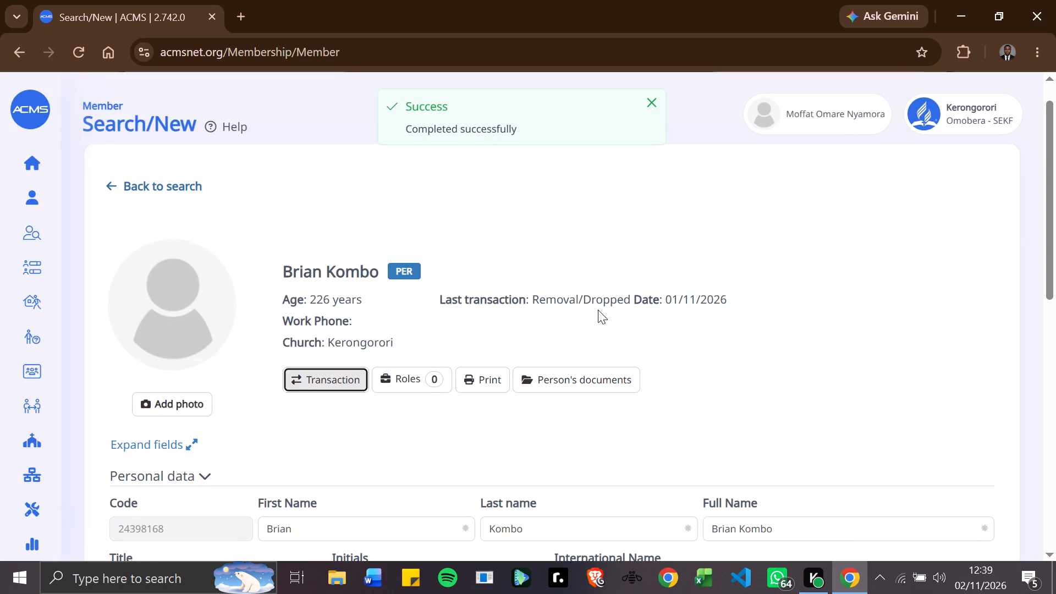
Look over Brian's member record again after the removal.
scroll(598, 310, "down", 15)
scroll(598, 310, "up", 10)
scroll(598, 310, "down", 16)
scroll(598, 310, "up", 9)
scroll(598, 310, "down", 5)
scroll(598, 310, "up", 20)
scroll(598, 310, "up", 20)
scroll(598, 310, "up", 20)
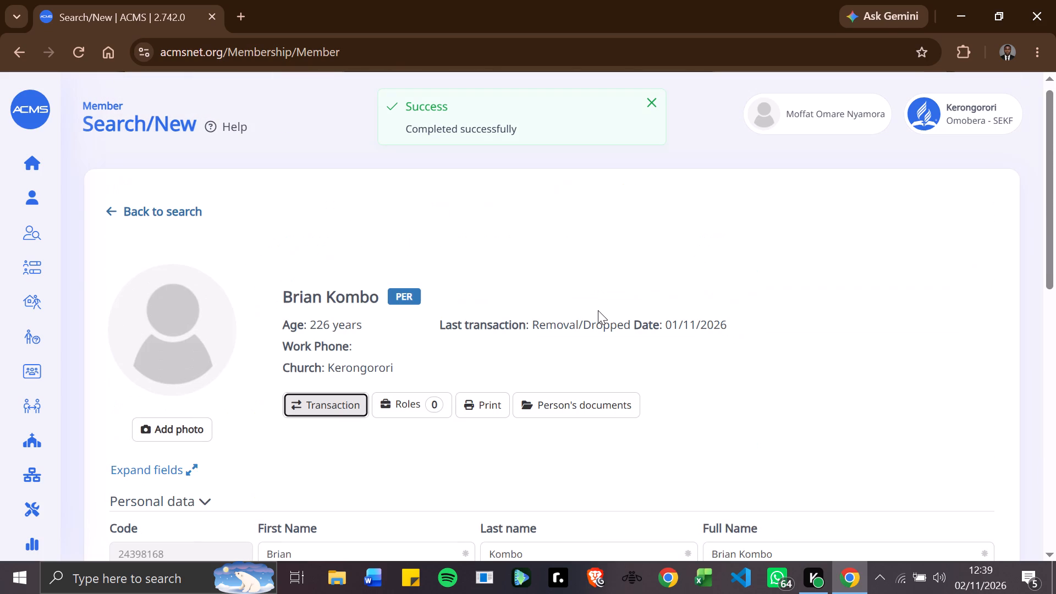
scroll(598, 310, "up", 20)
Return to the member search and search the local members for Christoper by first and last name.
left_click(162, 213)
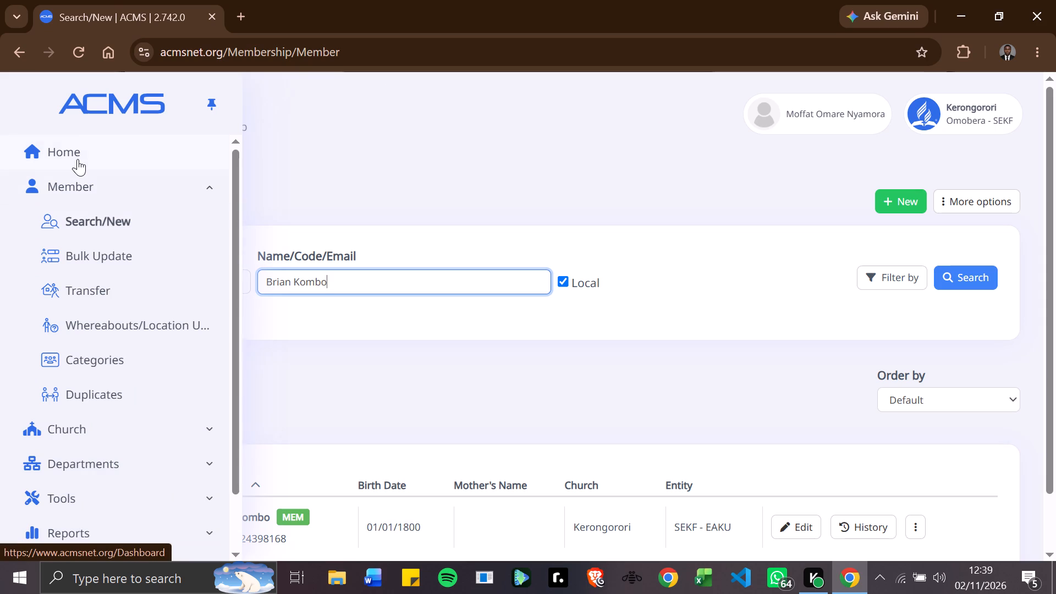
left_click(78, 159)
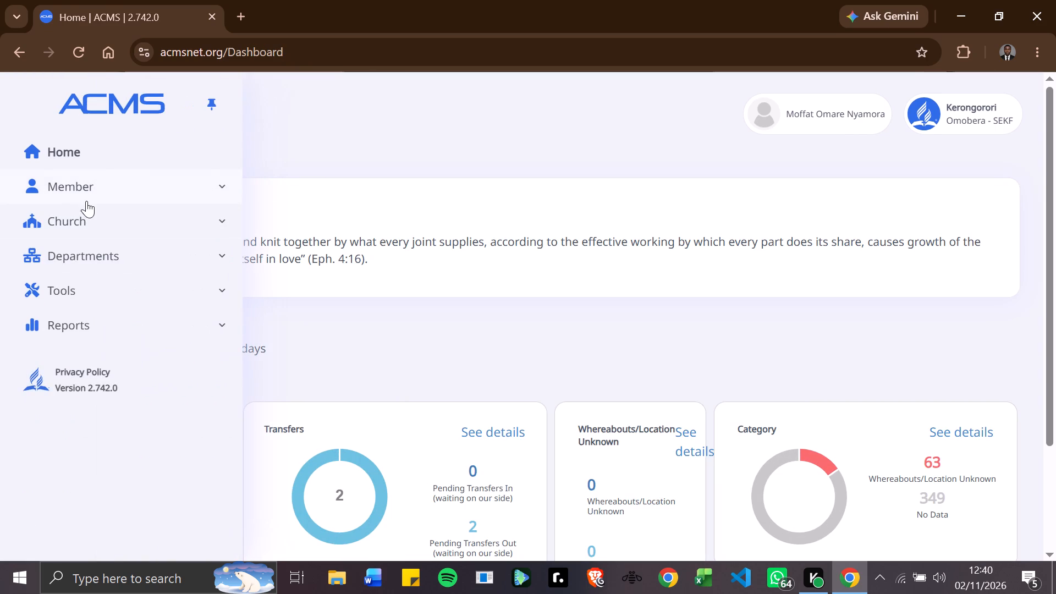
left_click(86, 201)
left_click(91, 217)
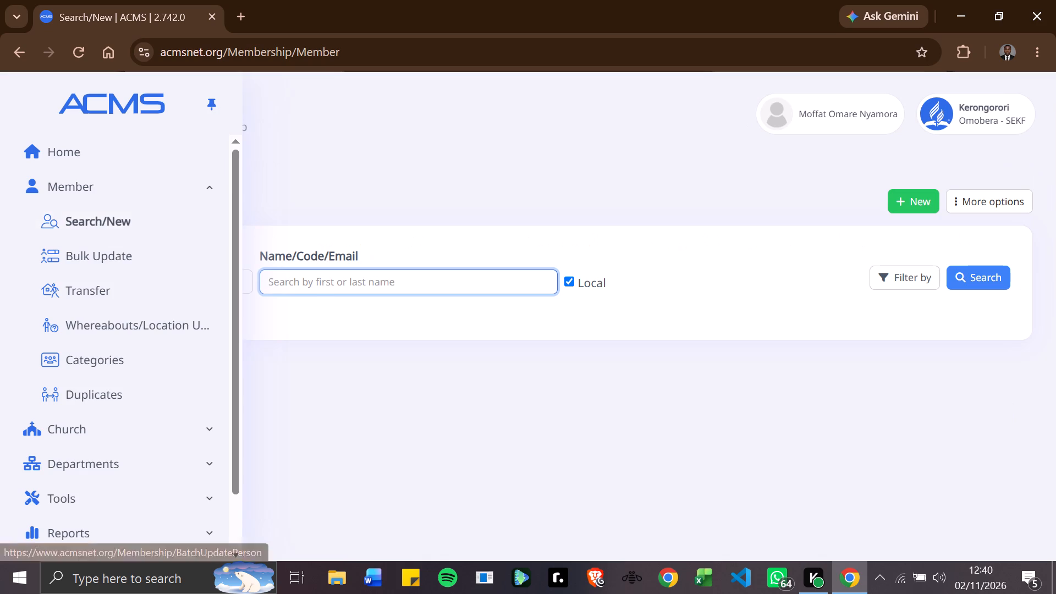
left_click(296, 286)
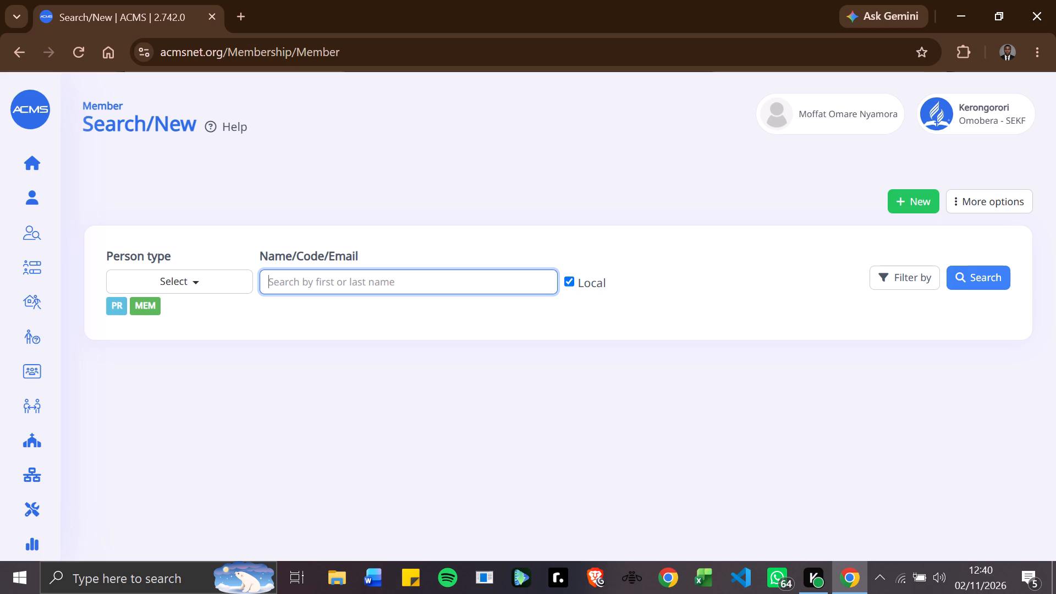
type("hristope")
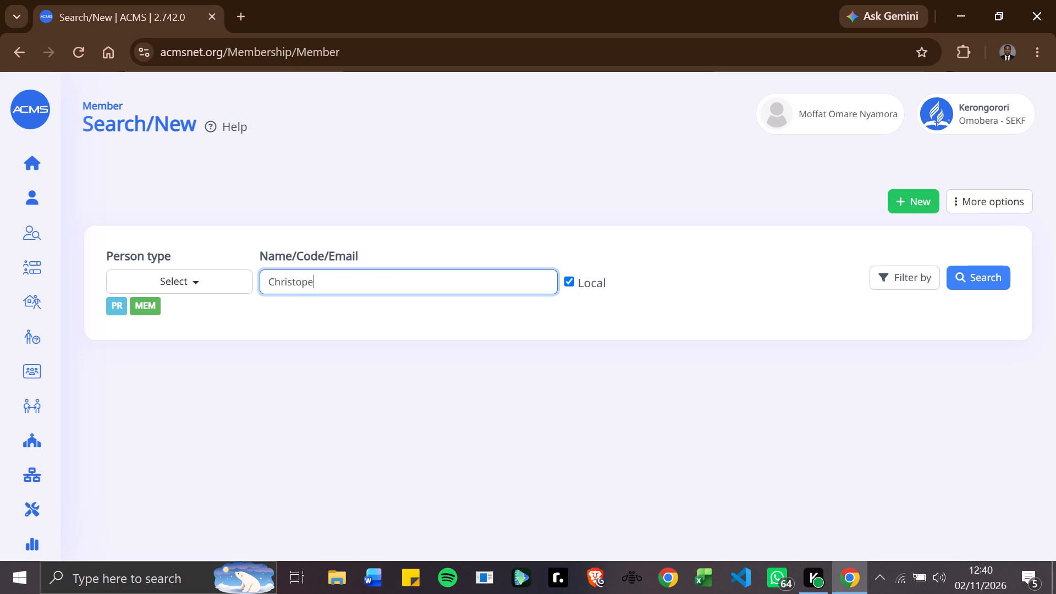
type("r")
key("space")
left_click(997, 274)
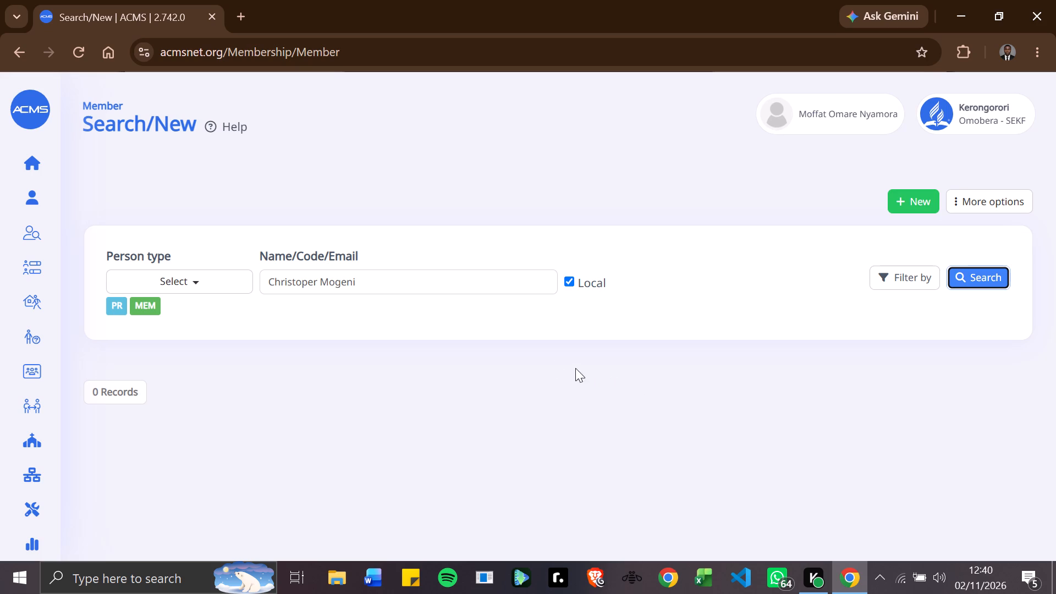
scroll(493, 334, "down", 5)
Repeat the local member search with only the first name Christoper.
left_click(396, 280)
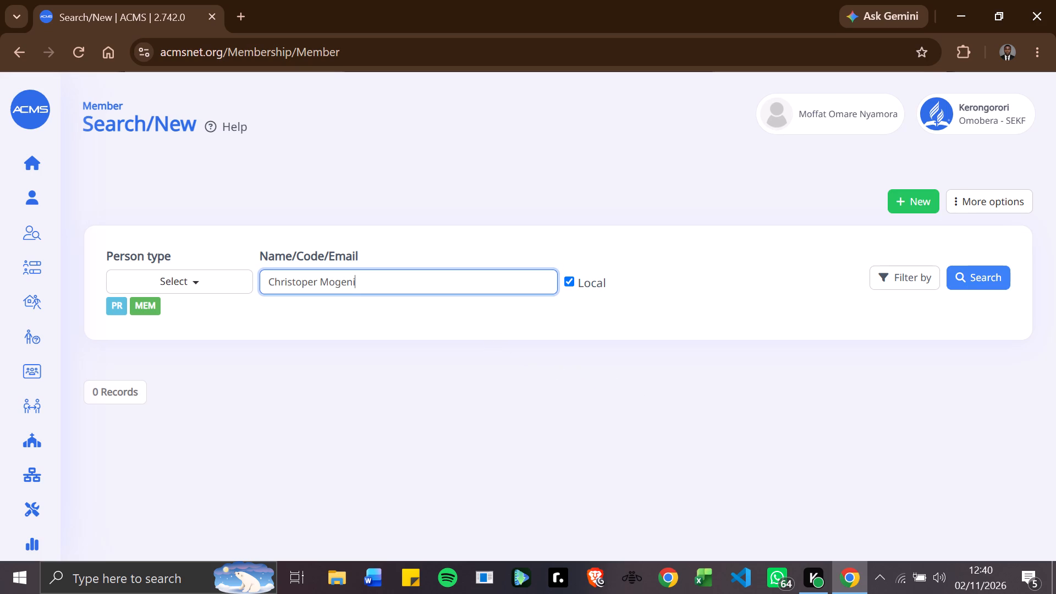
key("BackSpace")
key("BackSpace")
key("BackSpace")
key("BackSpace")
key("BackSpace")
key("BackSpace")
key("BackSpace")
left_click(984, 281)
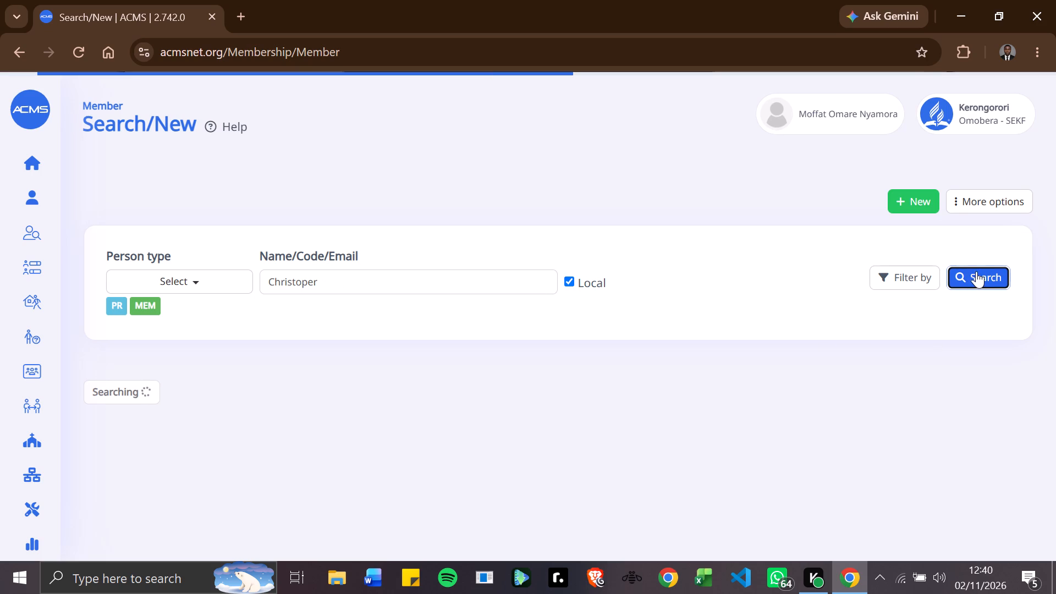
left_click(977, 271)
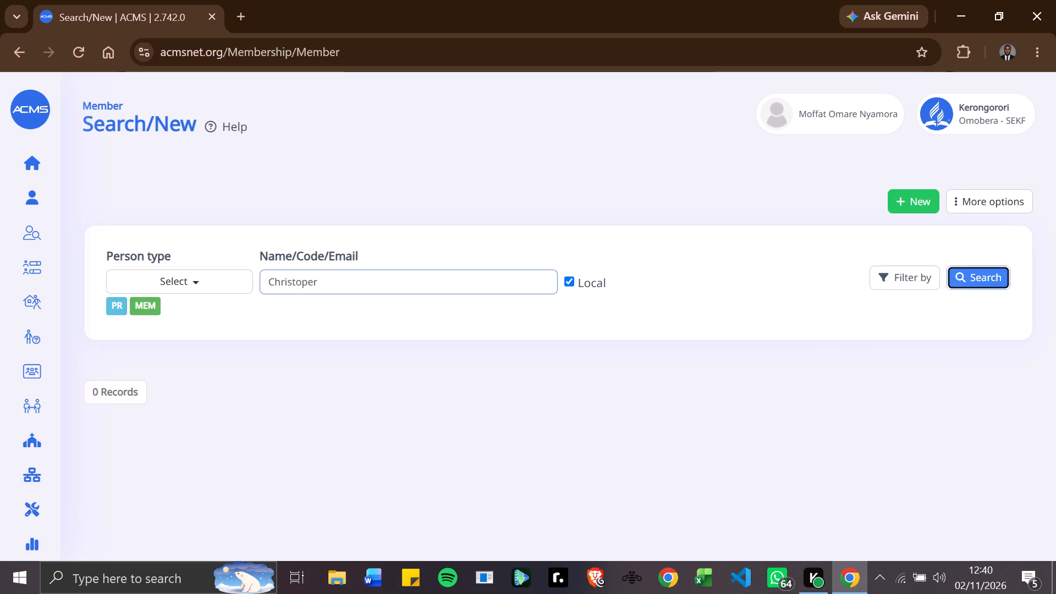
Search the local members by Christoper's last name alone.
left_click(353, 282)
key("BackSpace")
key("BackSpace")
key("BackSpace")
key("BackSpace")
key("BackSpace")
key("BackSpace")
key("BackSpace")
key("BackSpace")
key("BackSpace")
key("BackSpace")
key("BackSpace")
key("BackSpace")
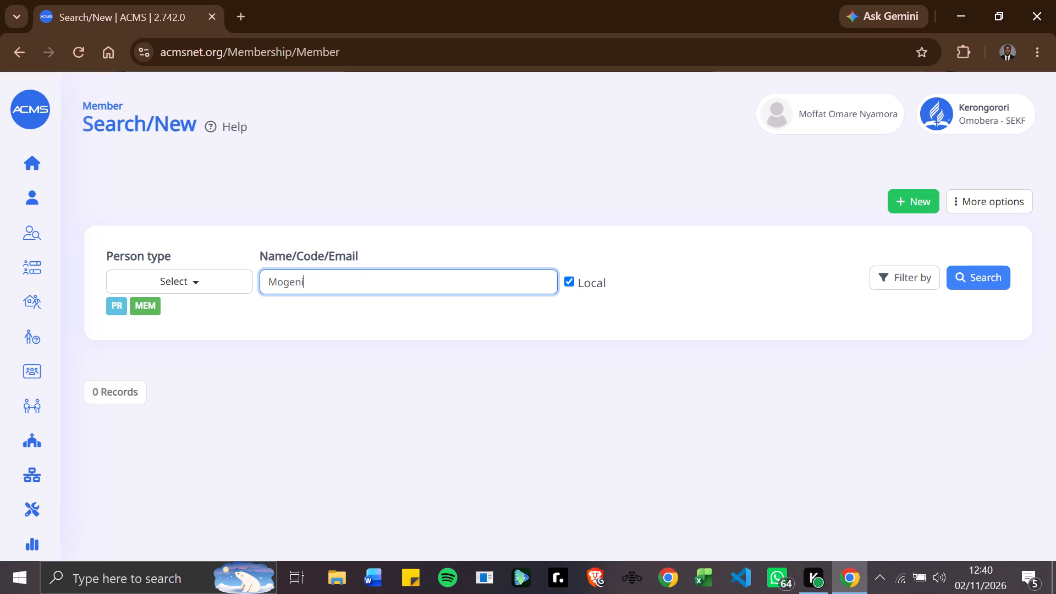
left_click(989, 278)
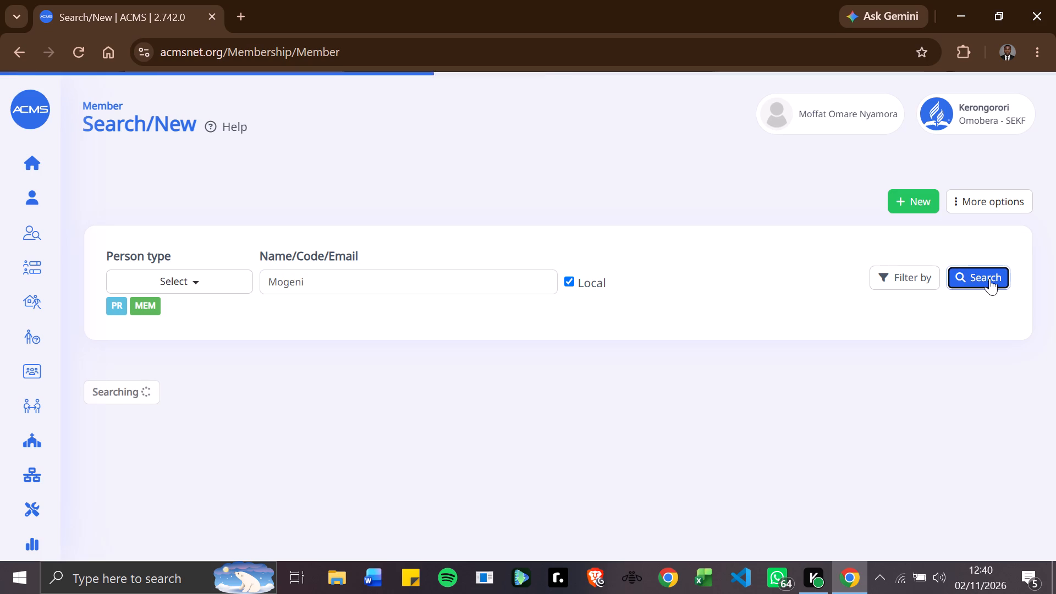
Examine the member records matching the last name to look for Christoper.
scroll(624, 388, "down", 5)
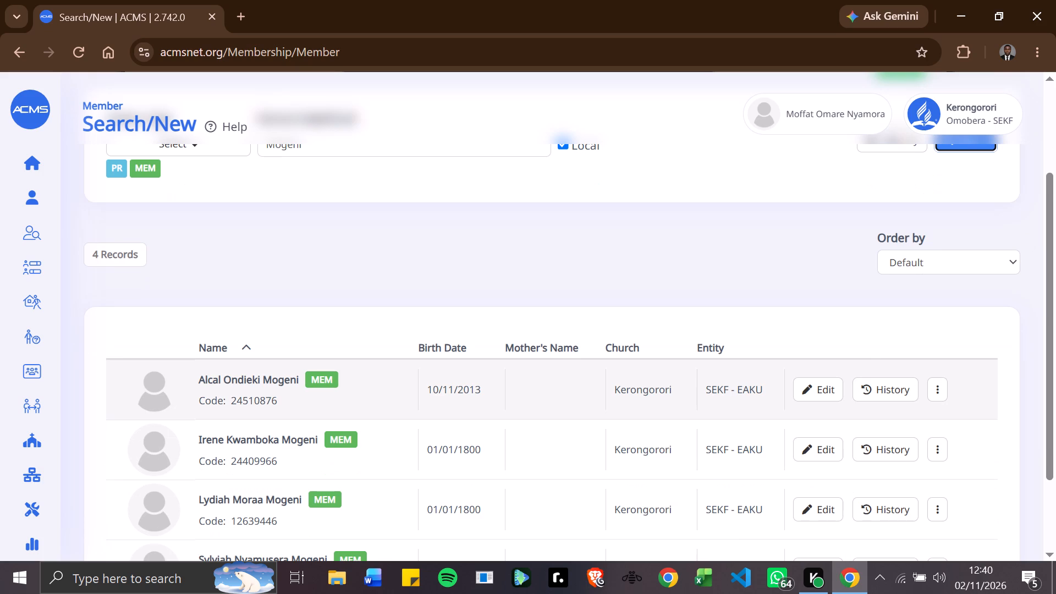
scroll(624, 388, "down", 9)
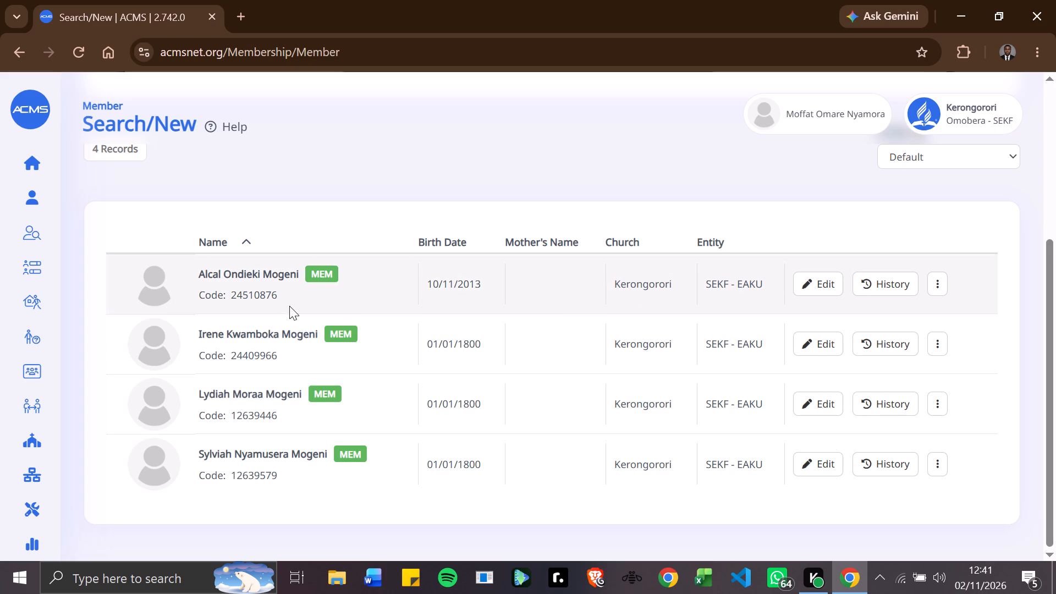
scroll(244, 284, "up", 3)
scroll(218, 271, "down", 13)
scroll(218, 271, "up", 1)
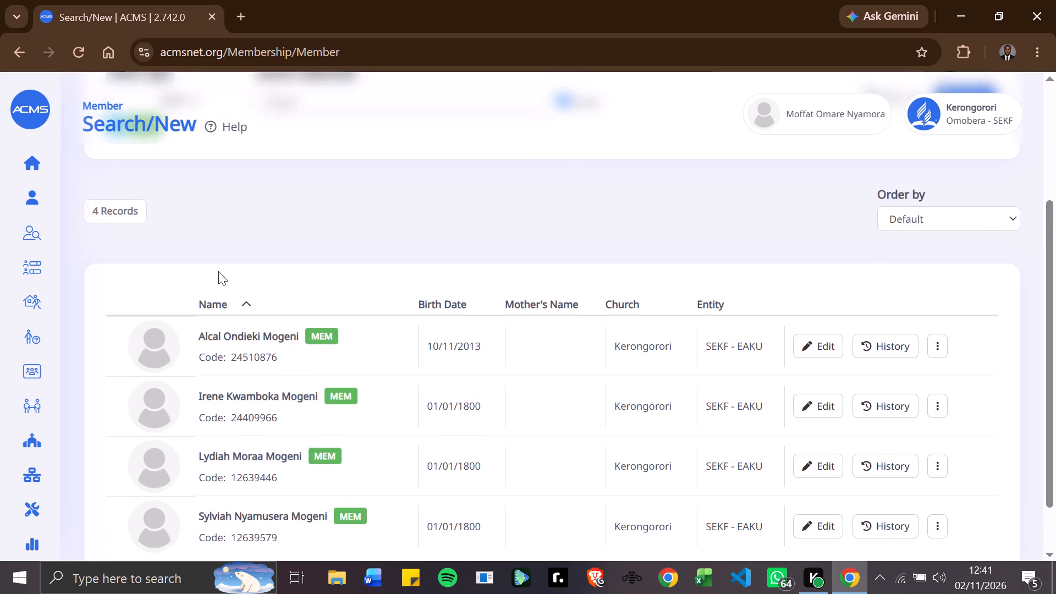
scroll(218, 271, "up", 1)
scroll(208, 271, "down", 13)
scroll(208, 271, "up", 20)
scroll(208, 271, "up", 20)
scroll(208, 271, "up", 11)
Search the local members by the name Onyancha and bring the matching records into view.
left_click(331, 283)
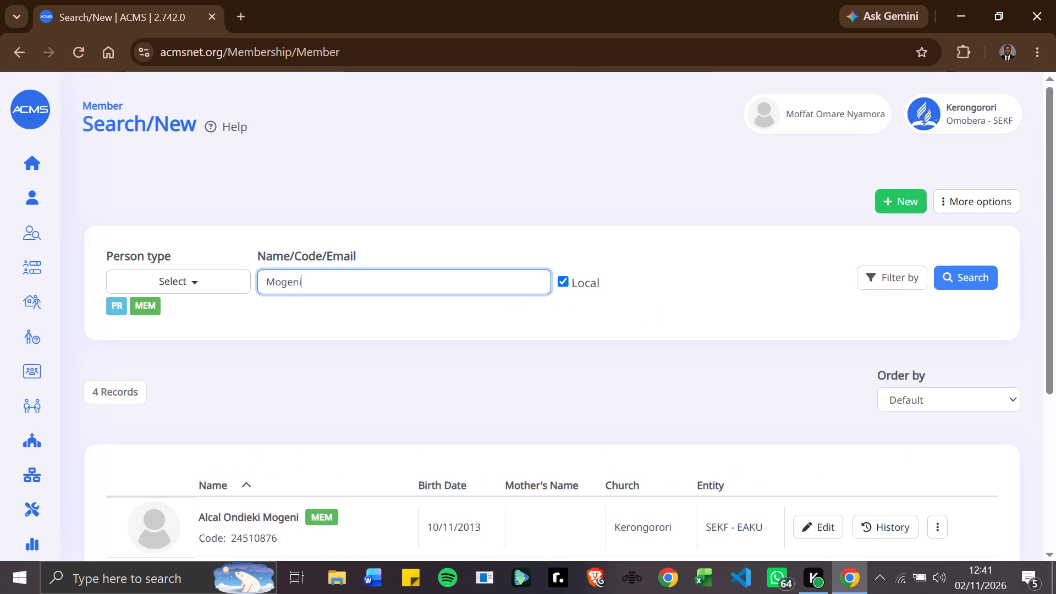
key("BackSpace")
key("BackSpace")
key("BackSpace")
key("BackSpace")
key("BackSpace")
key("BackSpace")
key("BackSpace")
key("BackSpace")
key("BackSpace")
key("BackSpace")
key("BackSpace")
key("BackSpace")
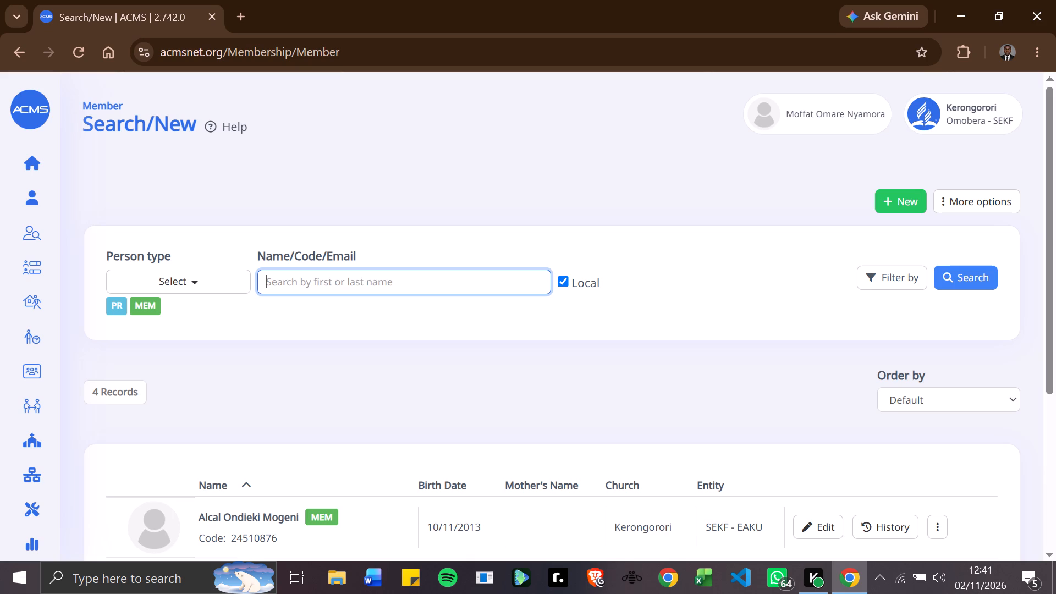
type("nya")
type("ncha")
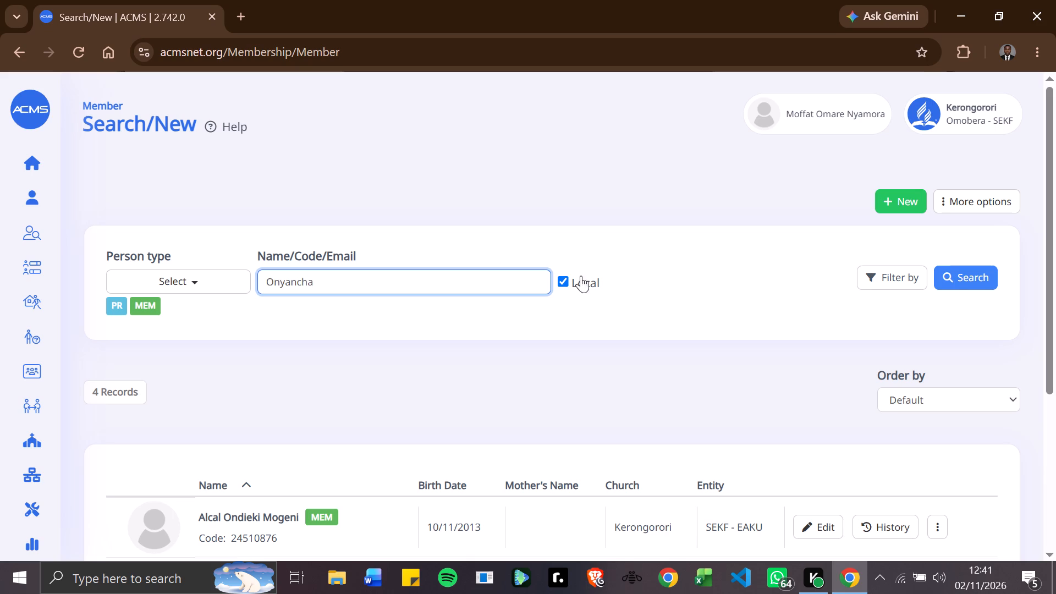
left_click(961, 274)
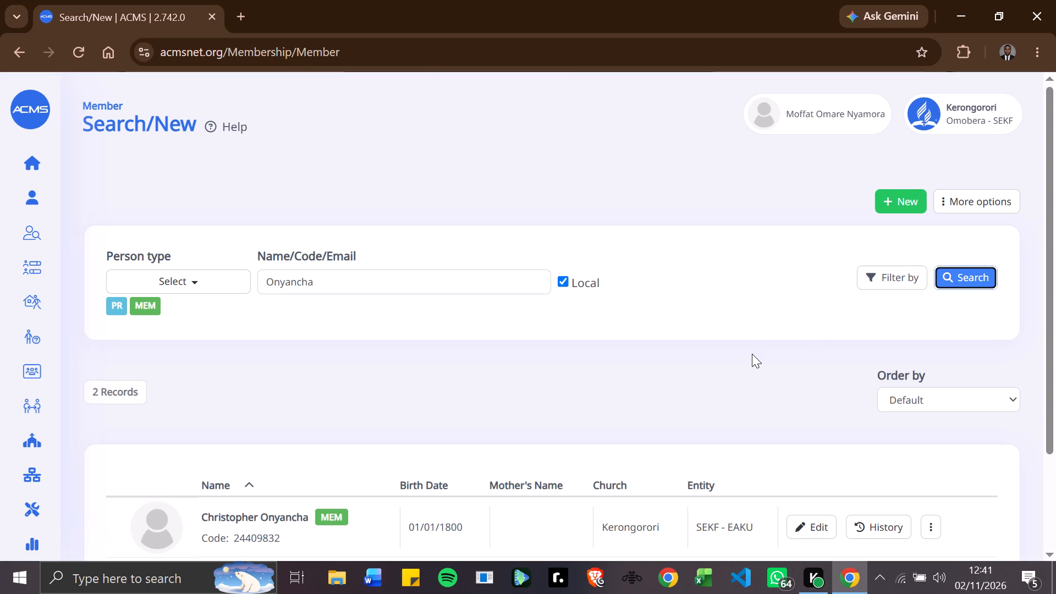
scroll(751, 356, "down", 3)
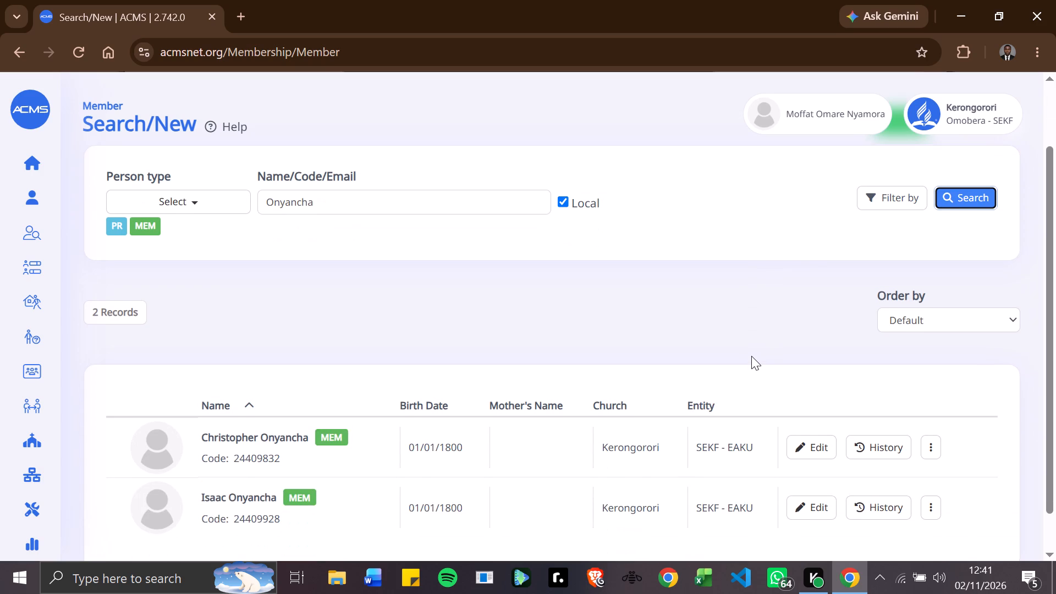
scroll(751, 356, "down", 1)
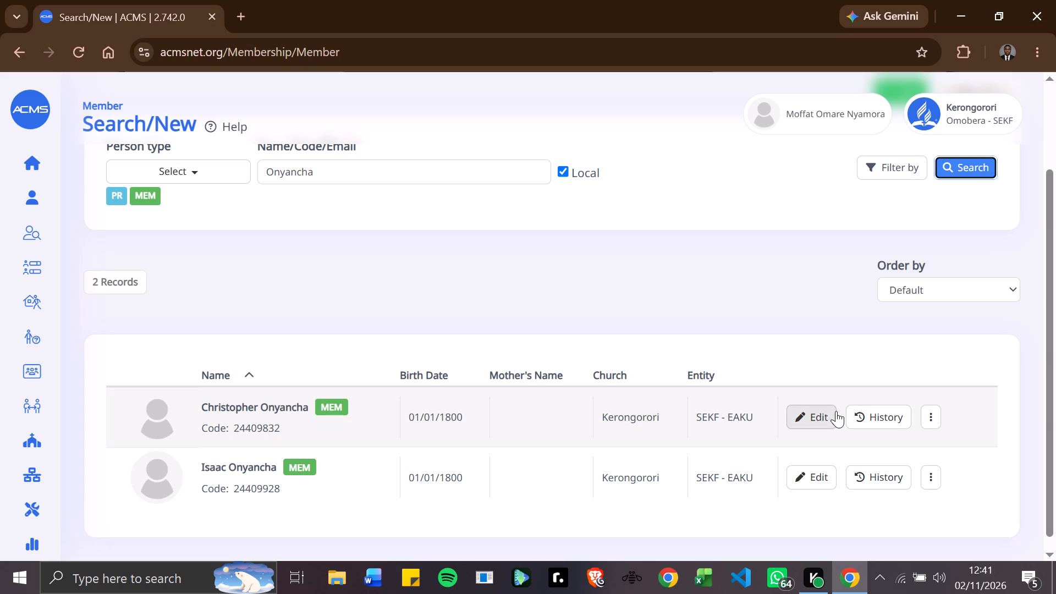
left_click(927, 415)
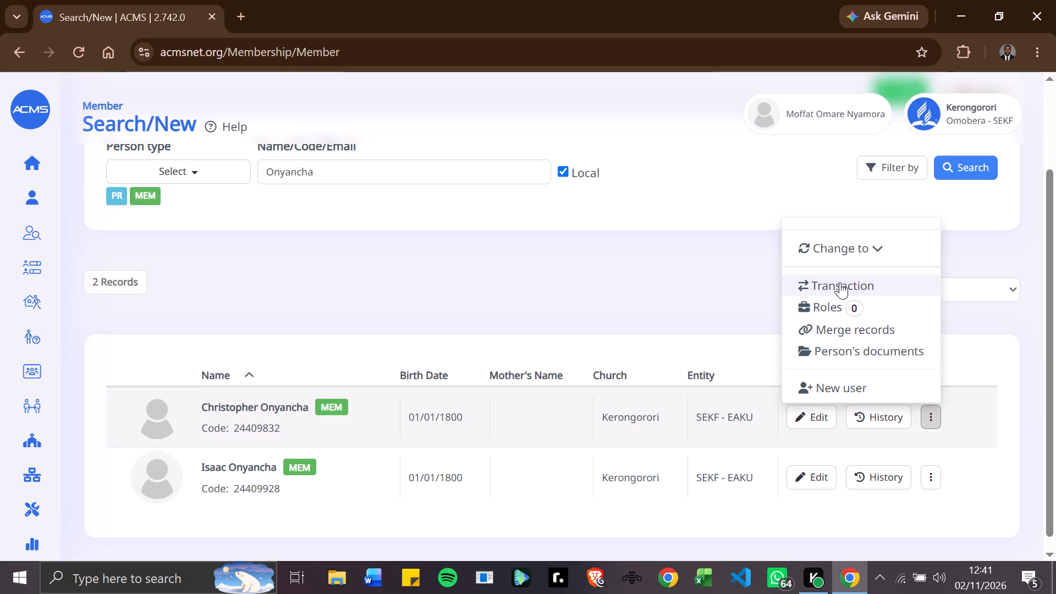
left_click(840, 282)
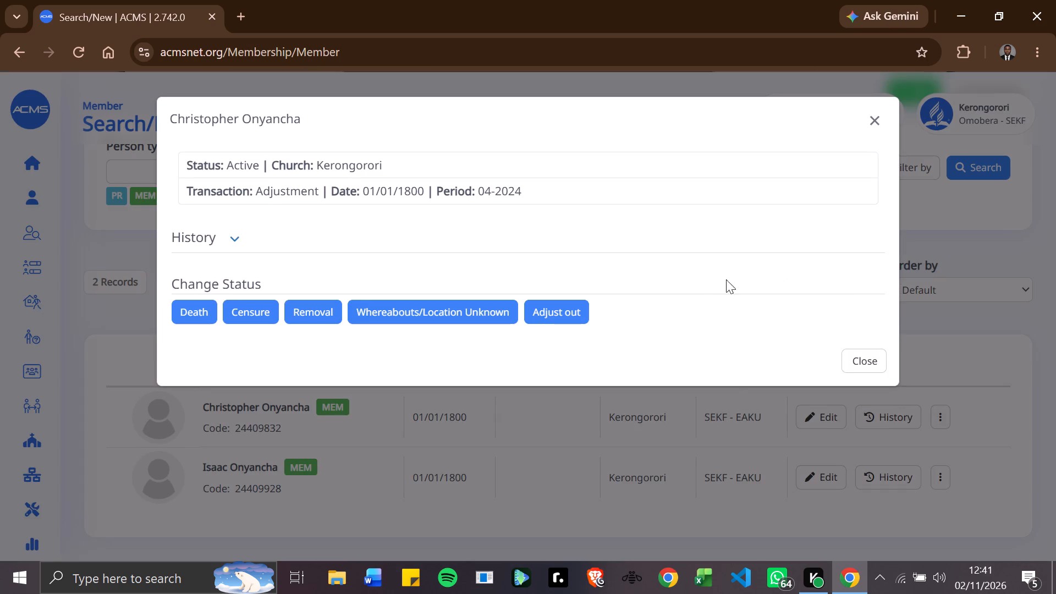
left_click(194, 307)
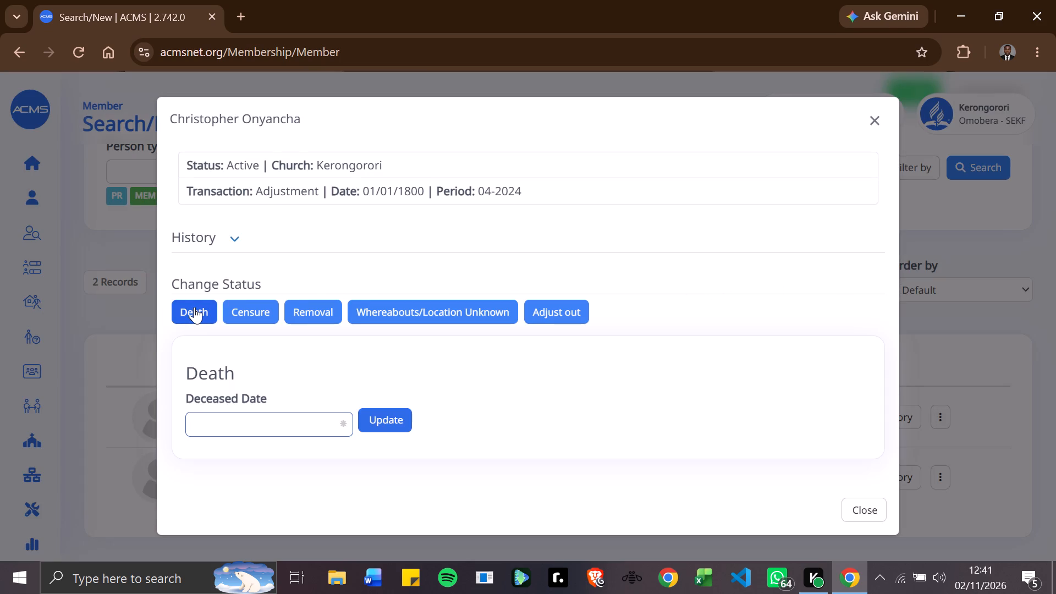
left_click(201, 426)
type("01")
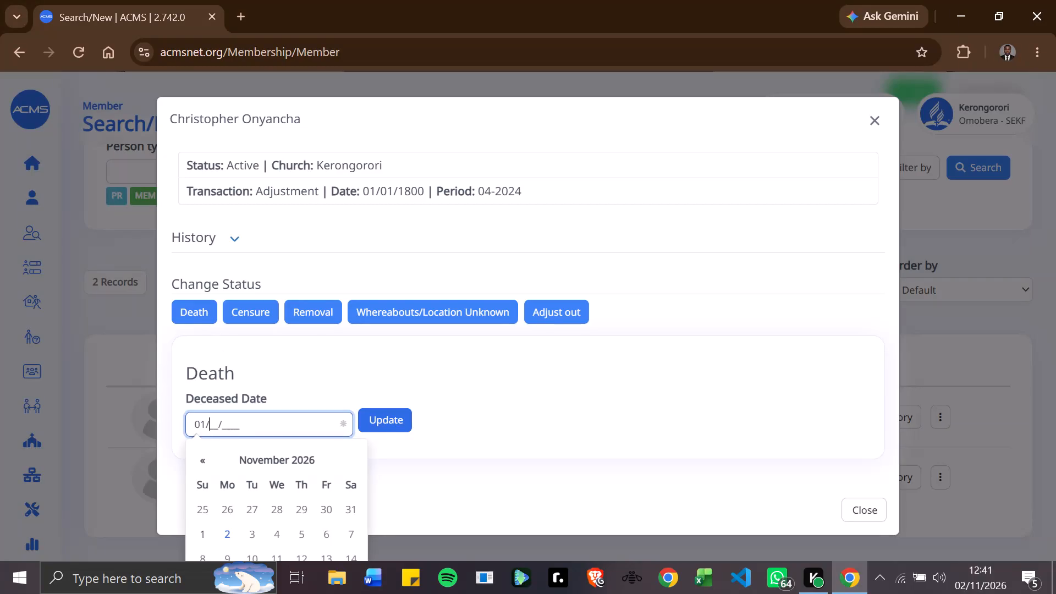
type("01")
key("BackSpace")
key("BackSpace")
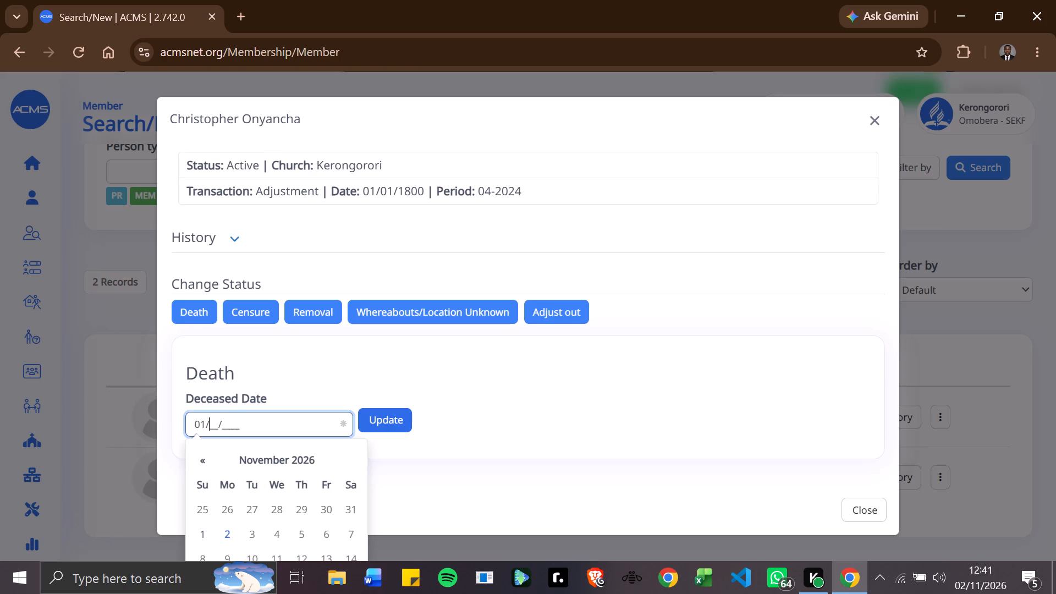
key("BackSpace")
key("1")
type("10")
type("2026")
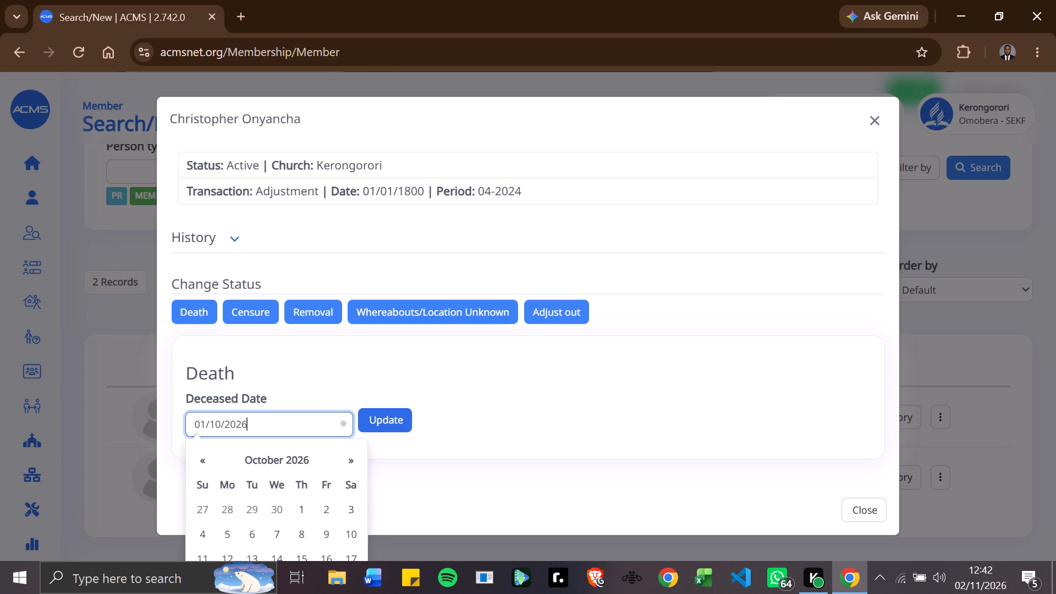
left_click(559, 424)
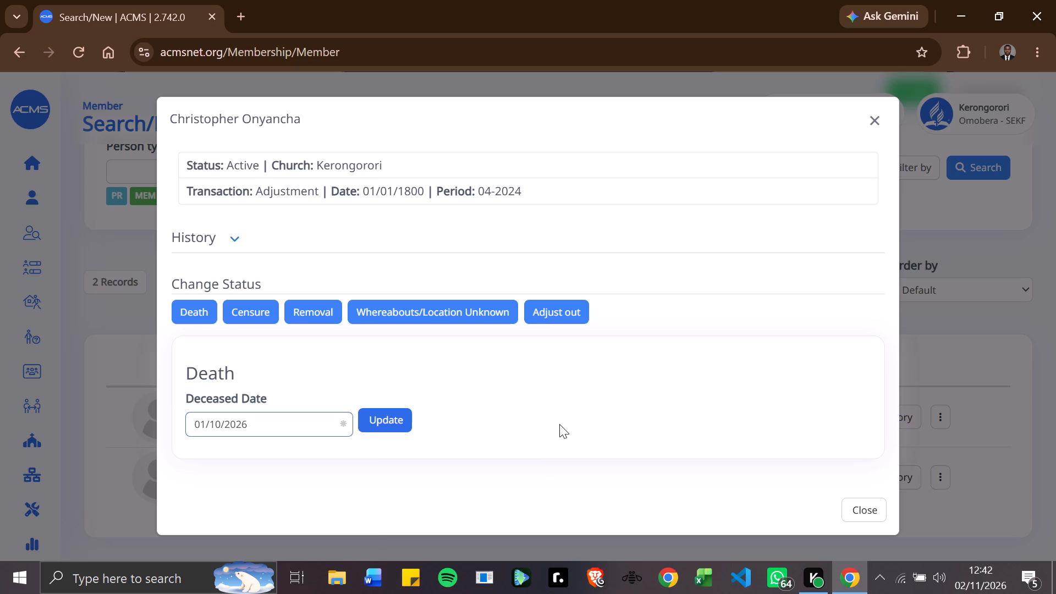
left_click(387, 417)
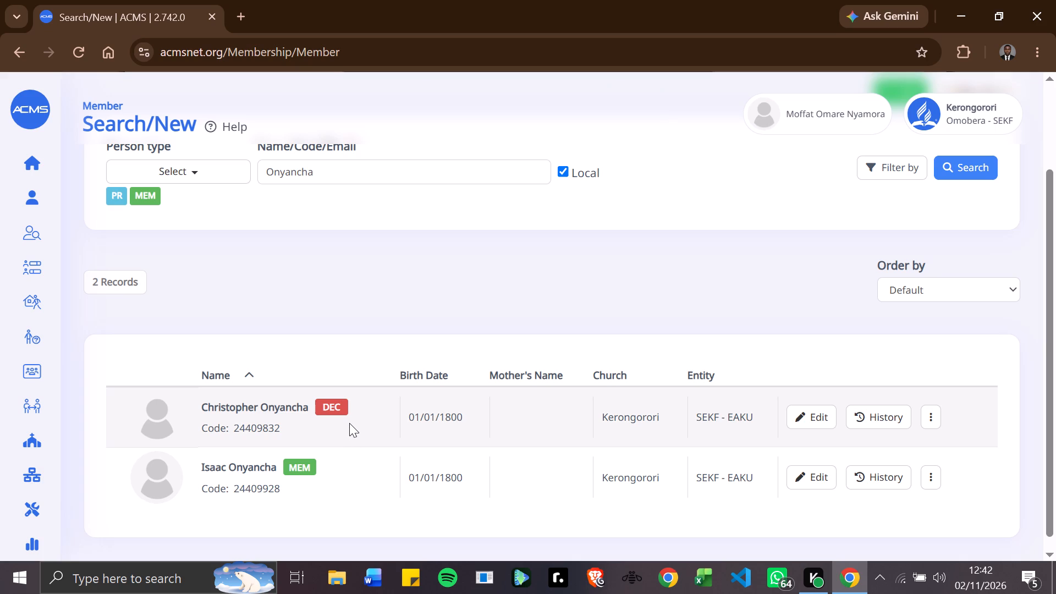
Search the local members by the name Mosomi and check the matching records.
left_click(336, 167)
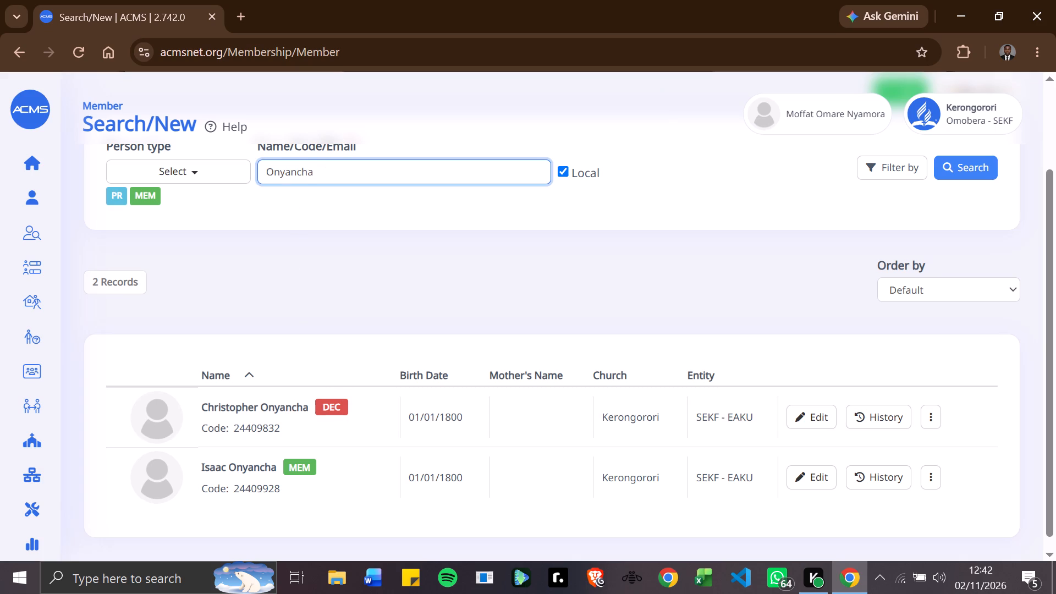
key("BackSpace")
key("BackSpace")
key("BackSpace")
key("BackSpace")
key("BackSpace")
key("BackSpace")
key("BackSpace")
key("BackSpace")
key("BackSpace")
key("BackSpace")
key("BackSpace")
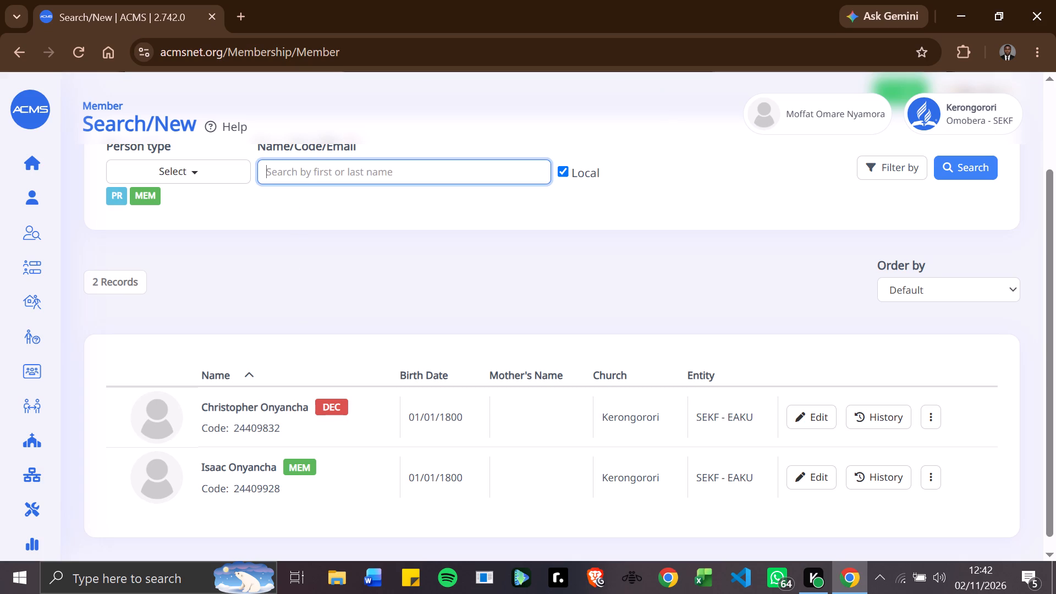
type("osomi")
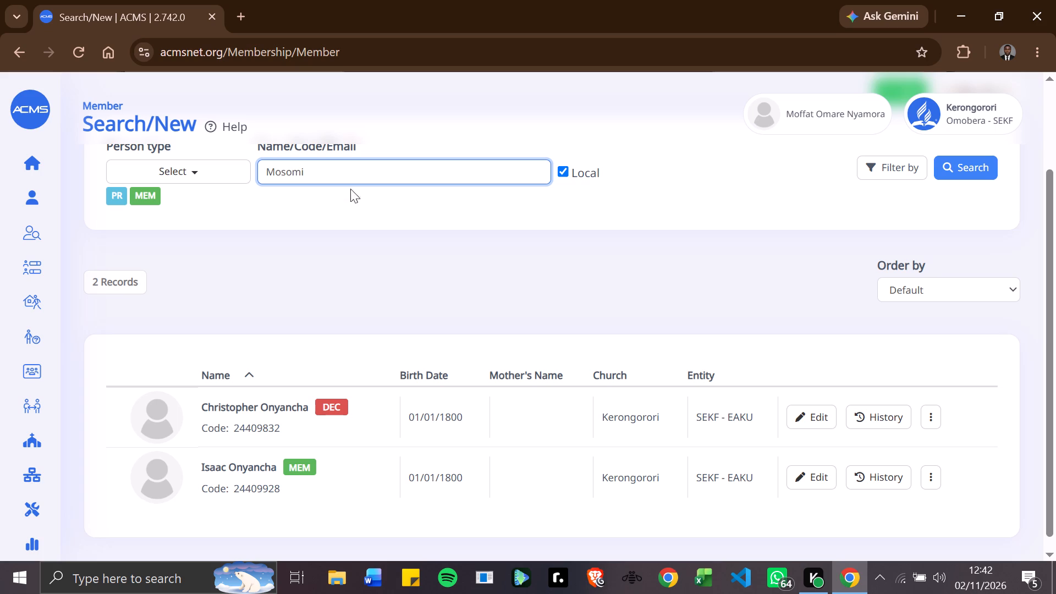
left_click(967, 173)
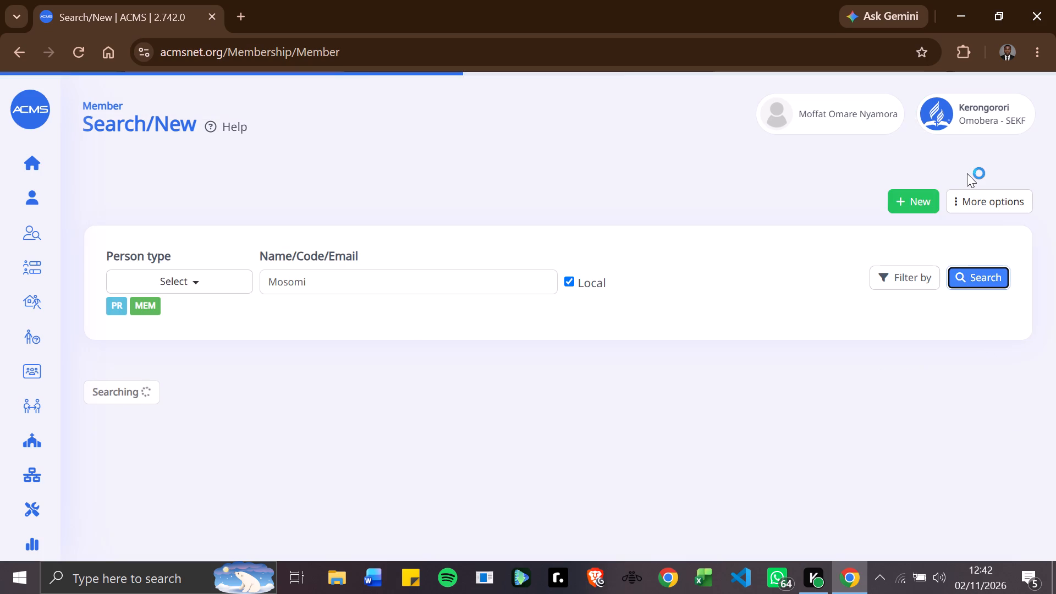
scroll(599, 360, "down", 11)
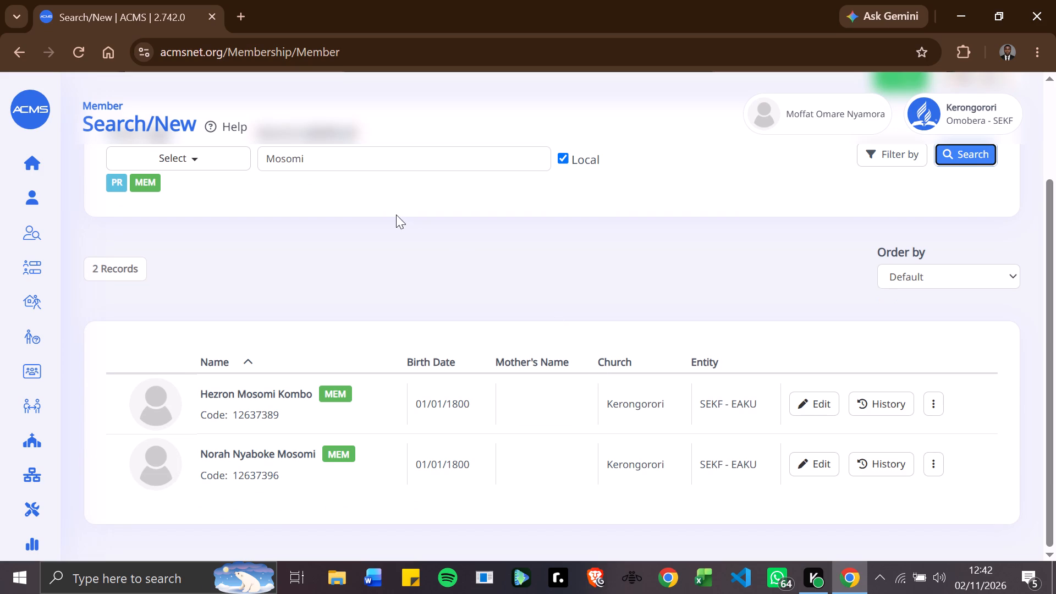
Search the local members by the name Bitutu.
left_click(365, 161)
key("BackSpace")
key("BackSpace")
key("BackSpace")
key("BackSpace")
key("BackSpace")
key("BackSpace")
key("BackSpace")
key("BackSpace")
key("BackSpace")
key("BackSpace")
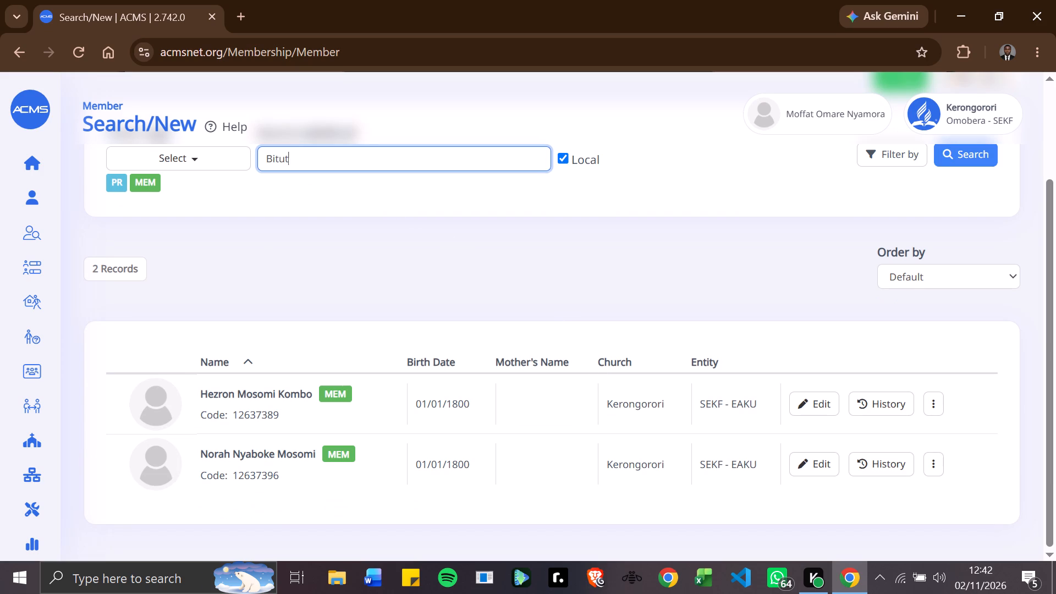
left_click(964, 158)
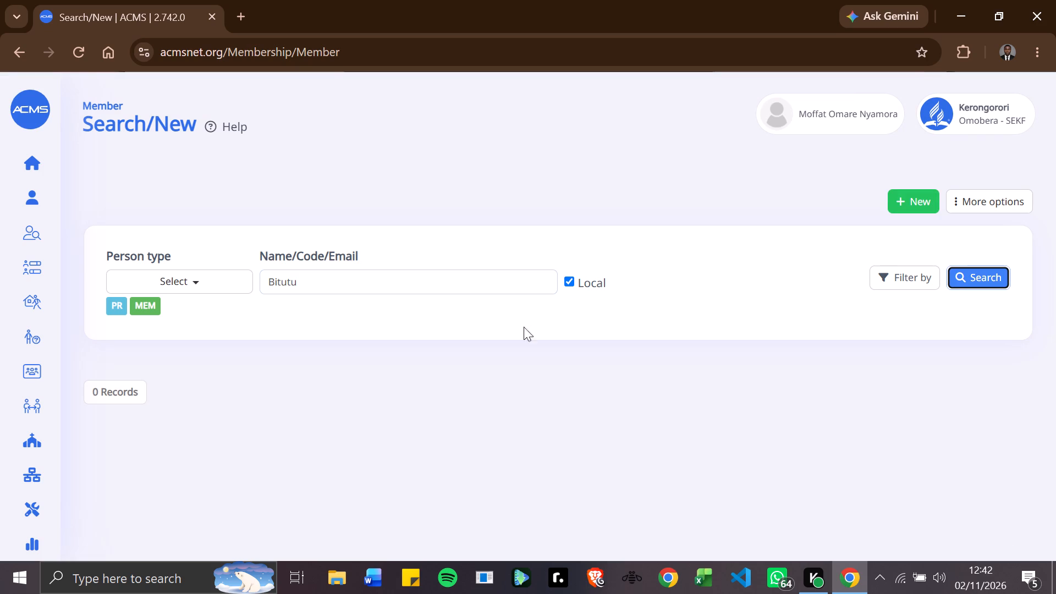
Search the local members by the name obara and review the matching records.
left_click(421, 282)
key("BackSpace")
key("BackSpace")
key("BackSpace")
key("BackSpace")
key("BackSpace")
key("BackSpace")
key("BackSpace")
key("BackSpace")
key("BackSpace")
key("BackSpace")
key("BackSpace")
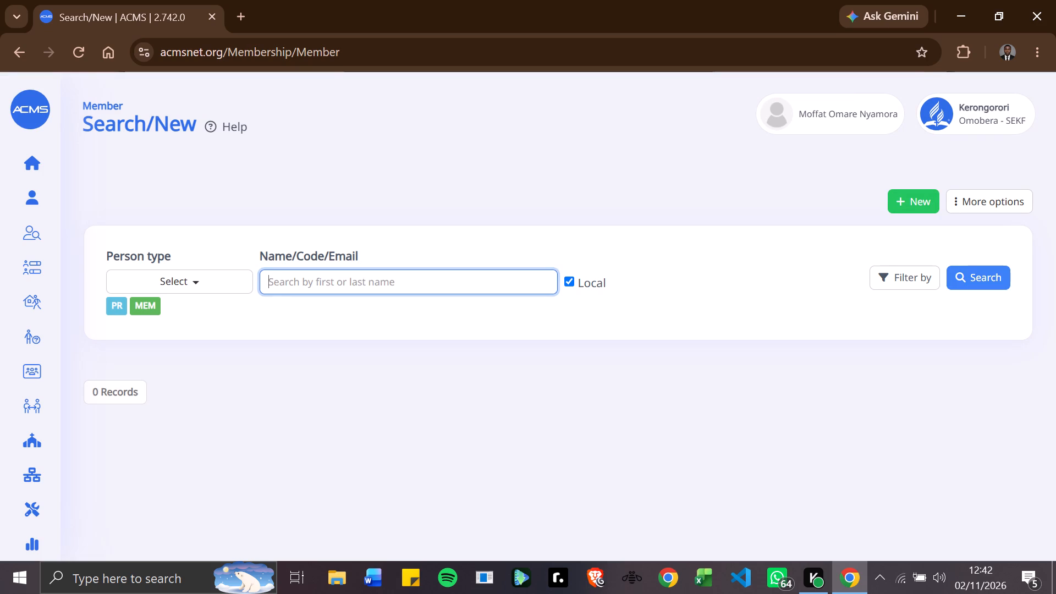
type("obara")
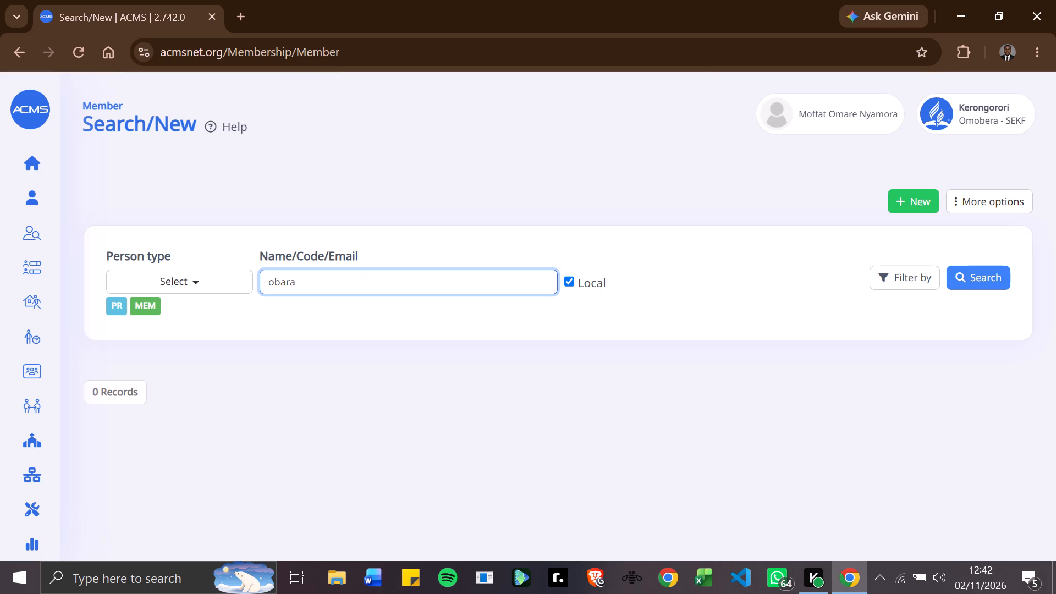
left_click(996, 273)
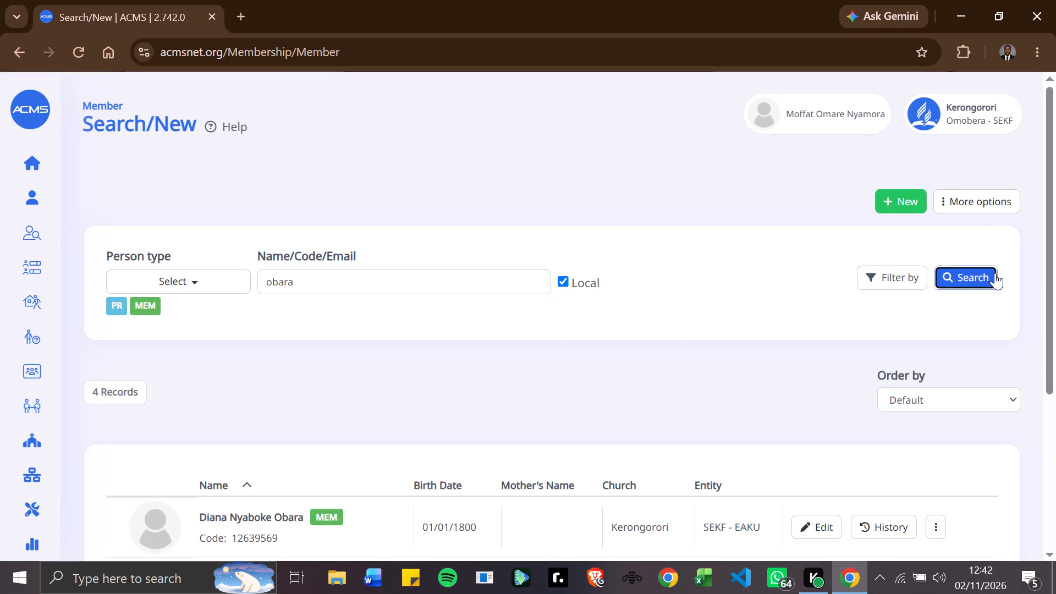
scroll(553, 493, "down", 6)
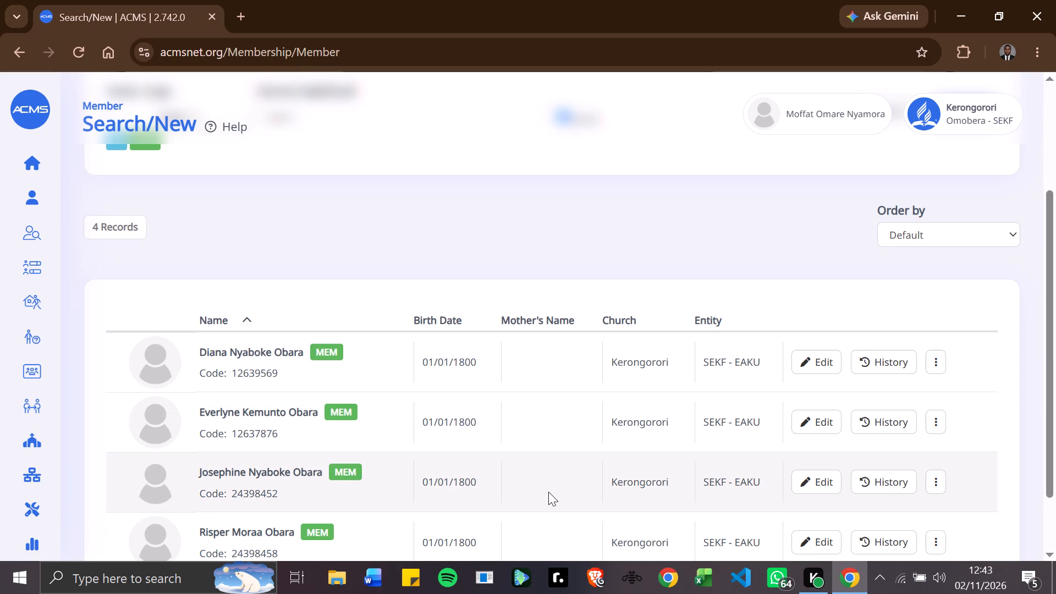
scroll(557, 479, "down", 2)
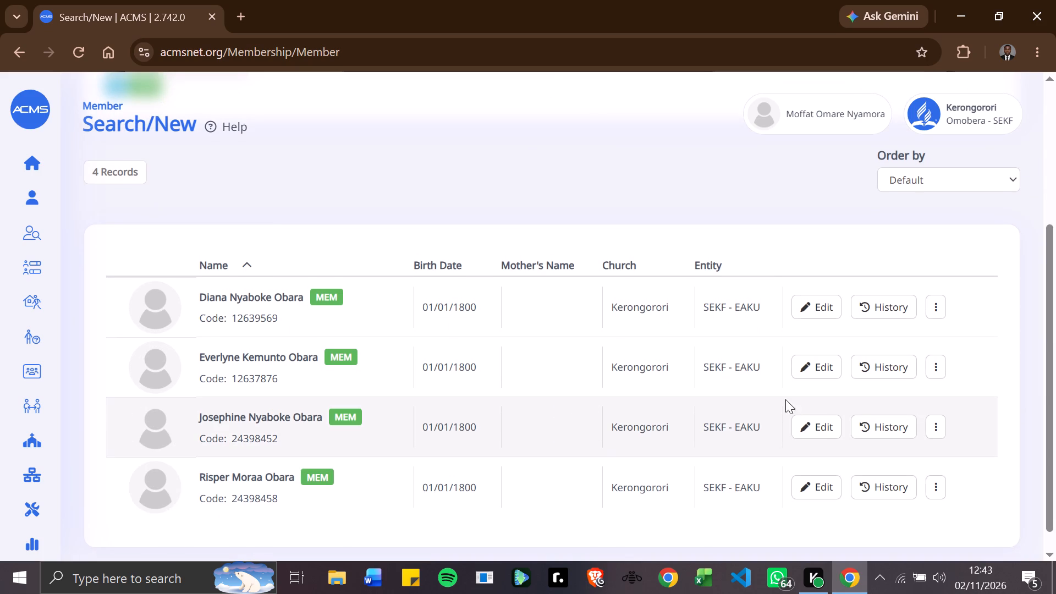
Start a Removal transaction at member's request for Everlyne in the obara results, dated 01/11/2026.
left_click(928, 373)
left_click(833, 232)
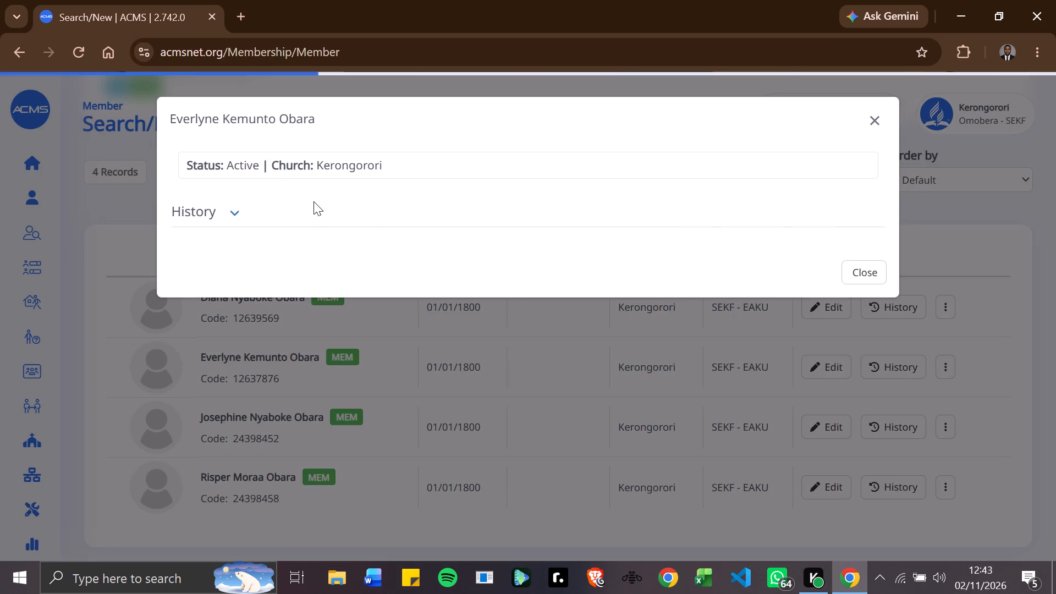
left_click(310, 312)
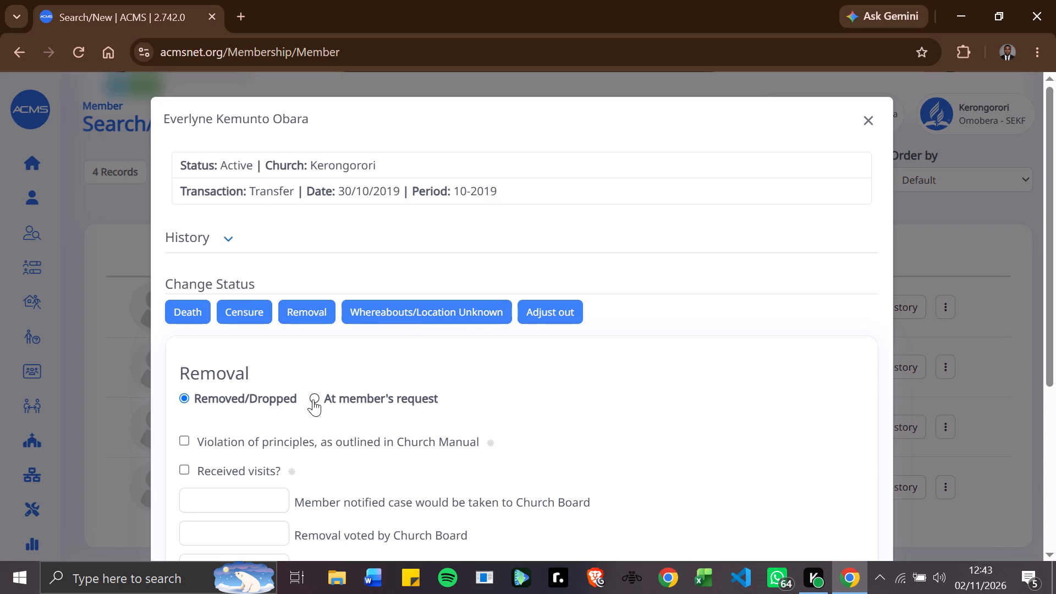
left_click(313, 399)
scroll(313, 400, "down", 1)
left_click(183, 410)
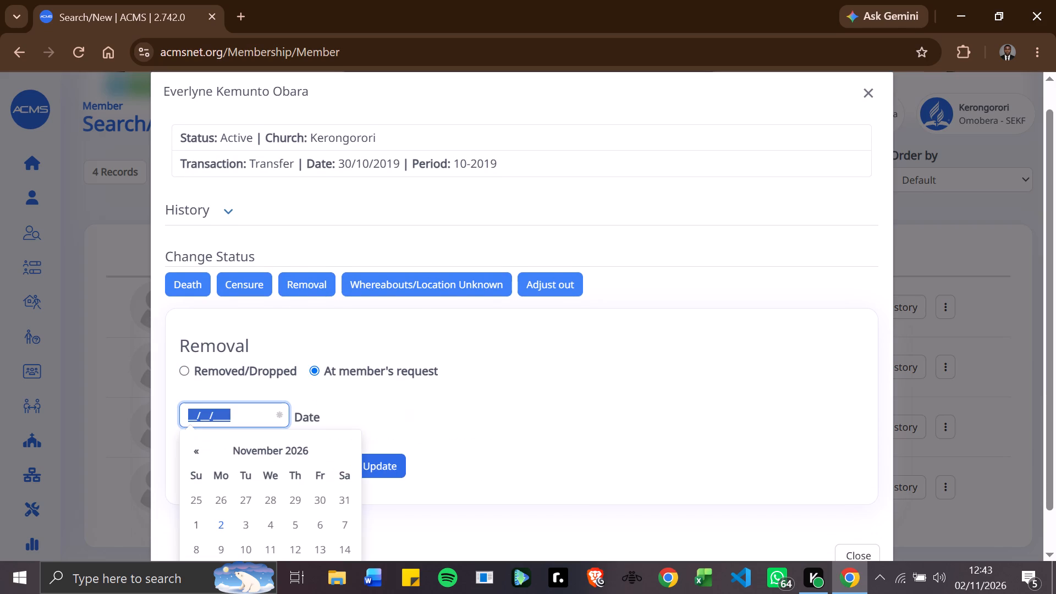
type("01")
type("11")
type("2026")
left_click(446, 424)
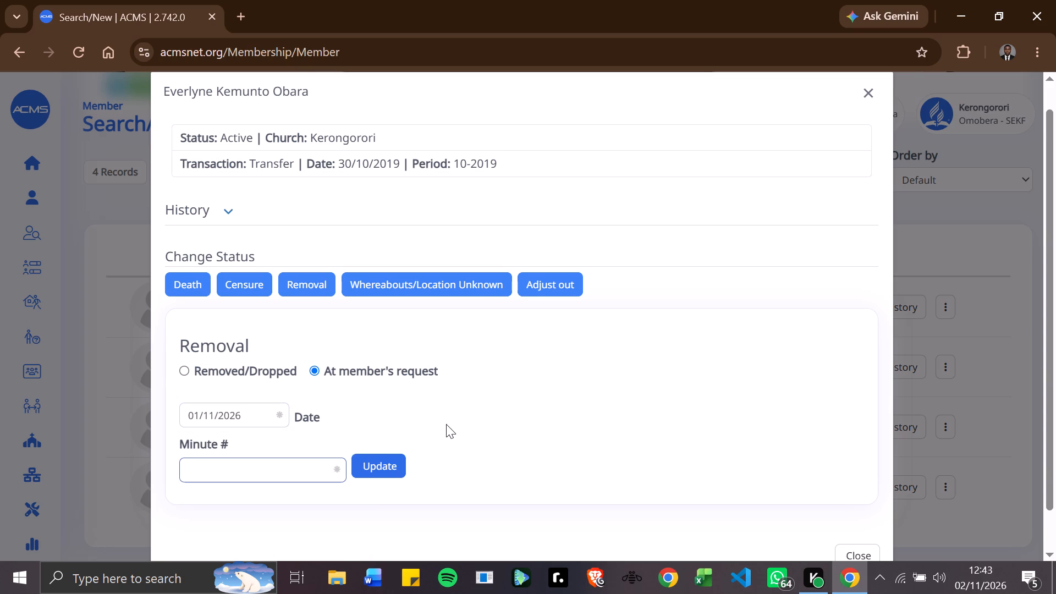
Enter minute number MIN3/6/2025 for Everlyne's removal and update her status.
scroll(446, 424, "down", 15)
left_click(222, 425)
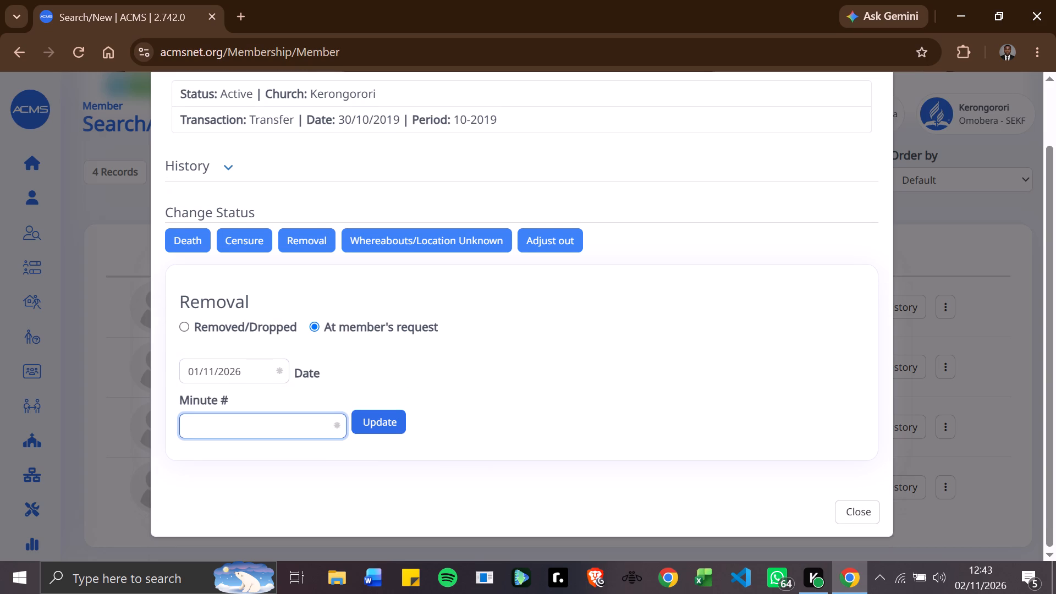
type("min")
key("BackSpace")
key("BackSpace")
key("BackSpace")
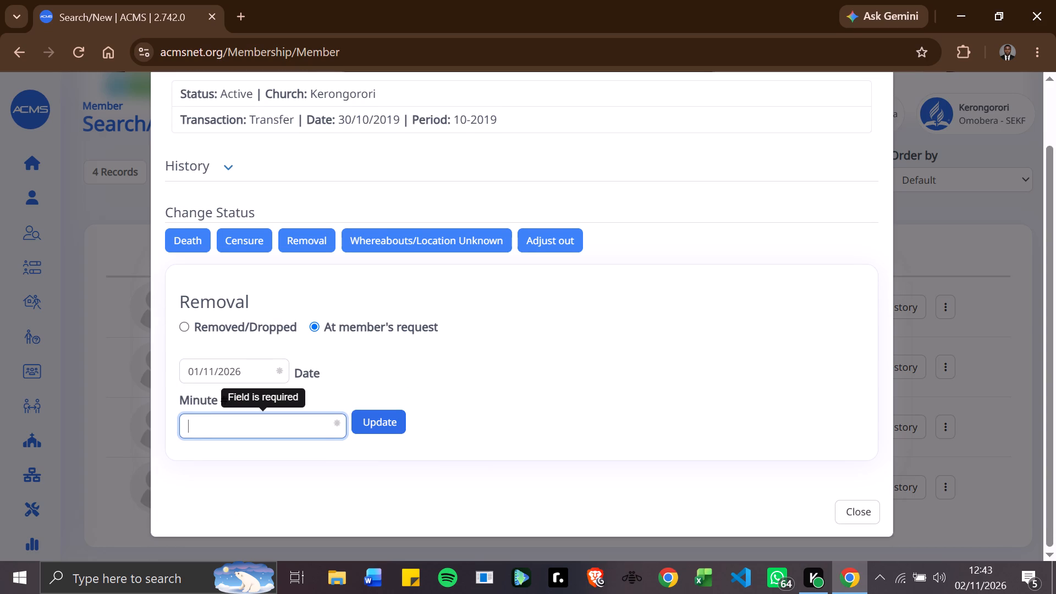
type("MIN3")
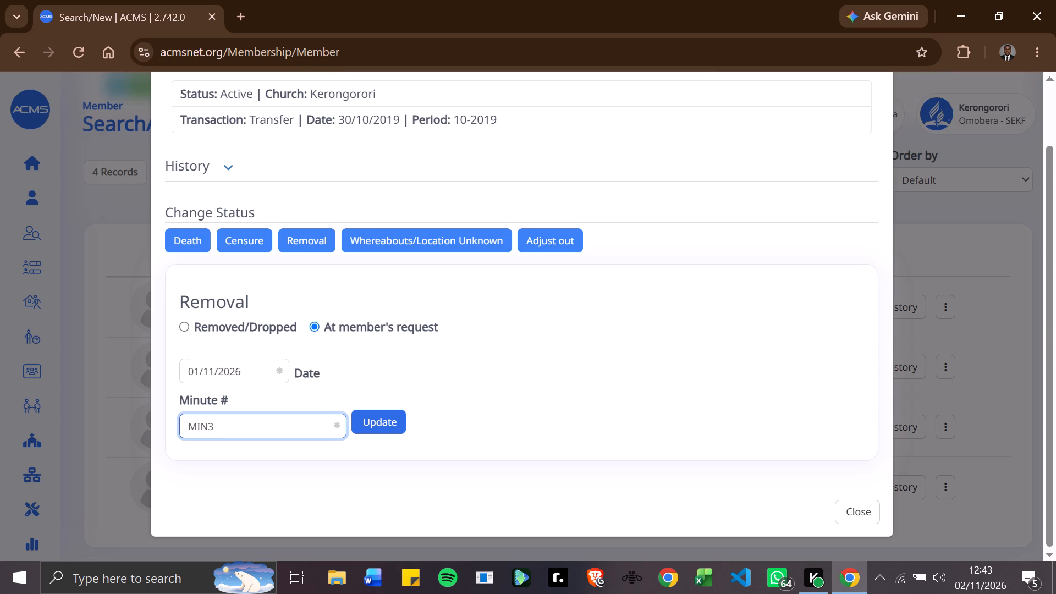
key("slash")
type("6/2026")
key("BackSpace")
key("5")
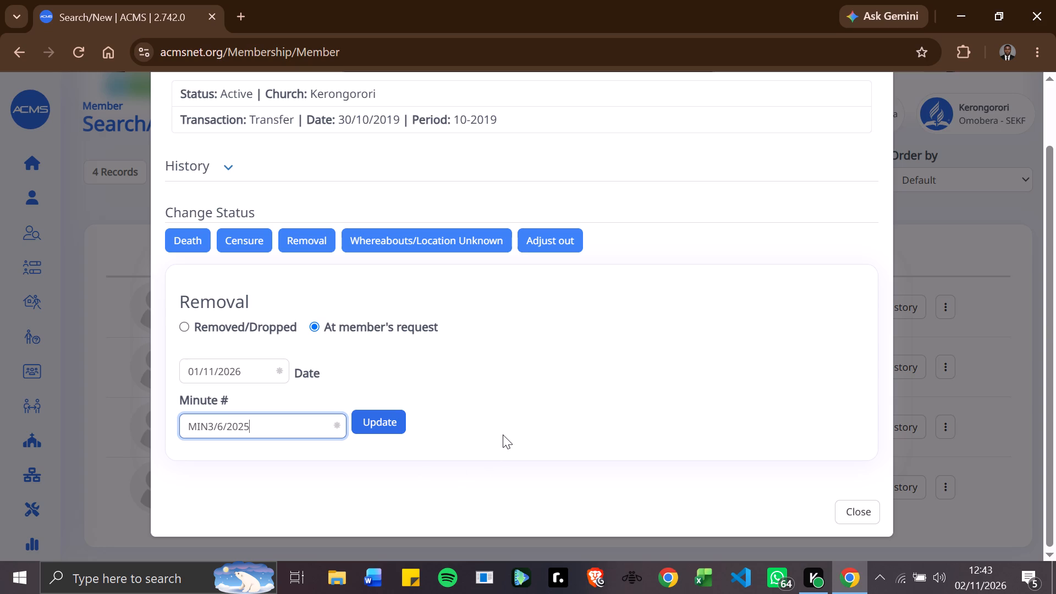
left_click(503, 435)
left_click(402, 418)
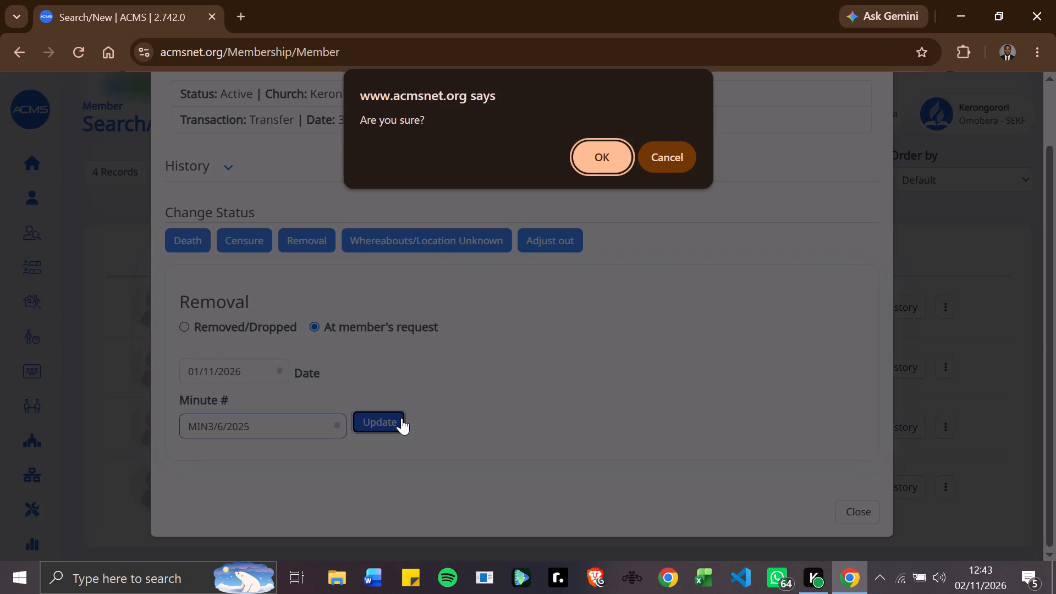
left_click(614, 146)
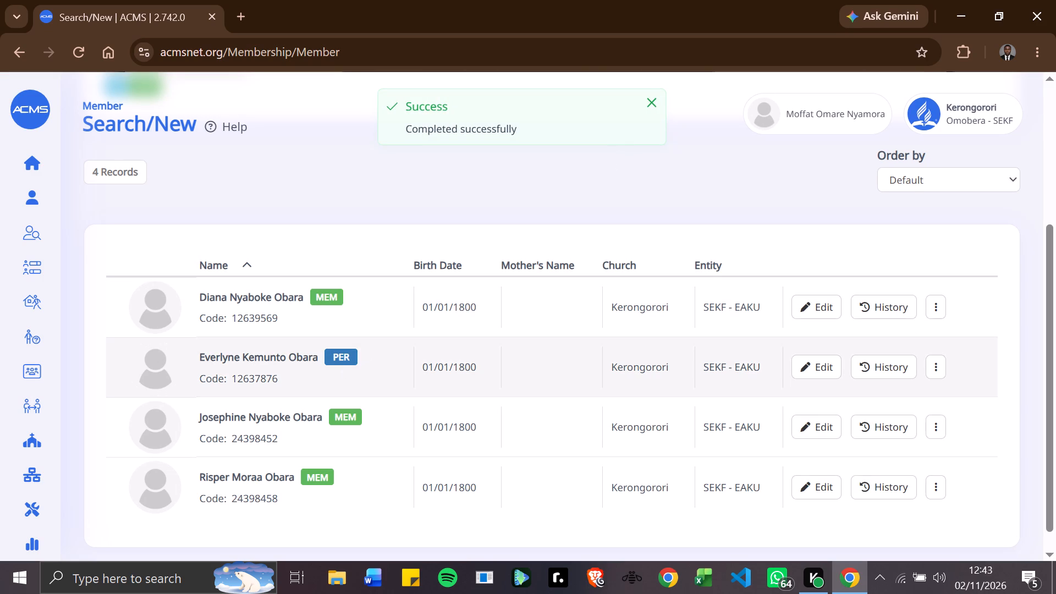
left_click(487, 179)
left_click(648, 103)
Search the local members by the name Ezra.
scroll(472, 189, "up", 20)
scroll(472, 189, "up", 20)
scroll(472, 189, "up", 18)
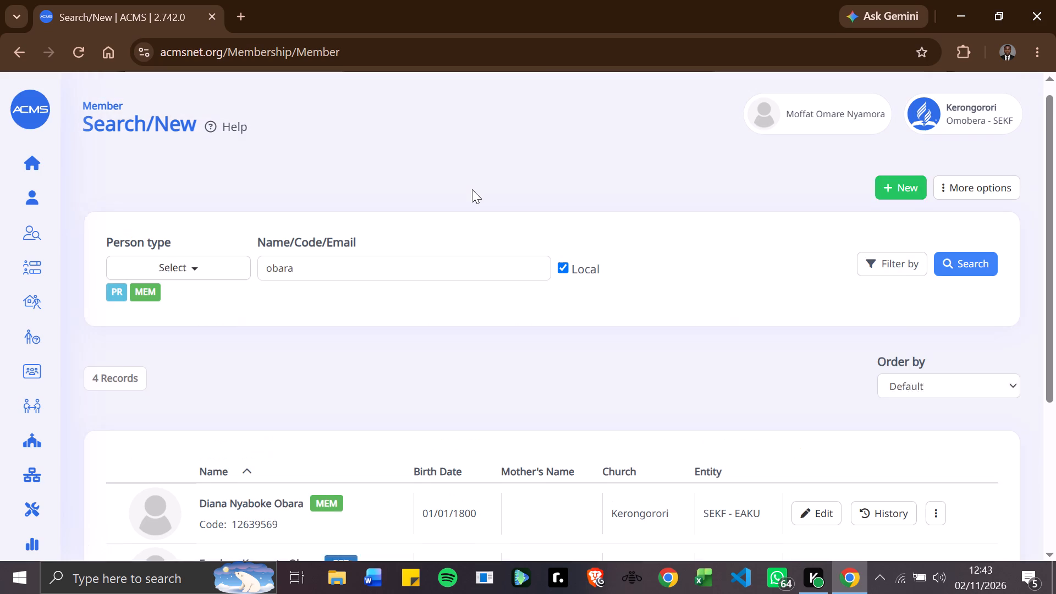
left_click(352, 283)
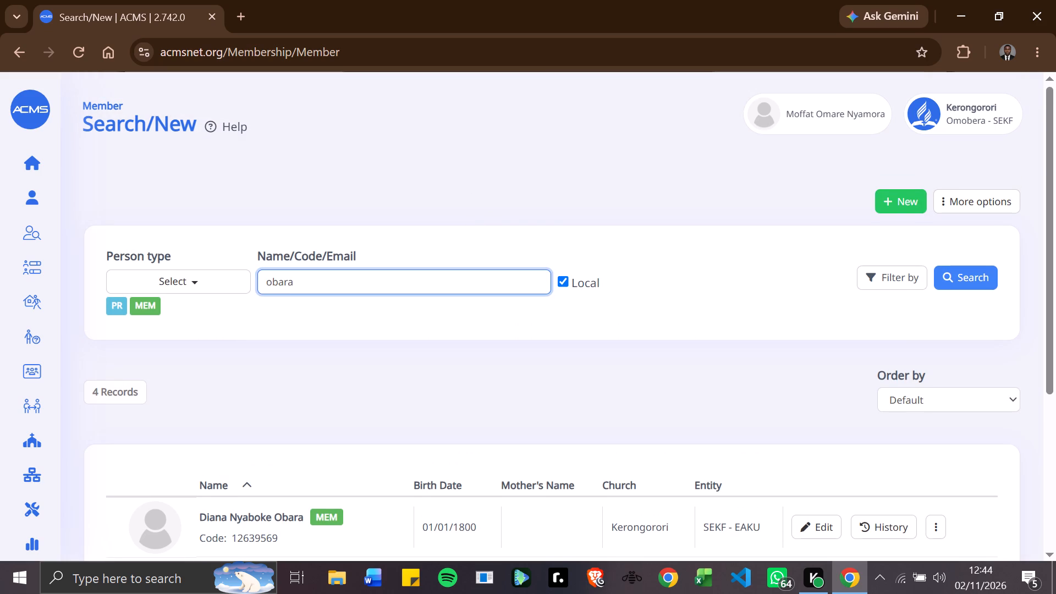
key("BackSpace")
key("BackSpace")
key("BackSpace")
key("BackSpace")
key("BackSpace")
key("BackSpace")
key("BackSpace")
key("BackSpace")
key("BackSpace")
key("BackSpace")
key("BackSpace")
key("BackSpace")
key("BackSpace")
key("BackSpace")
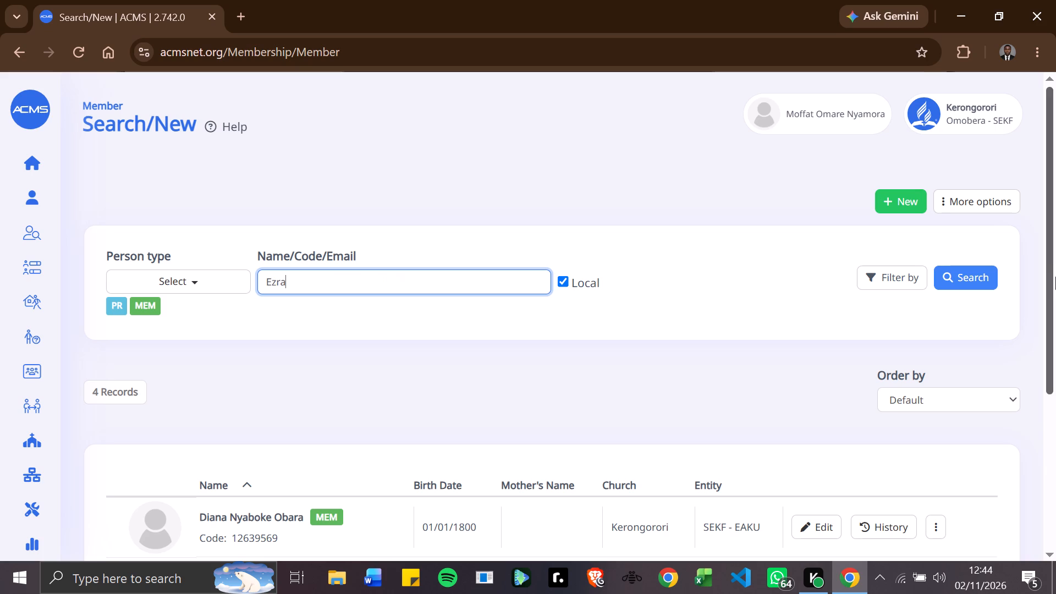
left_click(983, 269)
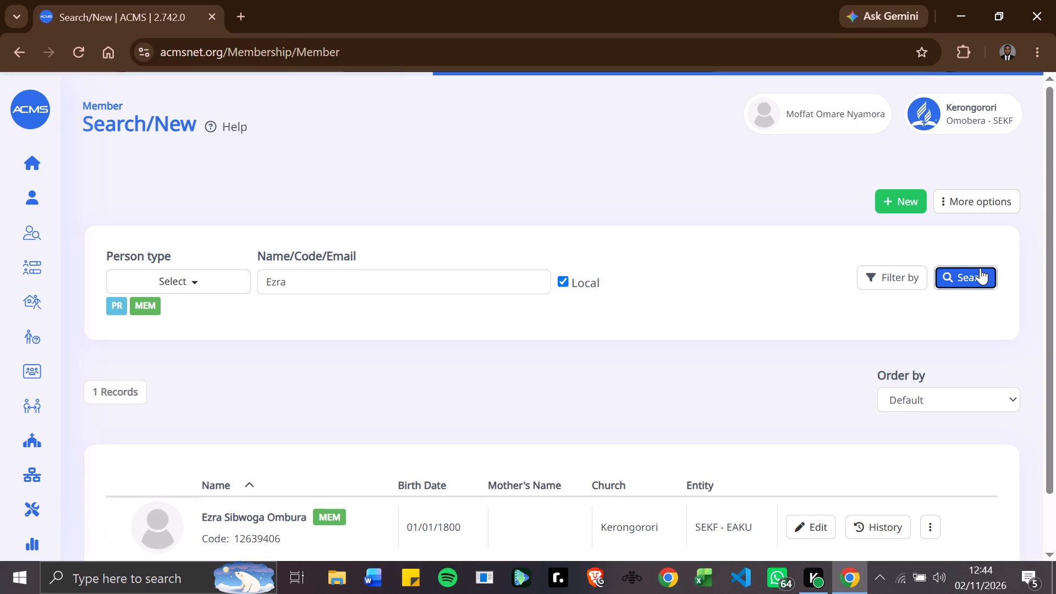
Start a Removal transaction at member's request for Ezra, dated 01/11/2026.
scroll(980, 268, "down", 18)
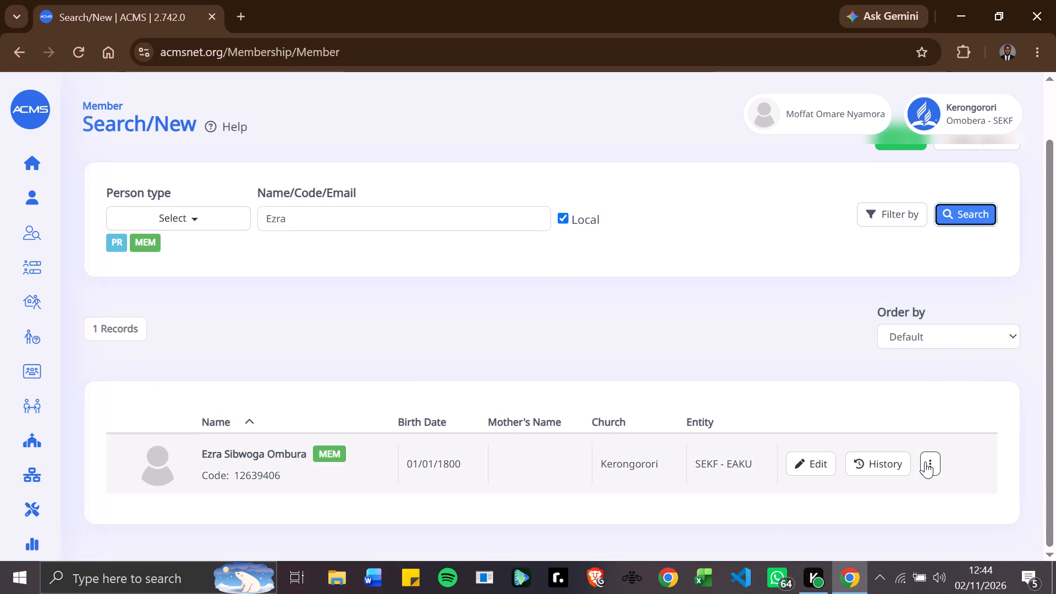
left_click(925, 461)
left_click(827, 331)
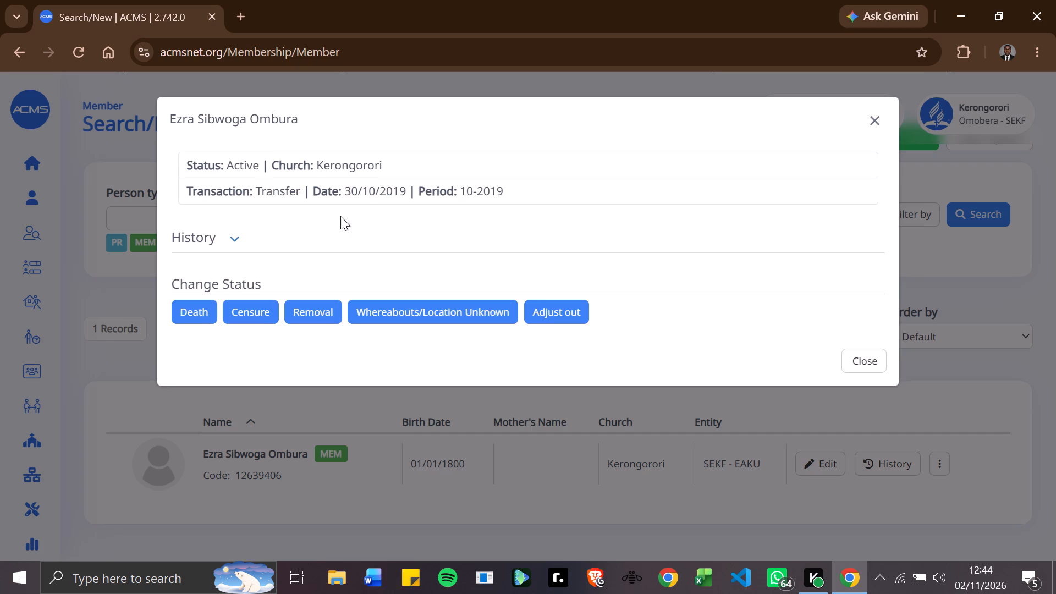
left_click(322, 309)
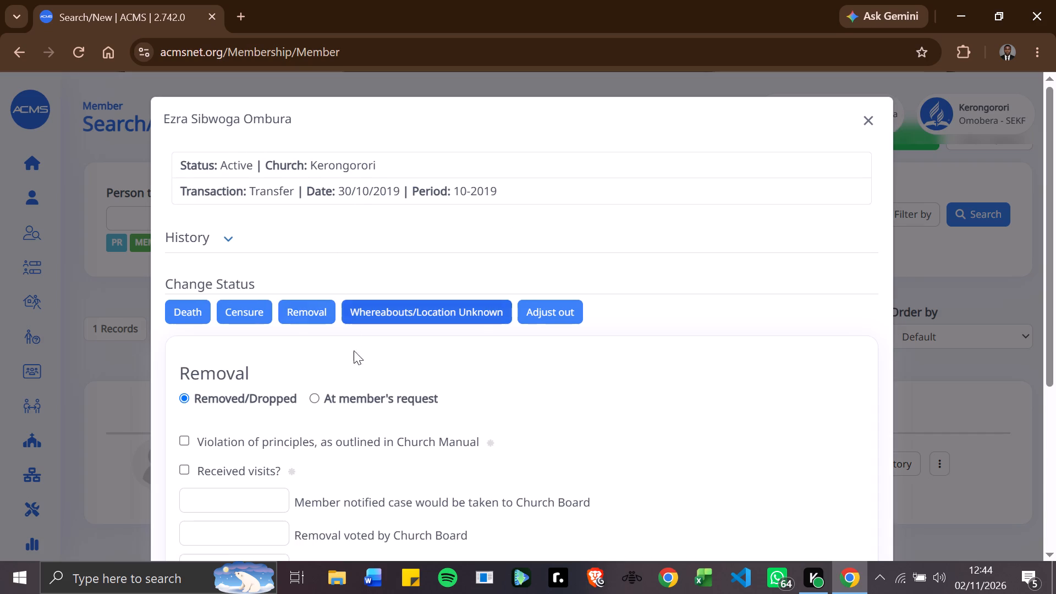
left_click(312, 395)
scroll(345, 409, "down", 1)
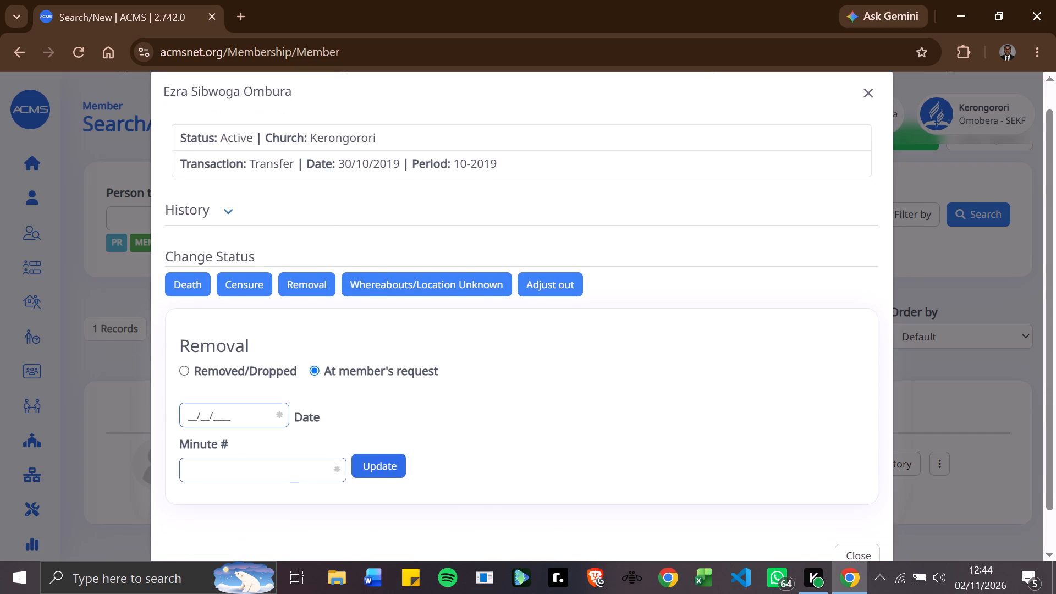
left_click(191, 414)
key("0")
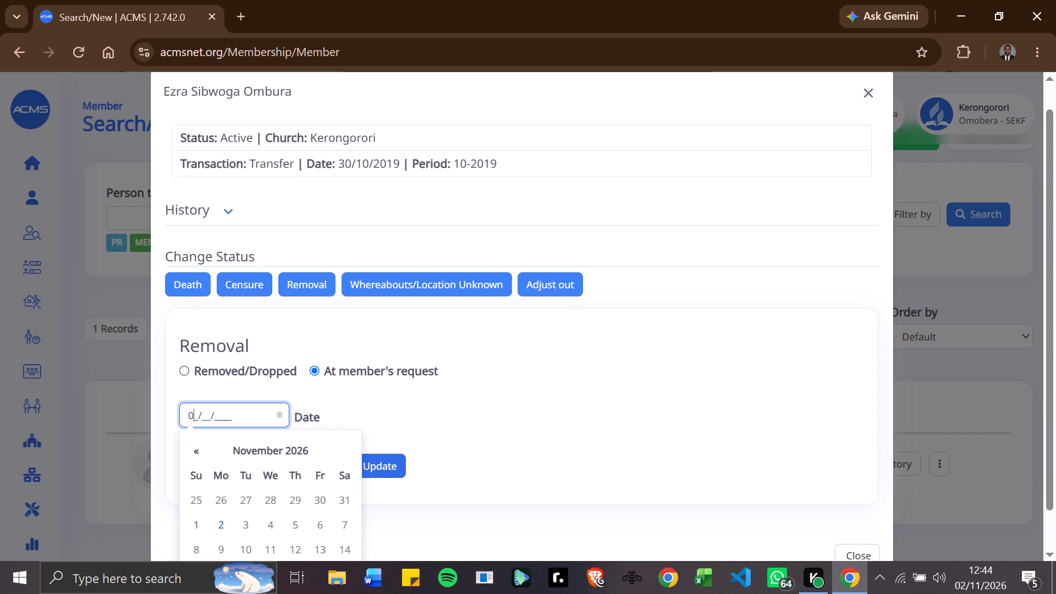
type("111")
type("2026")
left_click(406, 400)
Enter minute number MIN3/6/2025 for Ezra's removal and update his status.
left_click(215, 477)
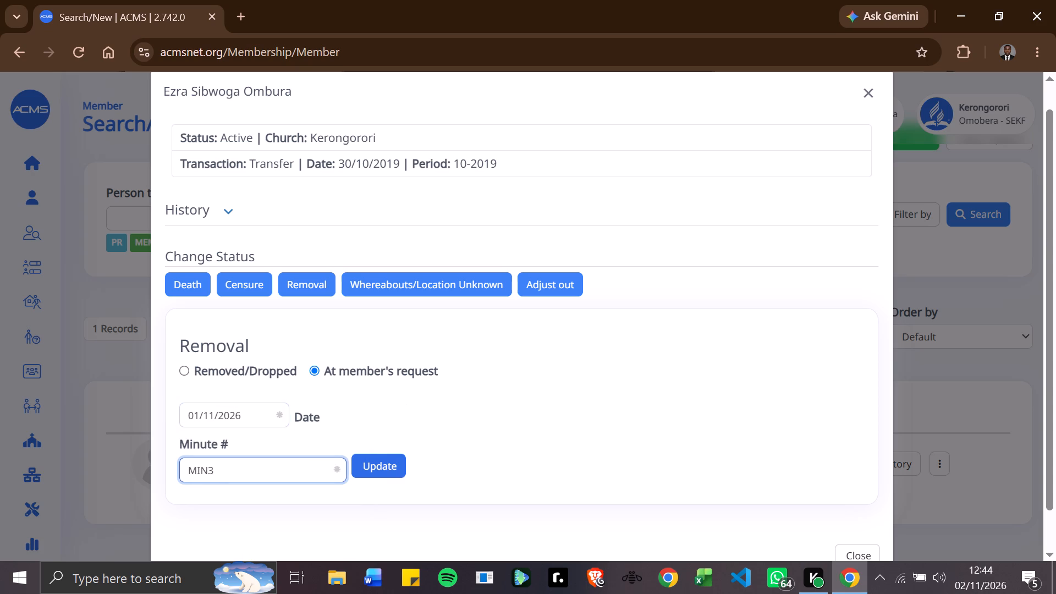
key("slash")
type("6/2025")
left_click(393, 475)
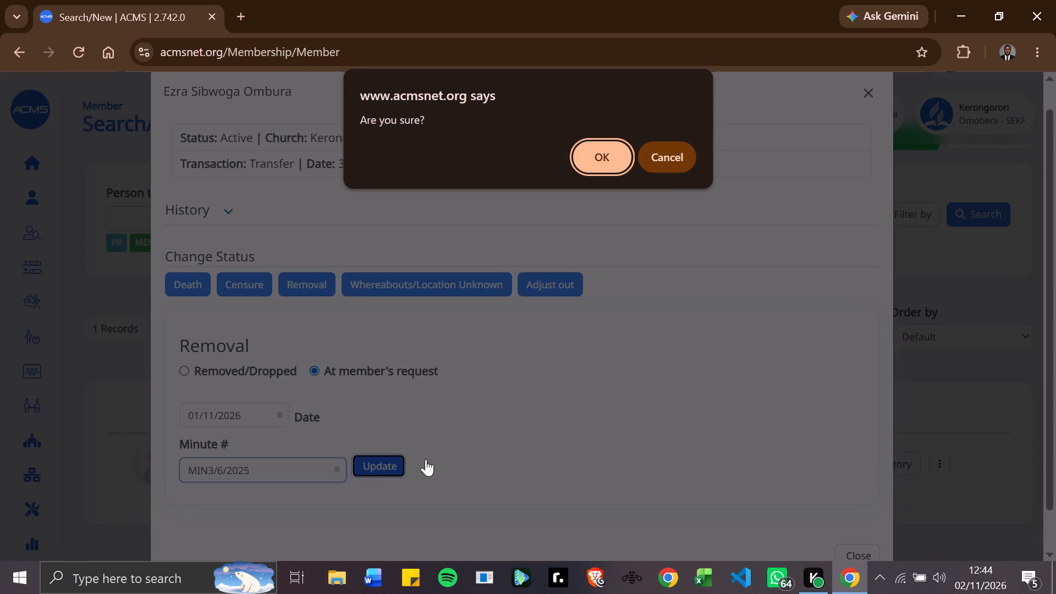
left_click(604, 161)
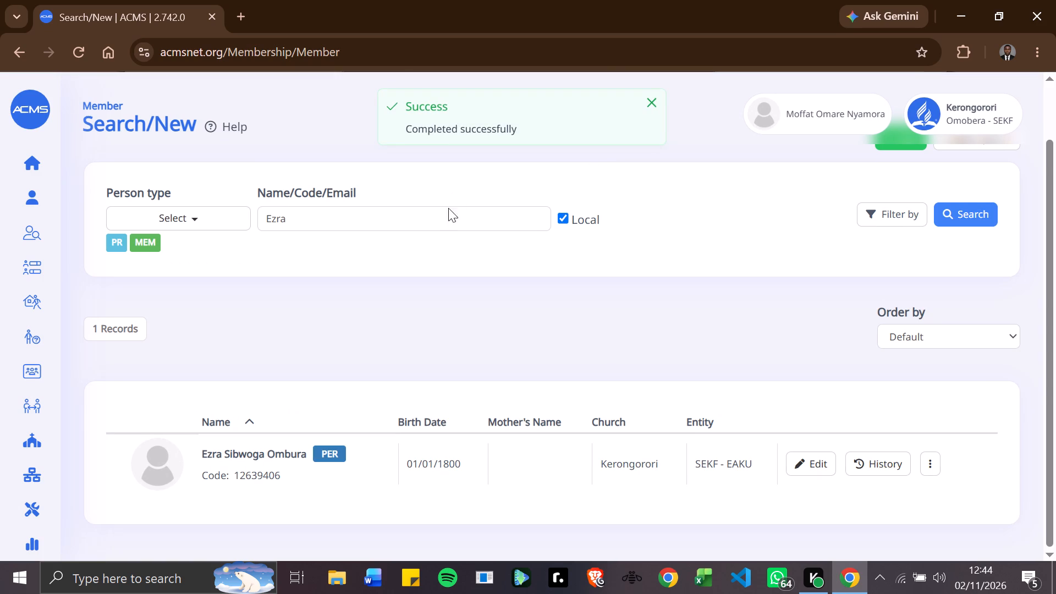
Search the local members by the name Faith.
left_click(402, 230)
key("BackSpace")
key("BackSpace")
key("BackSpace")
key("BackSpace")
key("BackSpace")
key("BackSpace")
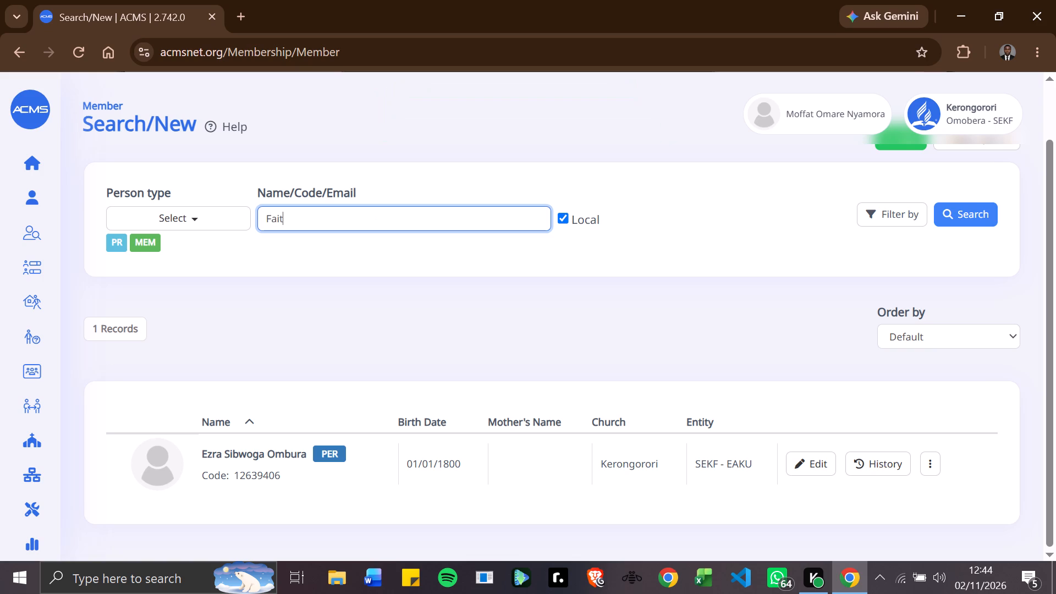
left_click(966, 213)
Start a Removal transaction at member's request for the first Faith in the results, dated 01/11/2026.
scroll(609, 441, "down", 4)
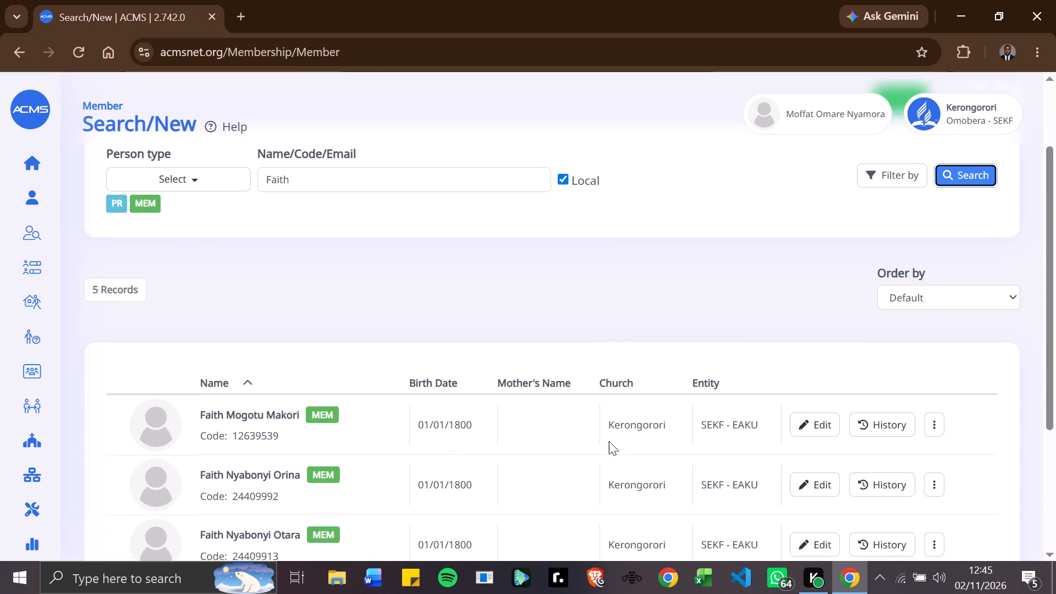
left_click(930, 416)
left_click(838, 282)
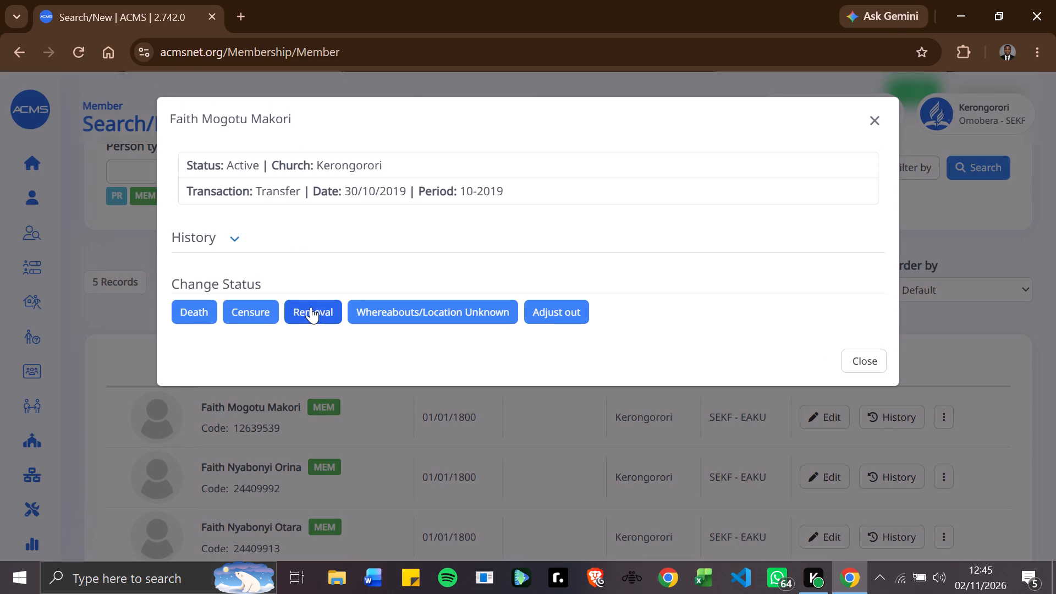
left_click(311, 307)
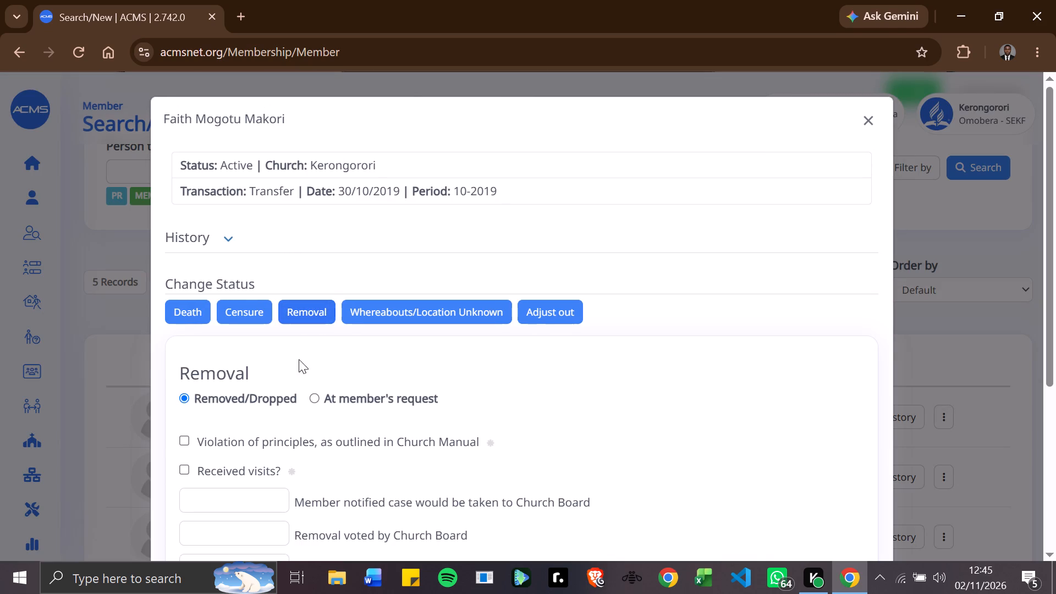
left_click(316, 395)
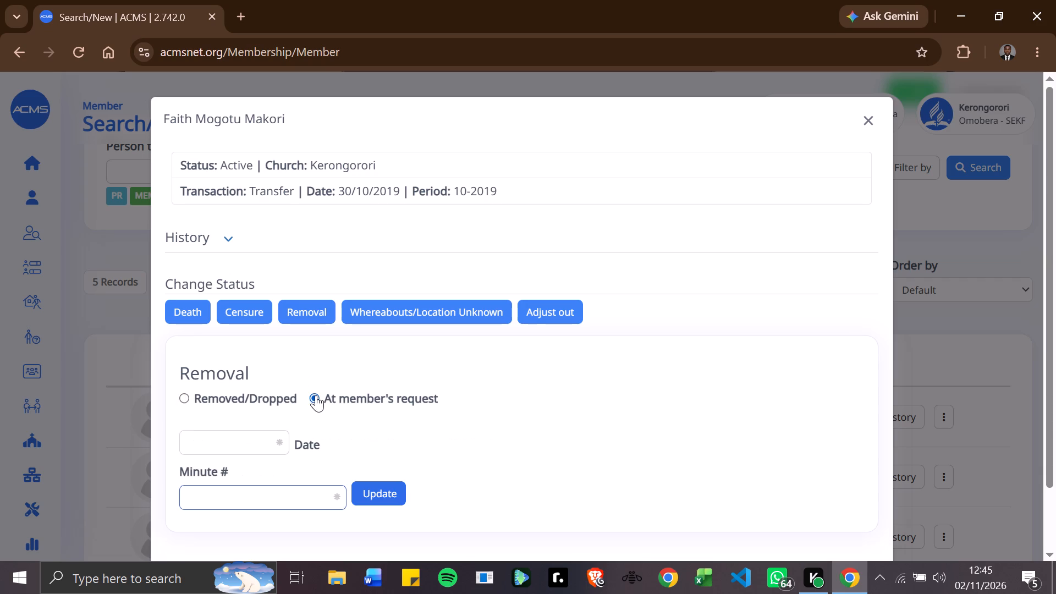
left_click(191, 437)
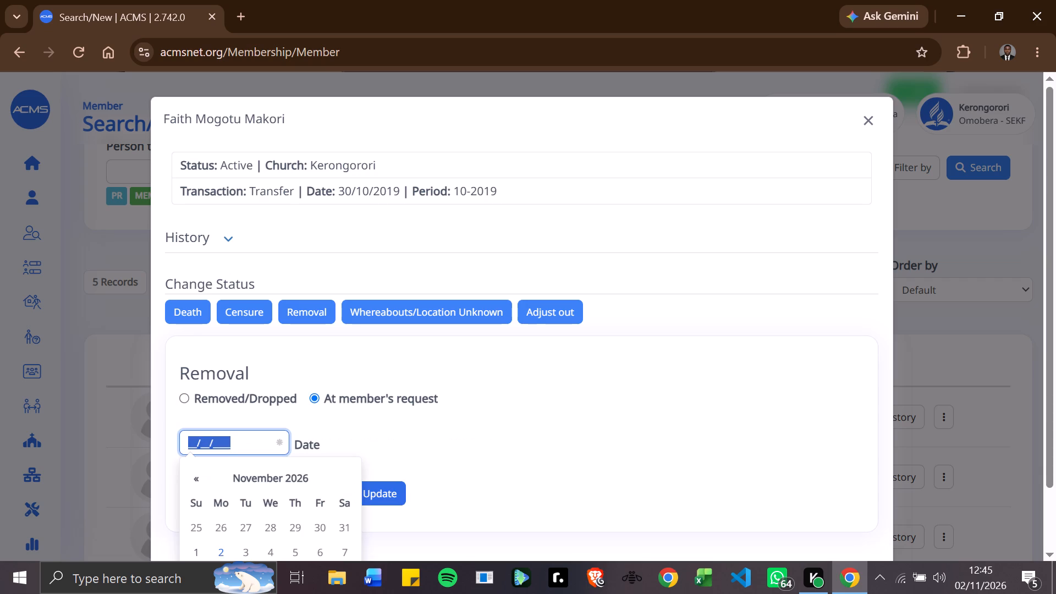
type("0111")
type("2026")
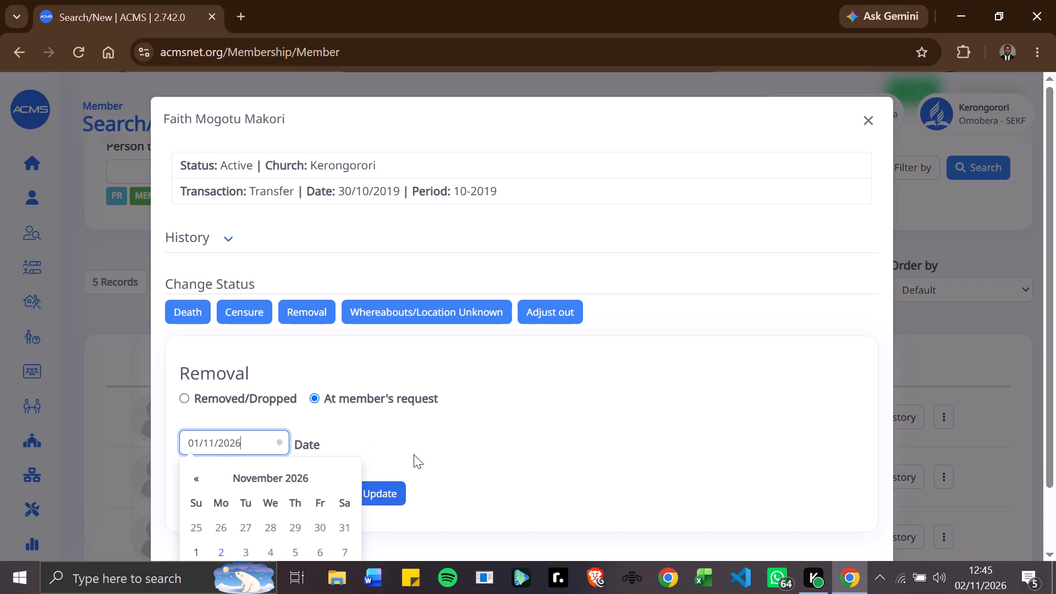
left_click(414, 454)
Enter minute number MIN3/6/2025 for the first Faith's removal and update her status.
left_click(195, 503)
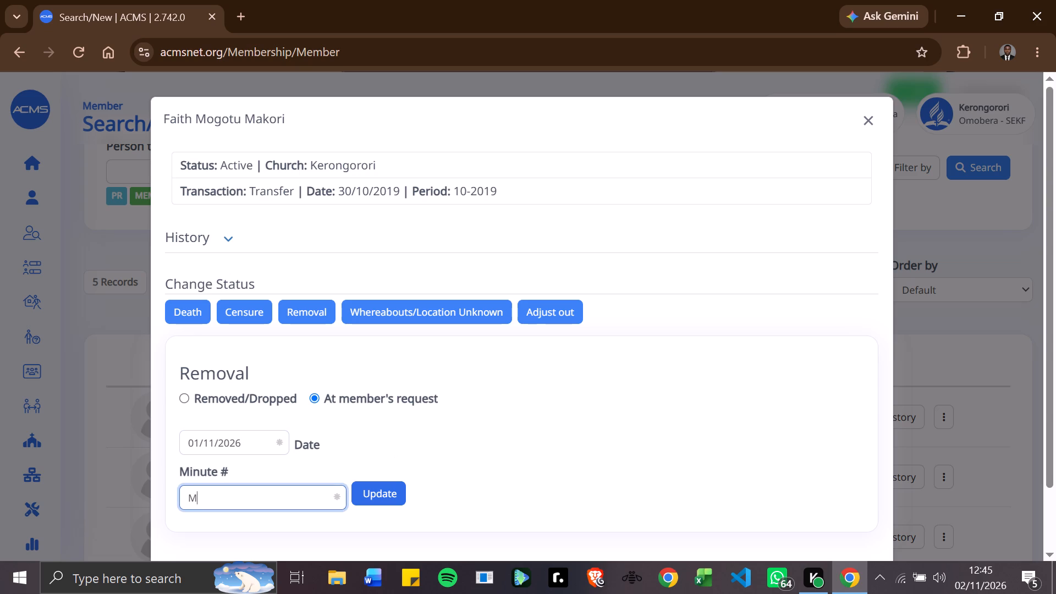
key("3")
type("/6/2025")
left_click(452, 449)
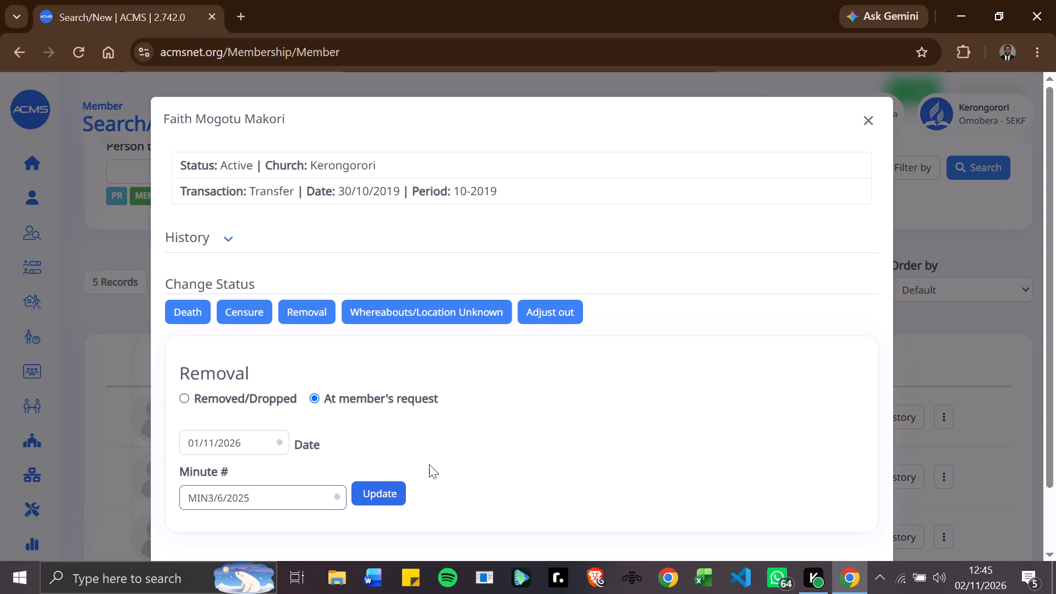
left_click(366, 492)
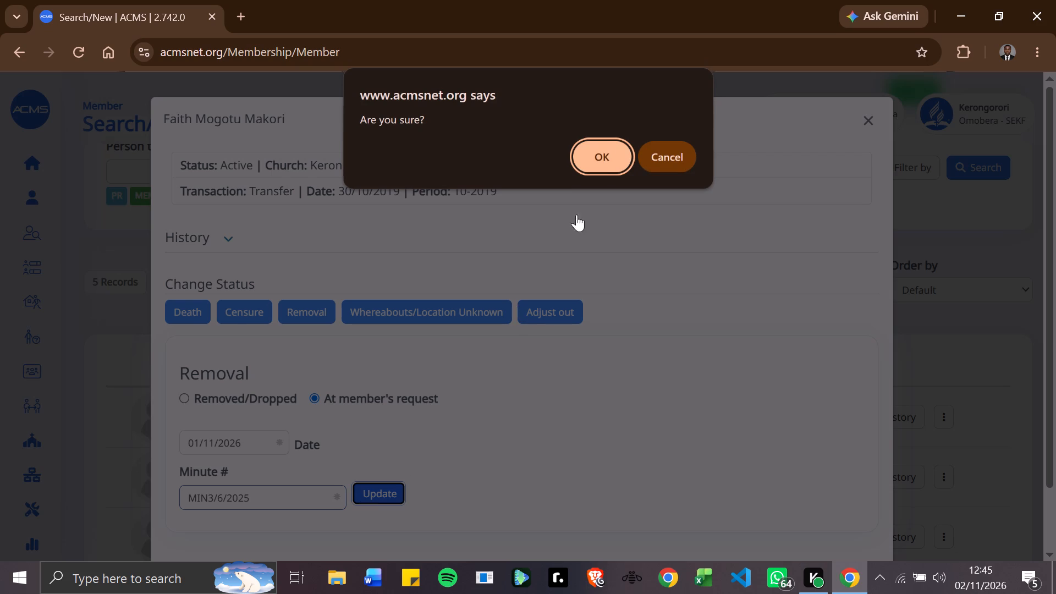
left_click(602, 152)
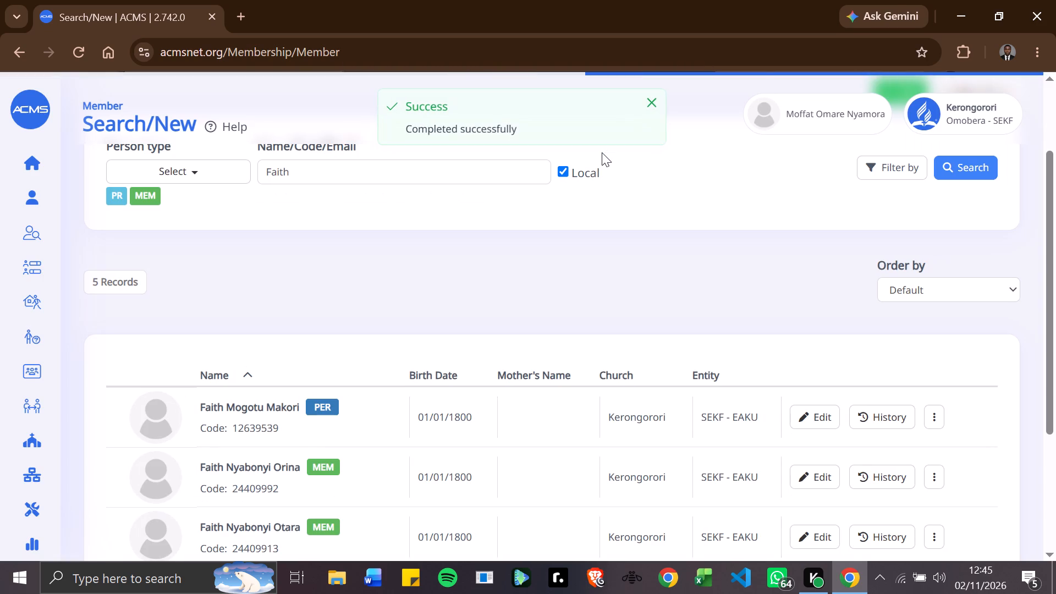
Clear the name Faith from the member search.
left_click(337, 177)
key("BackSpace")
key("BackSpace")
key("BackSpace")
key("BackSpace")
key("BackSpace")
key("BackSpace")
key("BackSpace")
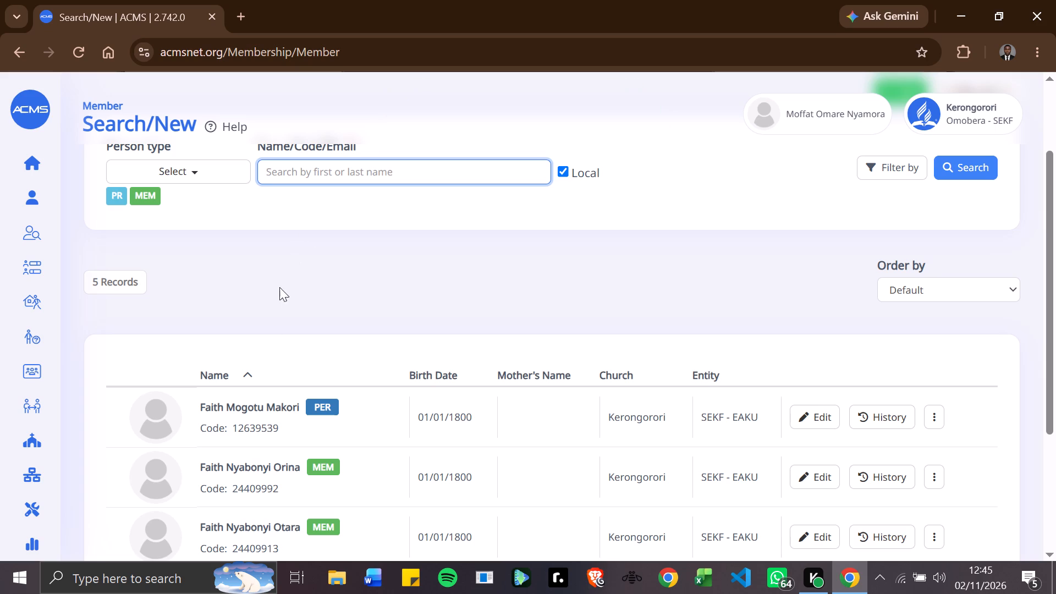
Start a Removal transaction at member's request for the second Faith in the results, dated 01/11/2026.
left_click(942, 478)
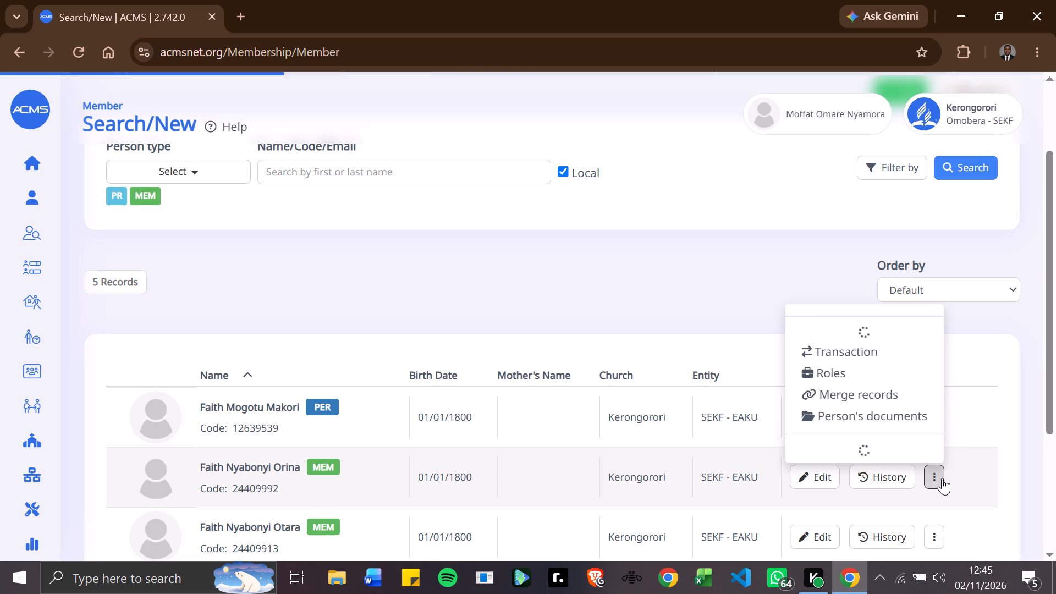
left_click(833, 348)
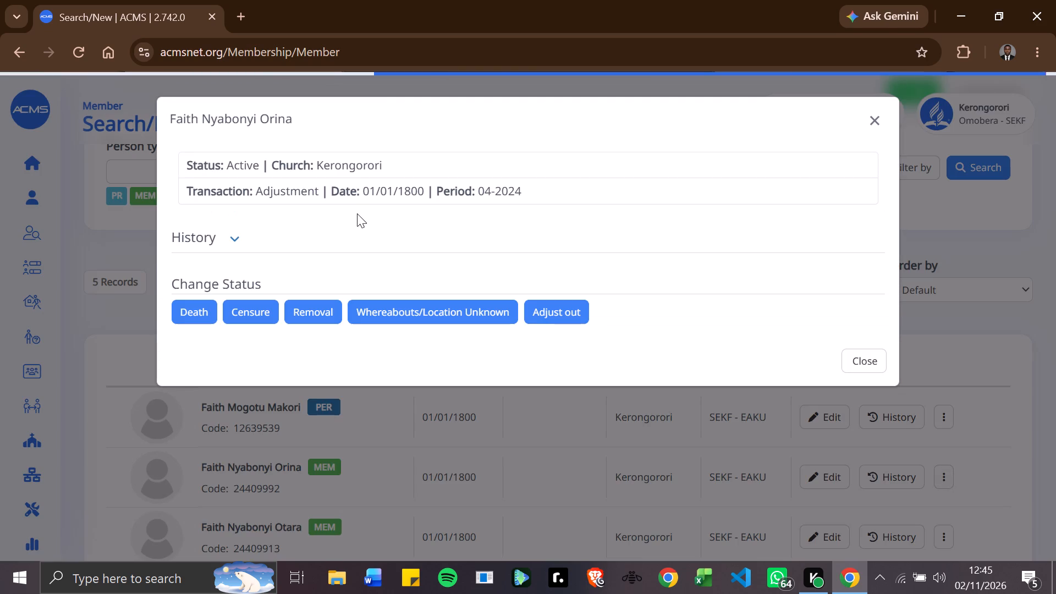
left_click(310, 308)
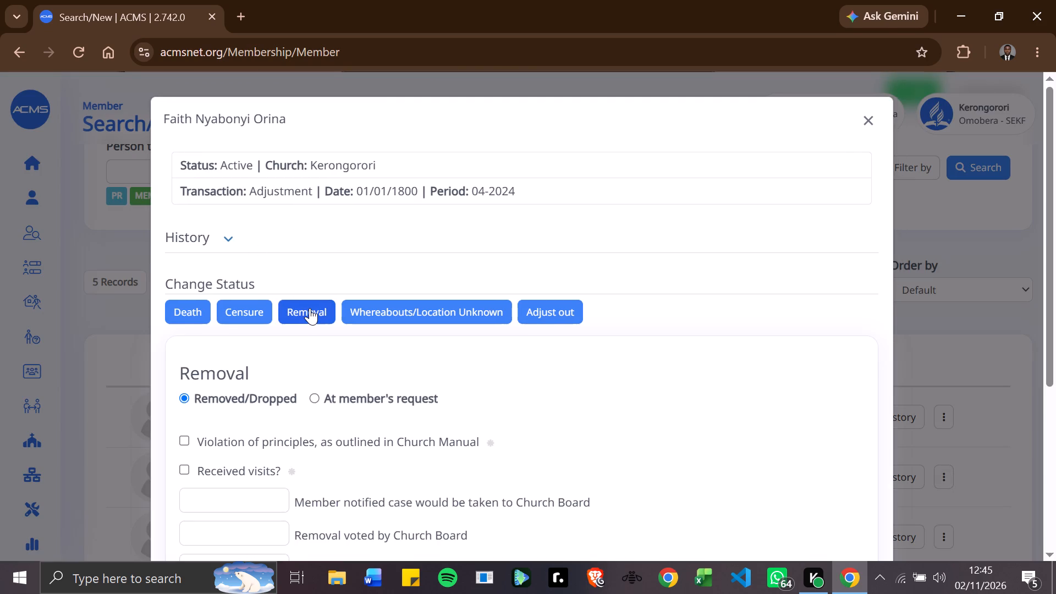
left_click(311, 400)
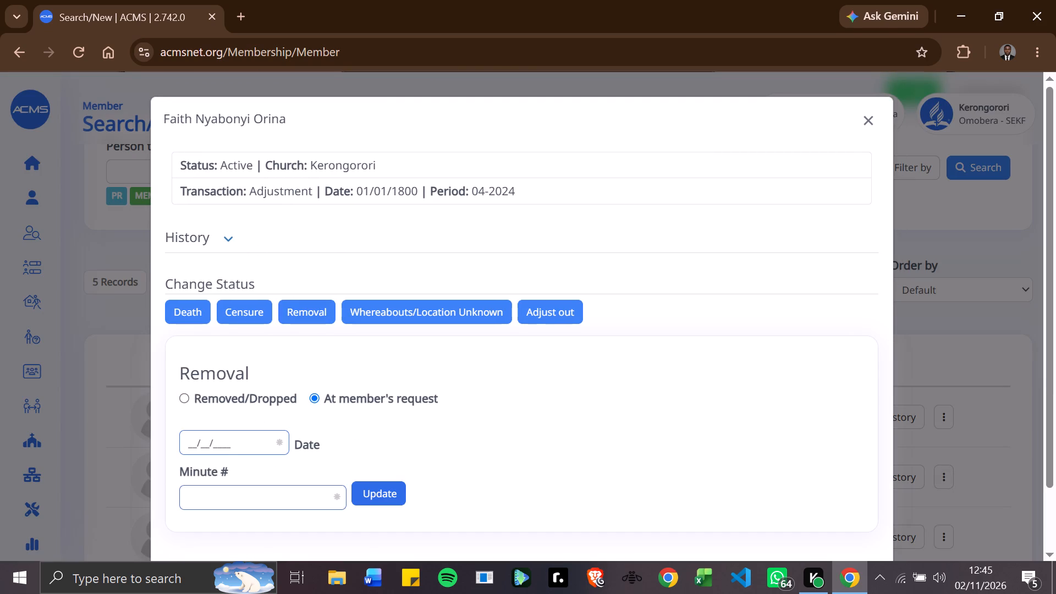
left_click(194, 439)
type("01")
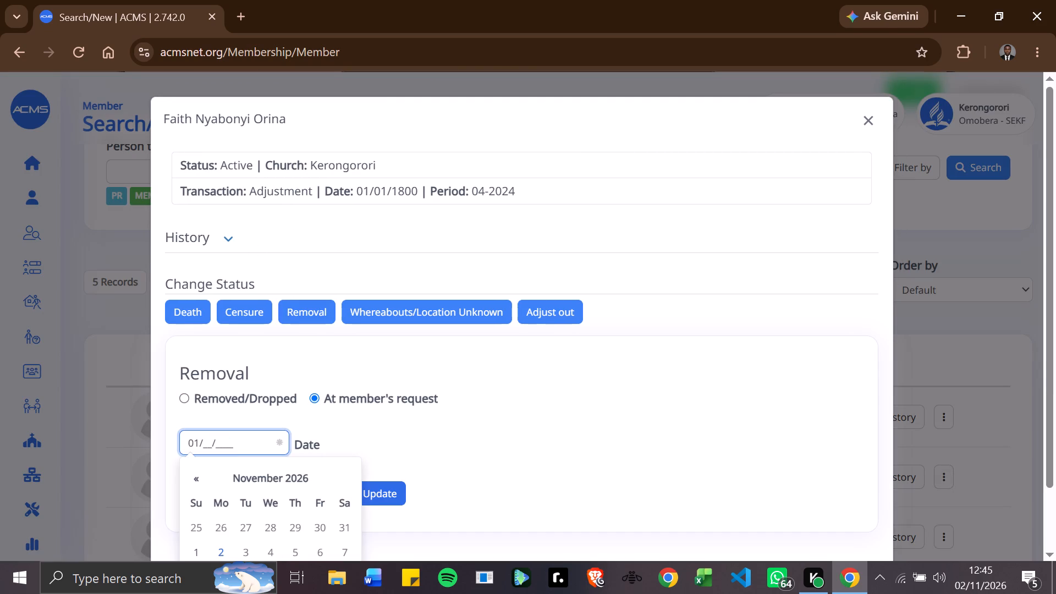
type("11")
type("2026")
left_click(402, 436)
Enter minute number MIN3/06/2025 for the second Faith's removal and update her status.
scroll(402, 436, "down", 3)
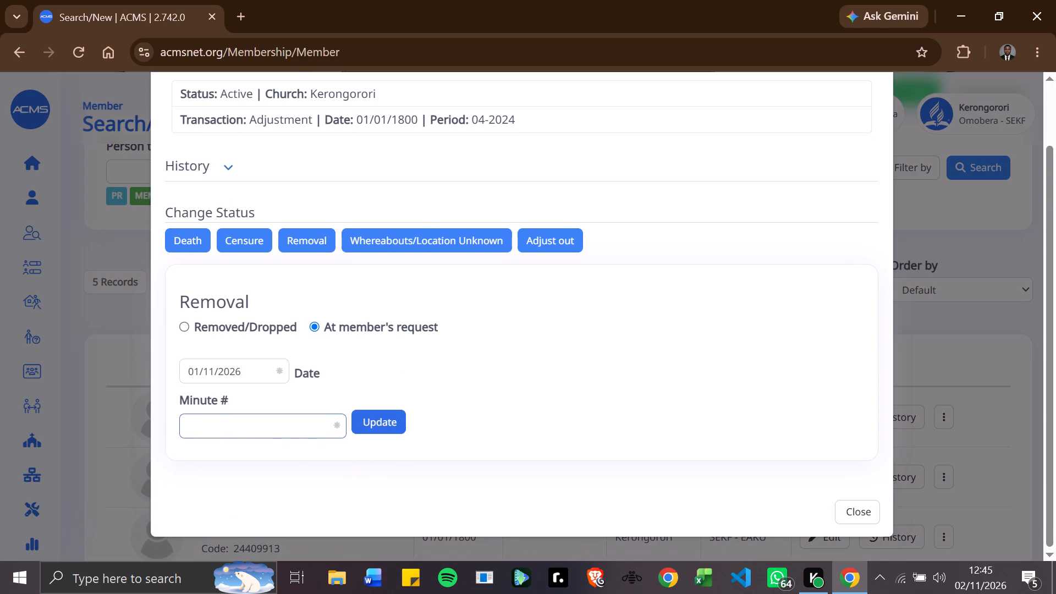
left_click(246, 426)
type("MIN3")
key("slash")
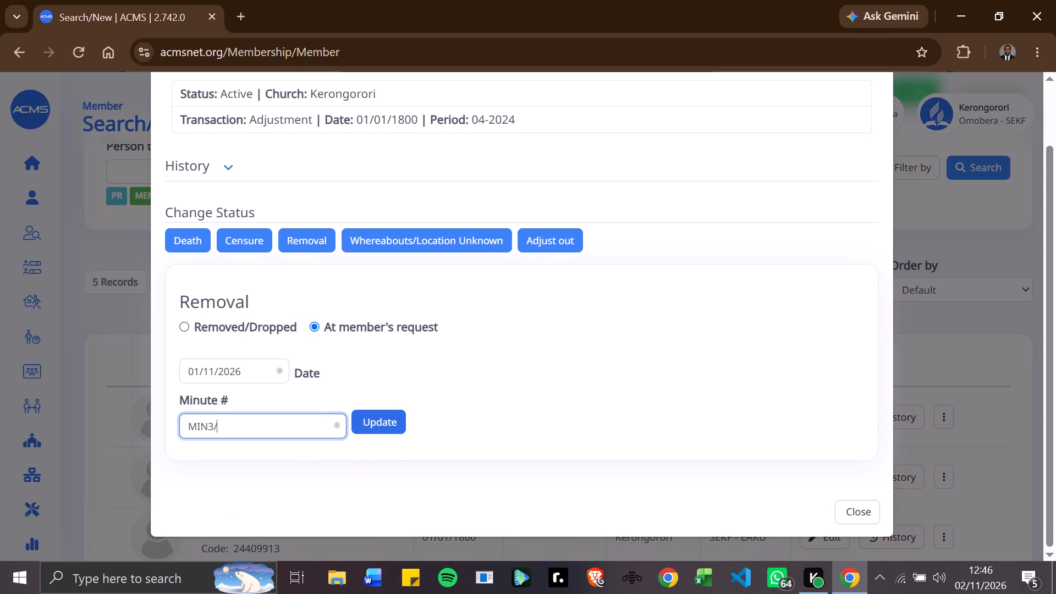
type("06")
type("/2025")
left_click(391, 416)
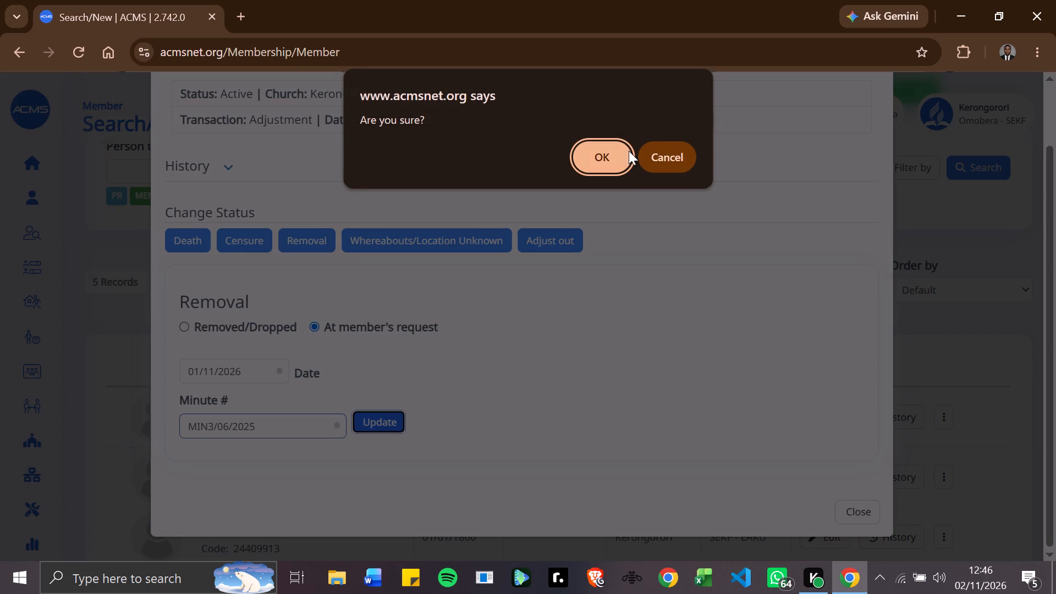
left_click(610, 155)
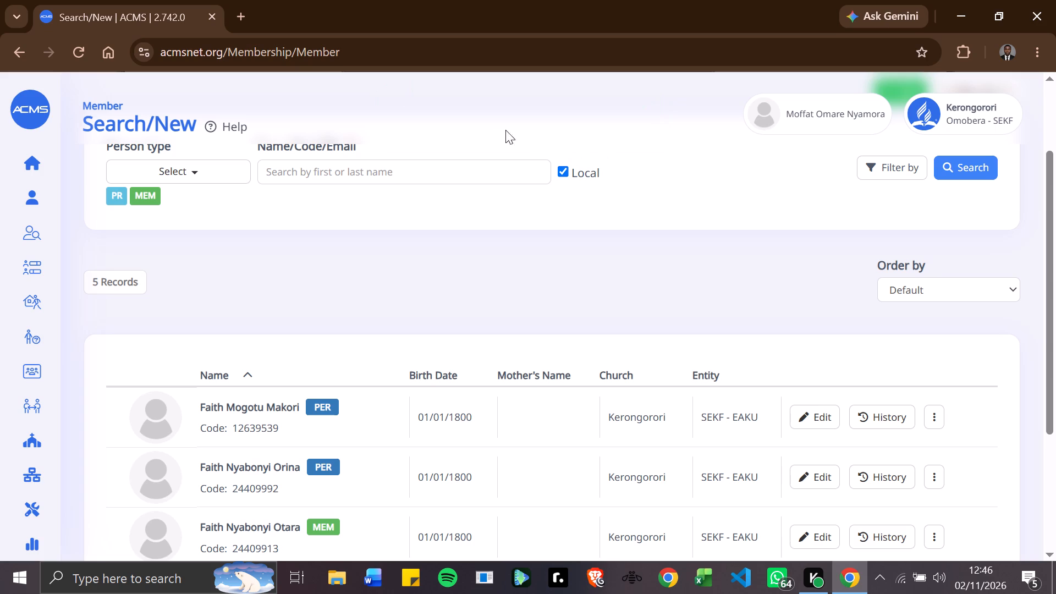
Search the local members by the name Otara and look through the matching records.
left_click(386, 167)
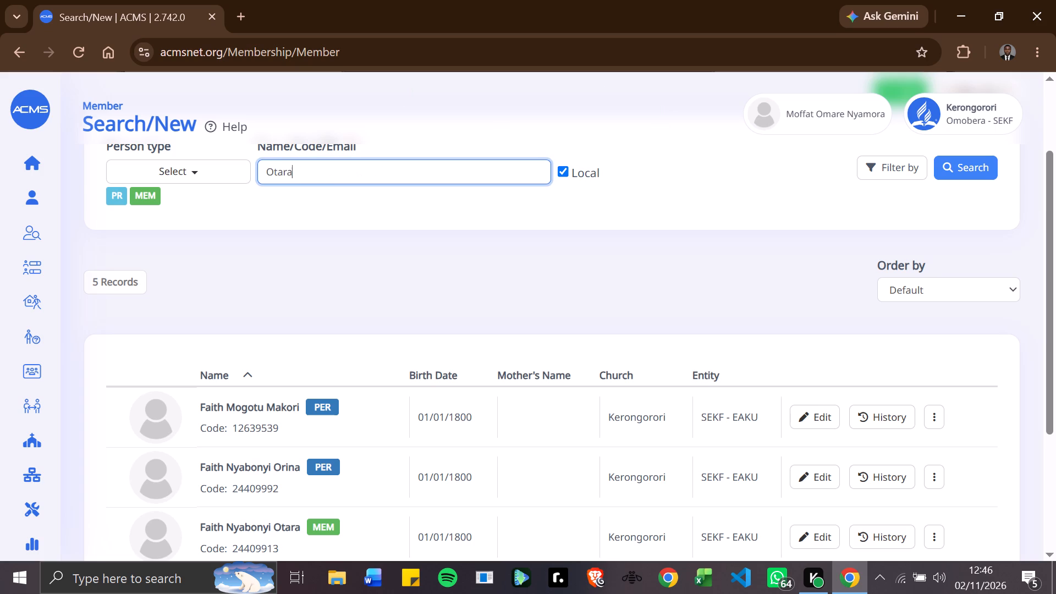
key("Return")
scroll(444, 384, "down", 19)
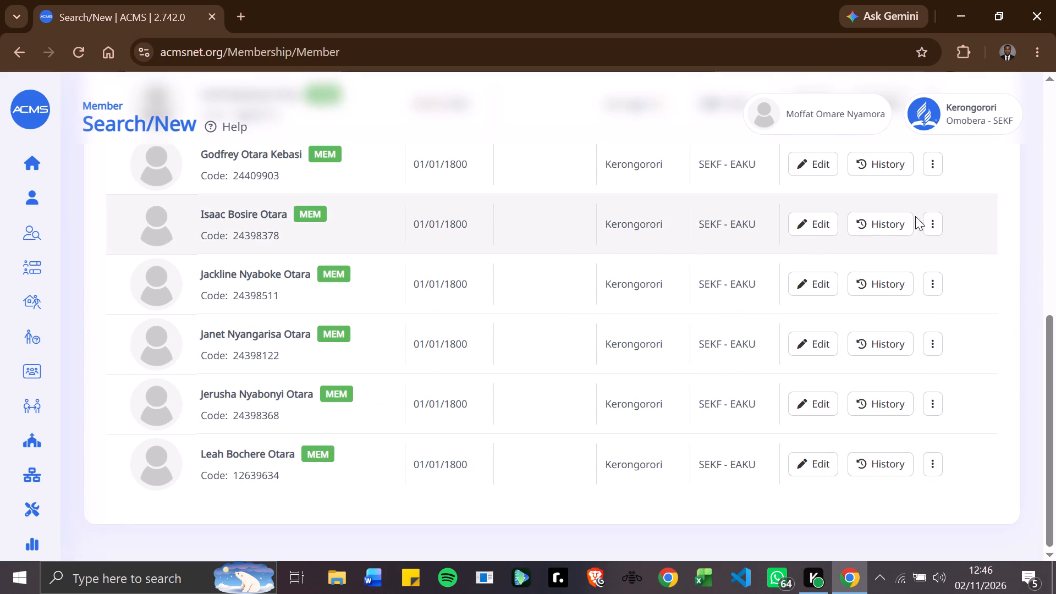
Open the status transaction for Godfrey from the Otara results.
left_click(935, 166)
scroll(877, 158, "up", 3)
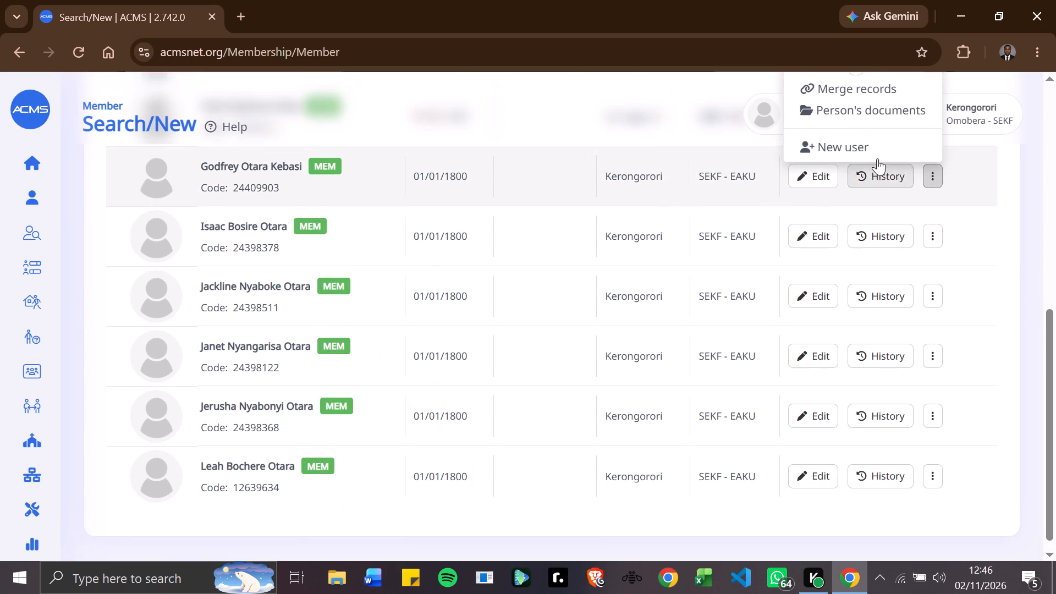
left_click(850, 116)
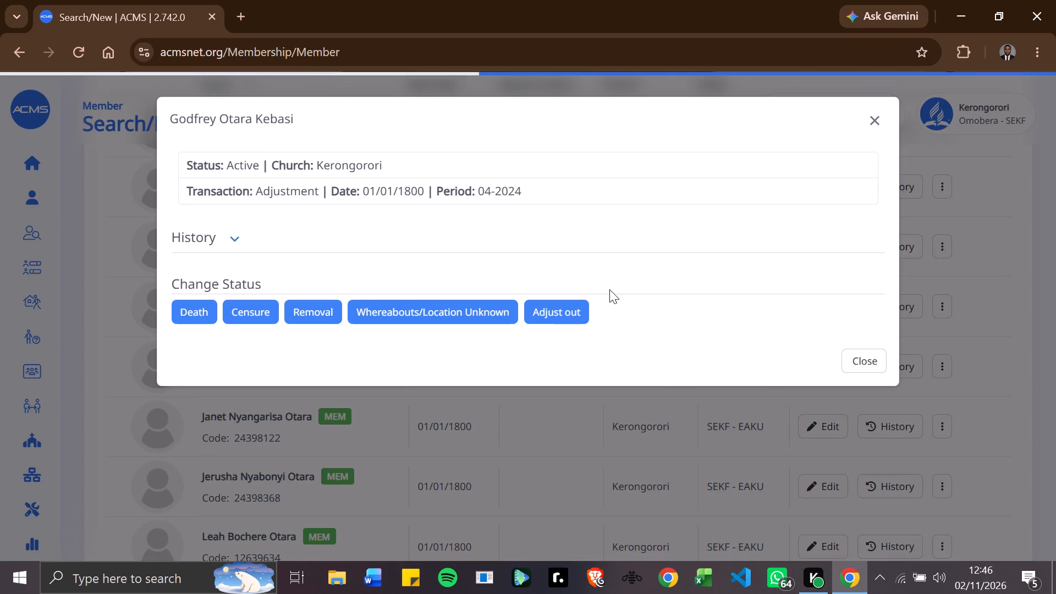
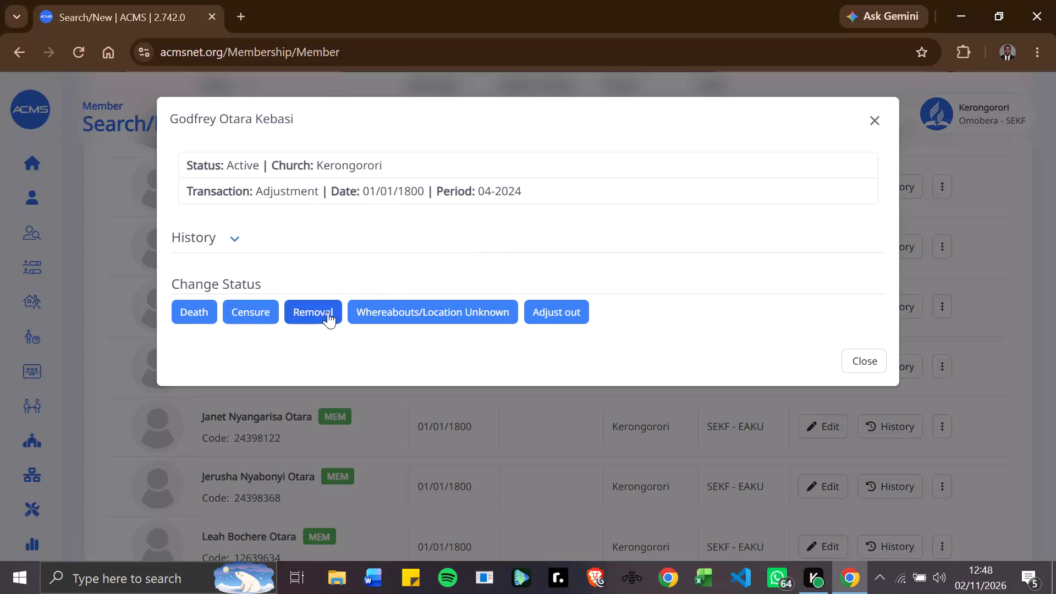
Record the open member's removal at member's request, dated 01/11/2026 with minute number MIN3/06/2025, and confirm the update.
left_click(328, 312)
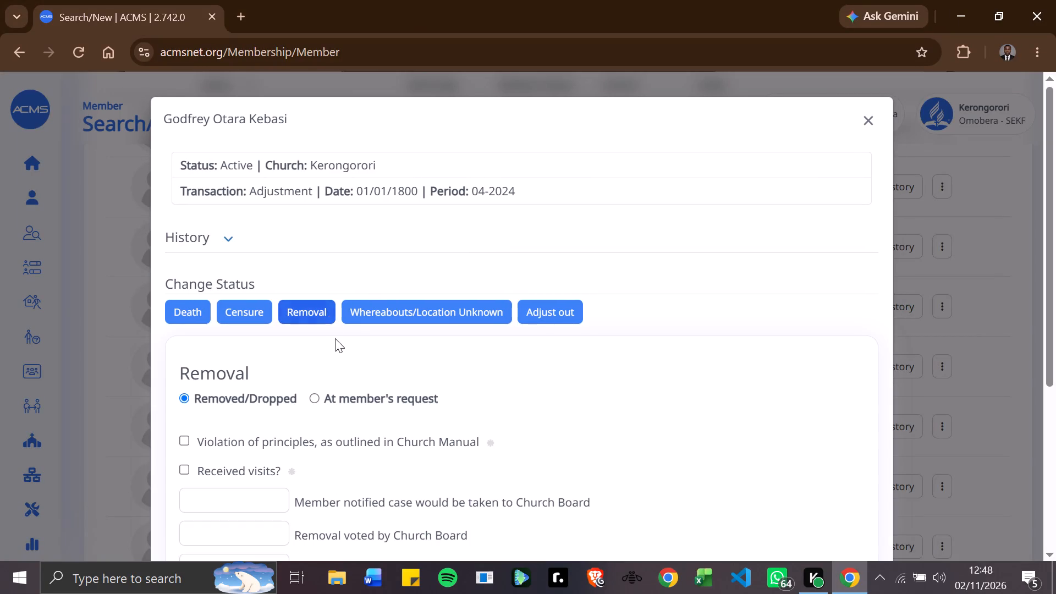
left_click(318, 399)
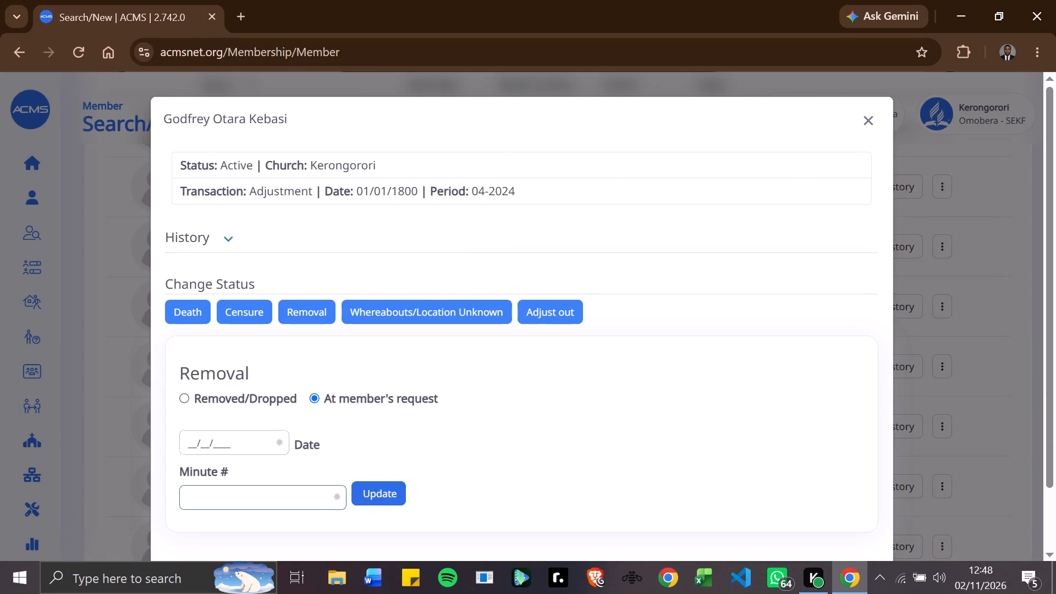
left_click(188, 441)
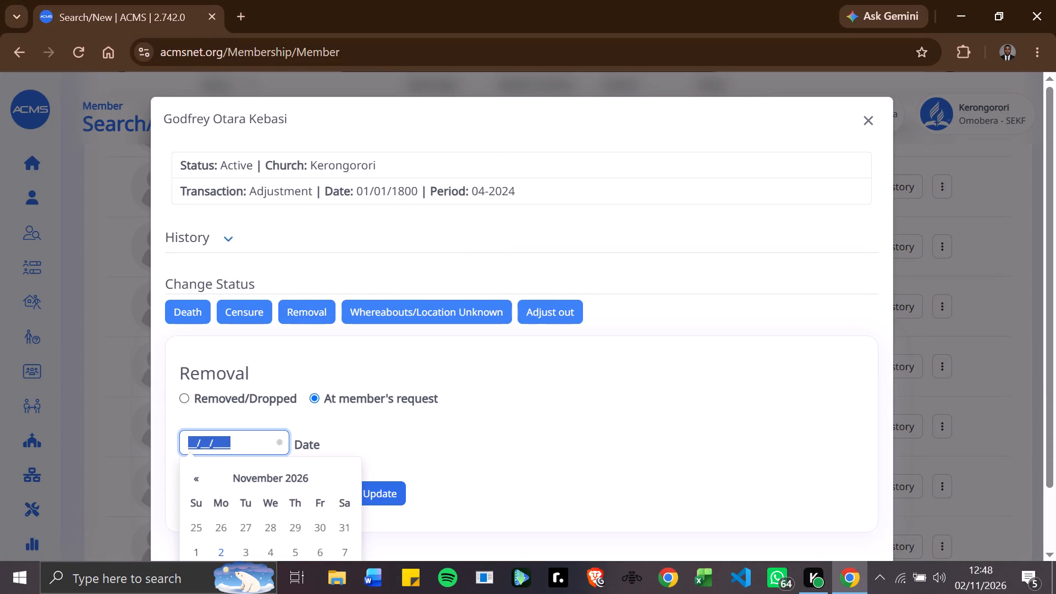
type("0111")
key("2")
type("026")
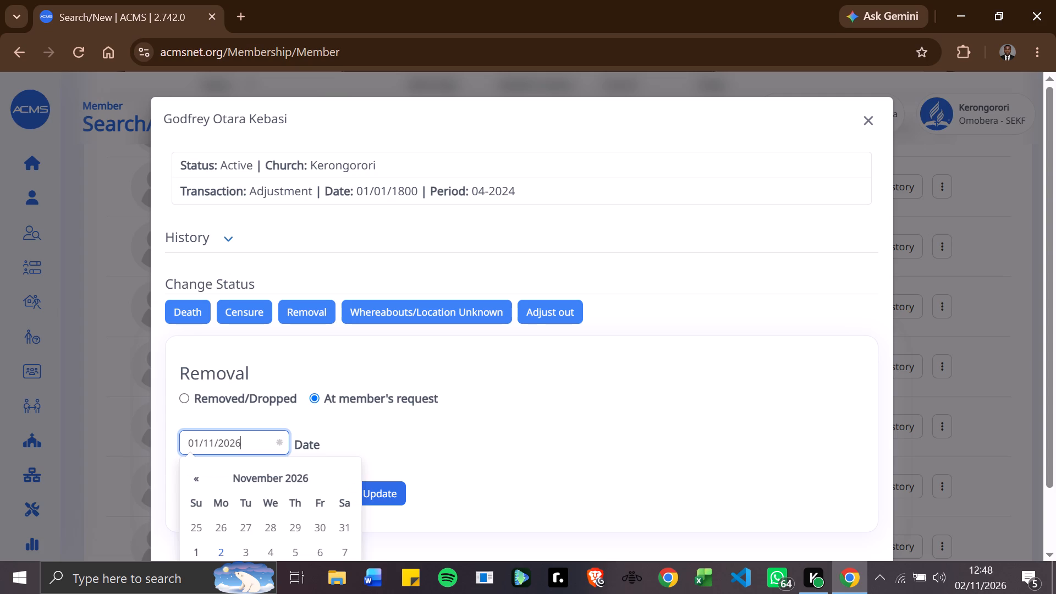
left_click(555, 480)
left_click(266, 490)
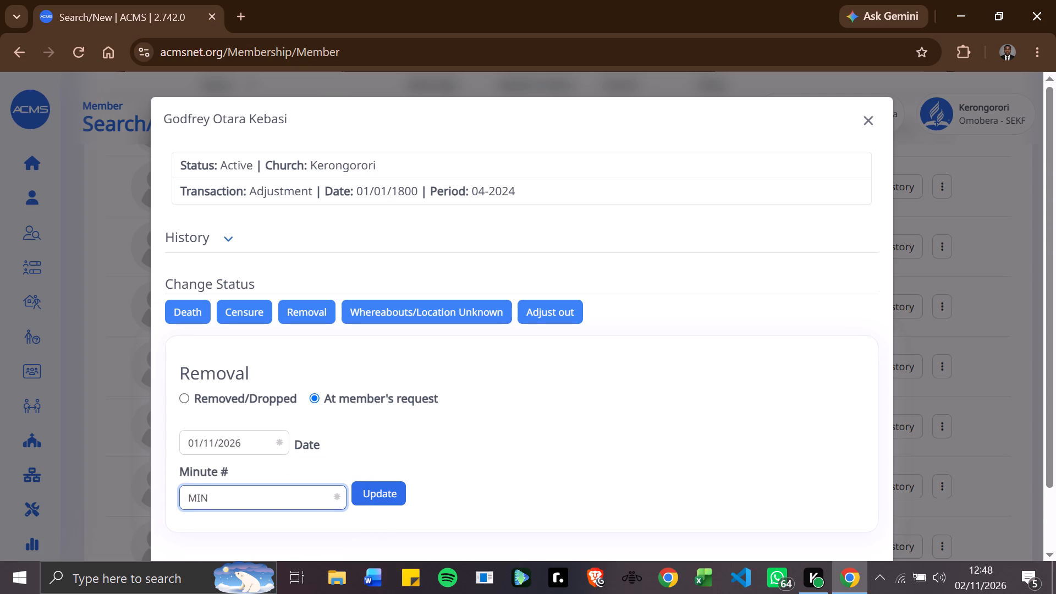
key("slash")
type("06")
type("/2025")
left_click(381, 494)
left_click(585, 148)
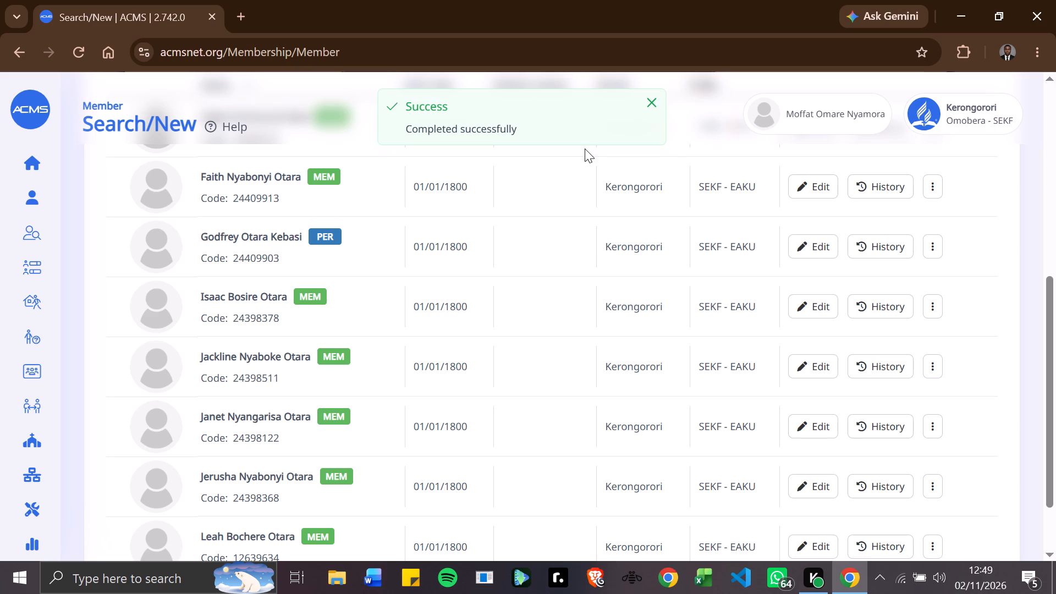
Search the local member records for "jane" in place of the previous name.
scroll(585, 148, "up", 1)
scroll(585, 148, "down", 20)
scroll(585, 148, "down", 20)
scroll(585, 148, "down", 20)
scroll(585, 148, "up", 20)
scroll(585, 148, "up", 20)
scroll(585, 148, "up", 20)
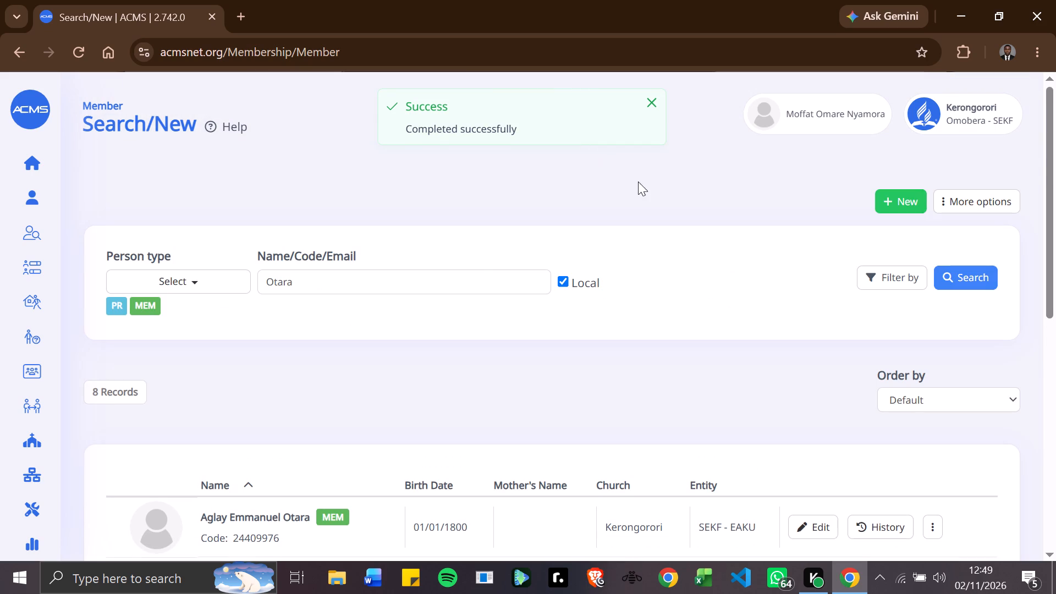
left_click(378, 269)
key("BackSpace")
key("BackSpace")
key("BackSpace")
key("BackSpace")
key("BackSpace")
key("BackSpace")
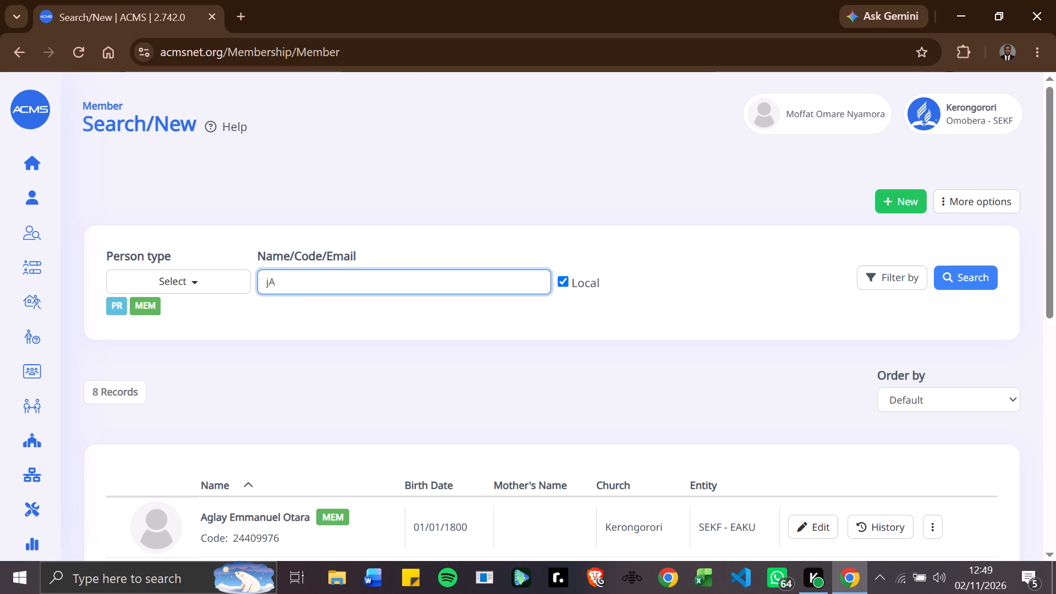
key("BackSpace")
key("BackSpace")
type("jane")
key("Return")
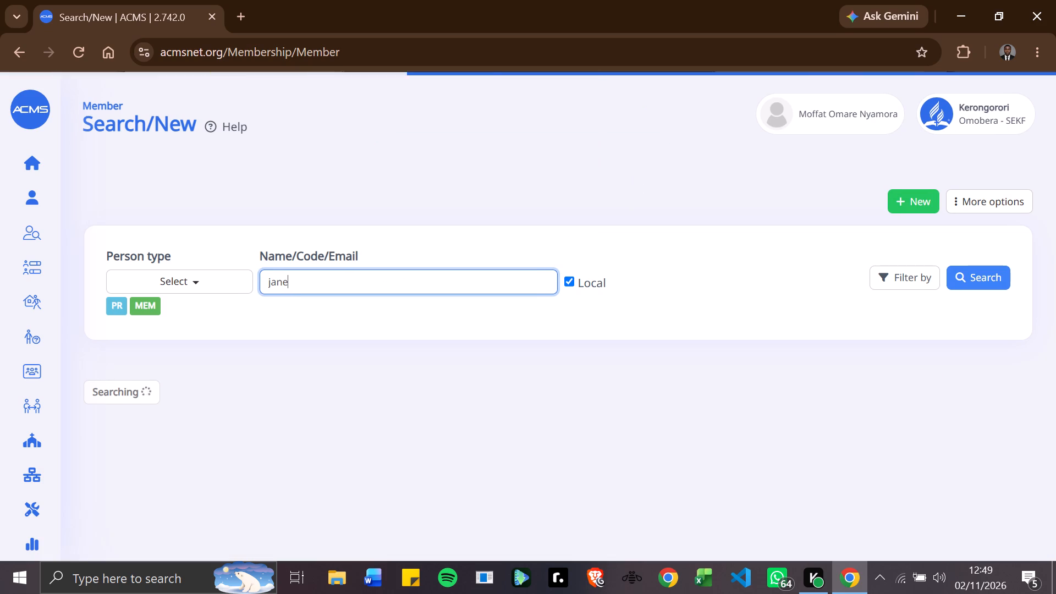
Record a removal transaction at member's request for the first-listed Jane, dated 01/11/2026 with minute number MIN3/6/2025, and confirm it.
scroll(415, 374, "down", 2)
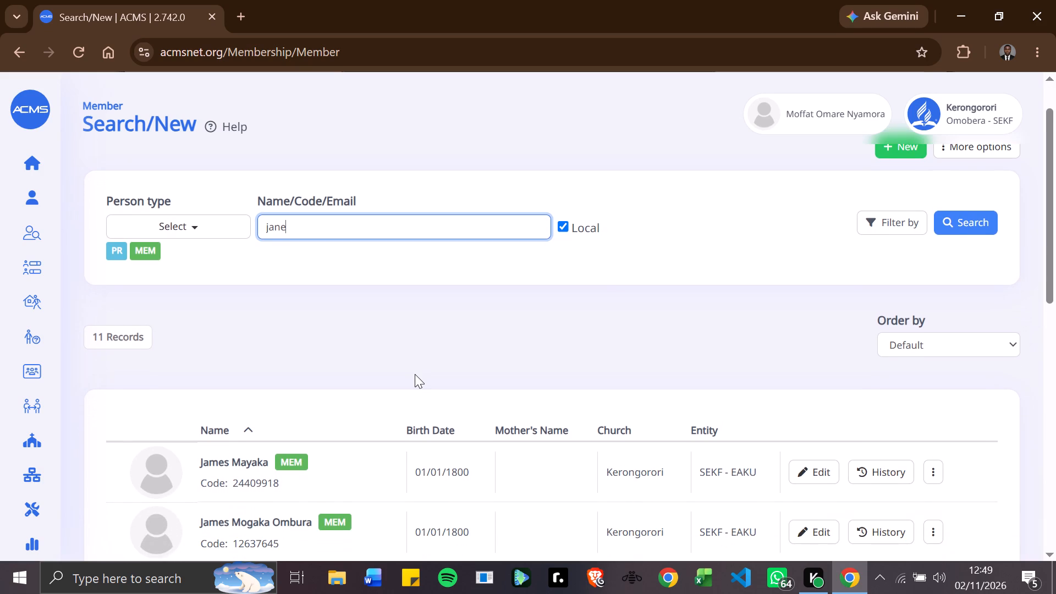
scroll(415, 374, "down", 15)
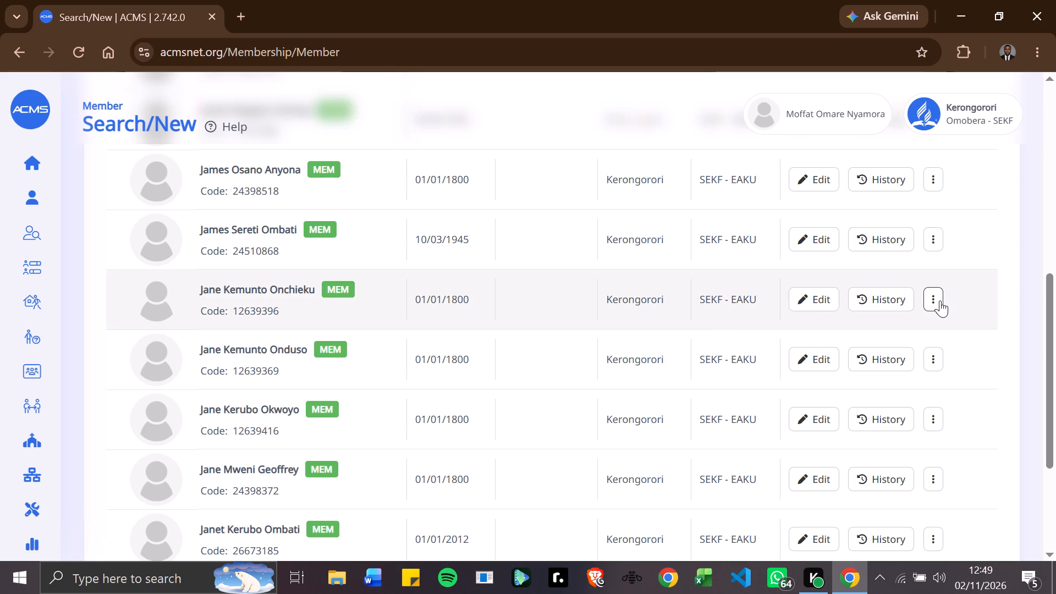
left_click(940, 300)
left_click(851, 173)
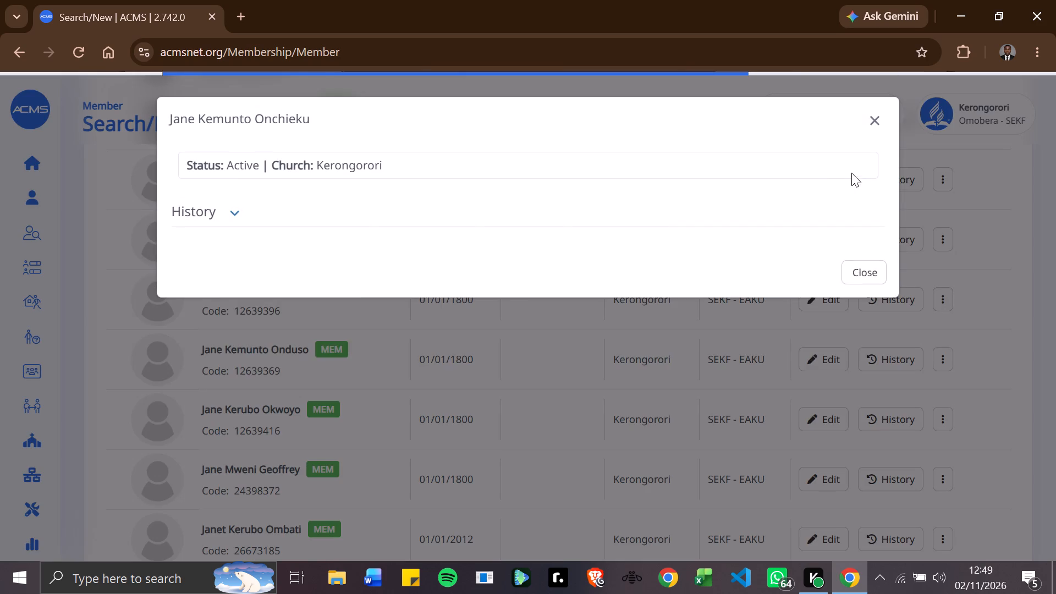
left_click(309, 310)
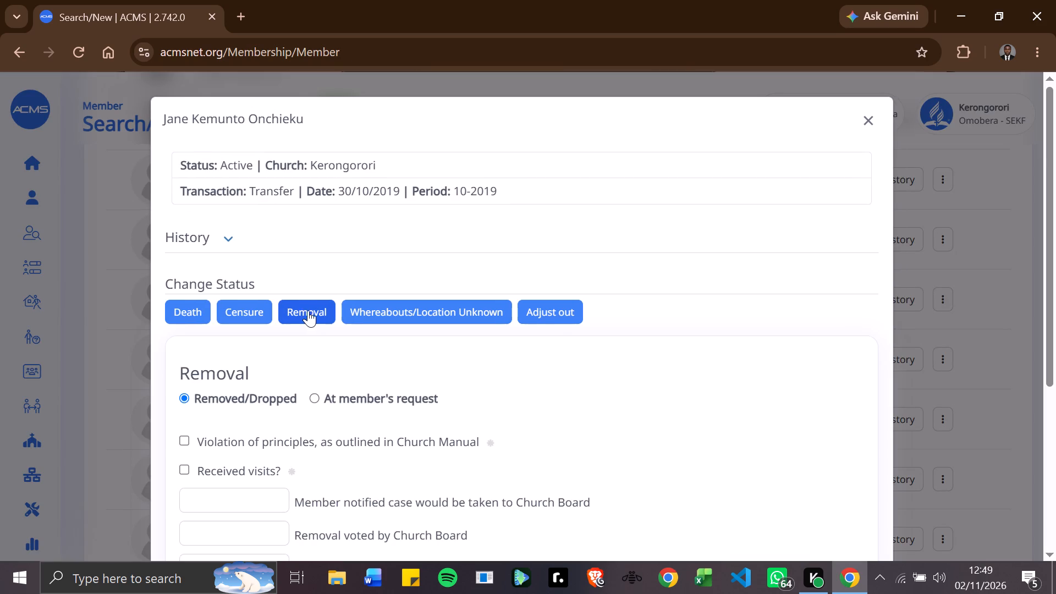
left_click(311, 405)
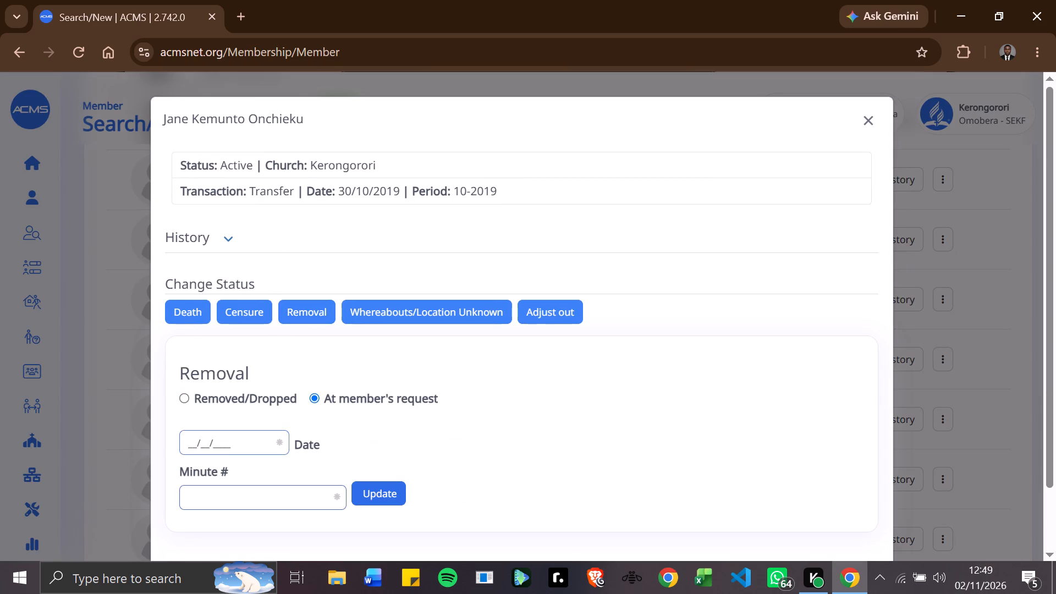
left_click(194, 435)
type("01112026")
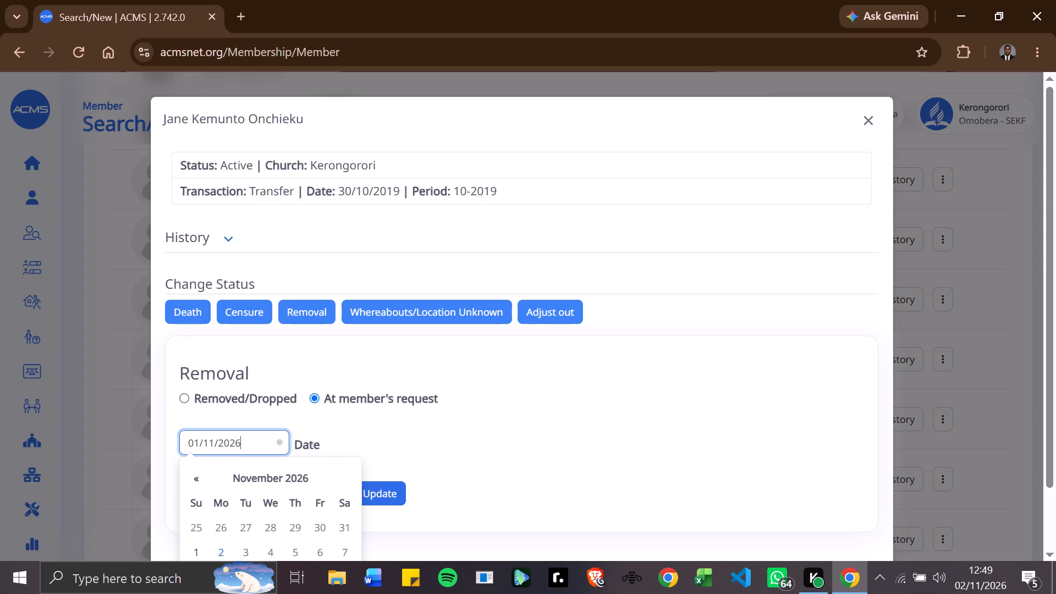
left_click(403, 459)
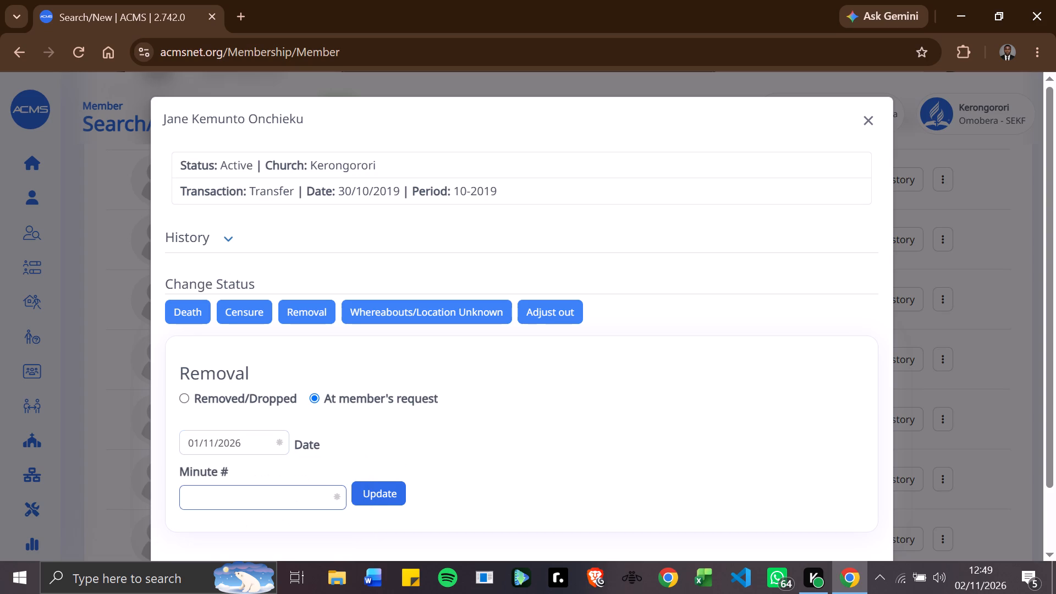
left_click(248, 503)
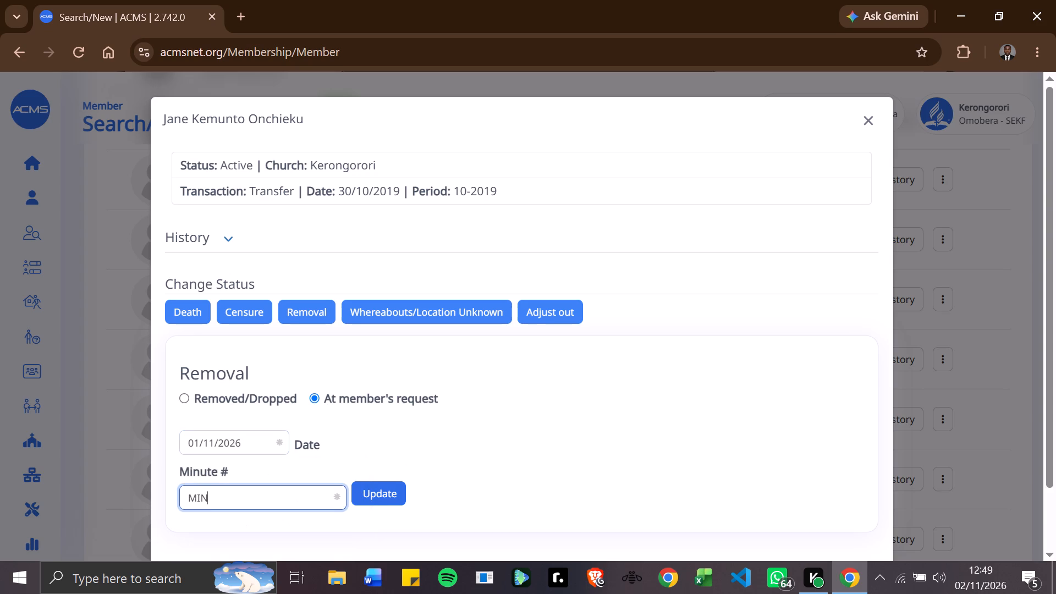
type("3/6/2025")
left_click(384, 488)
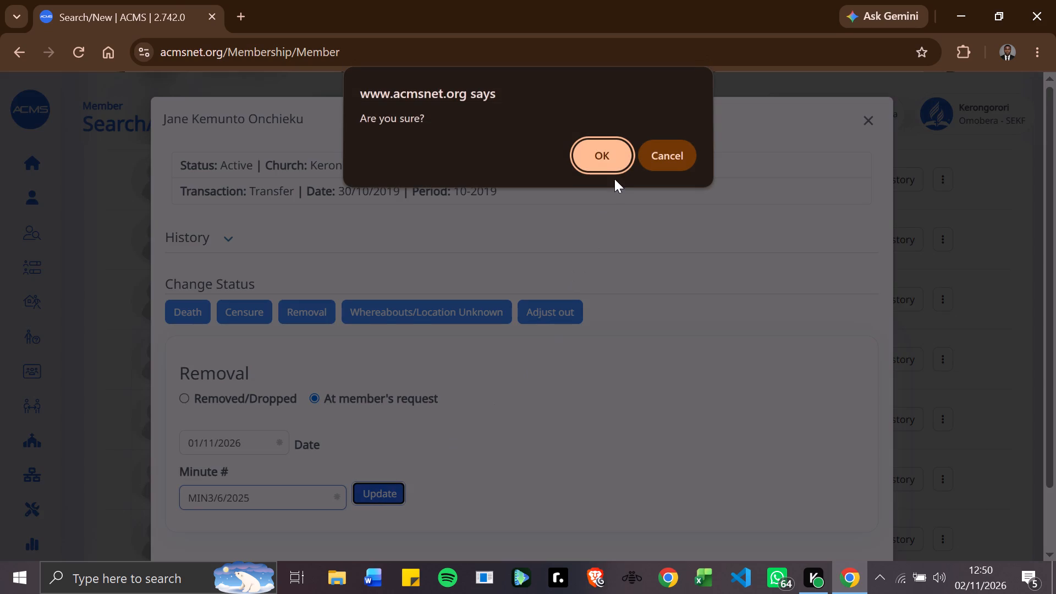
left_click(605, 166)
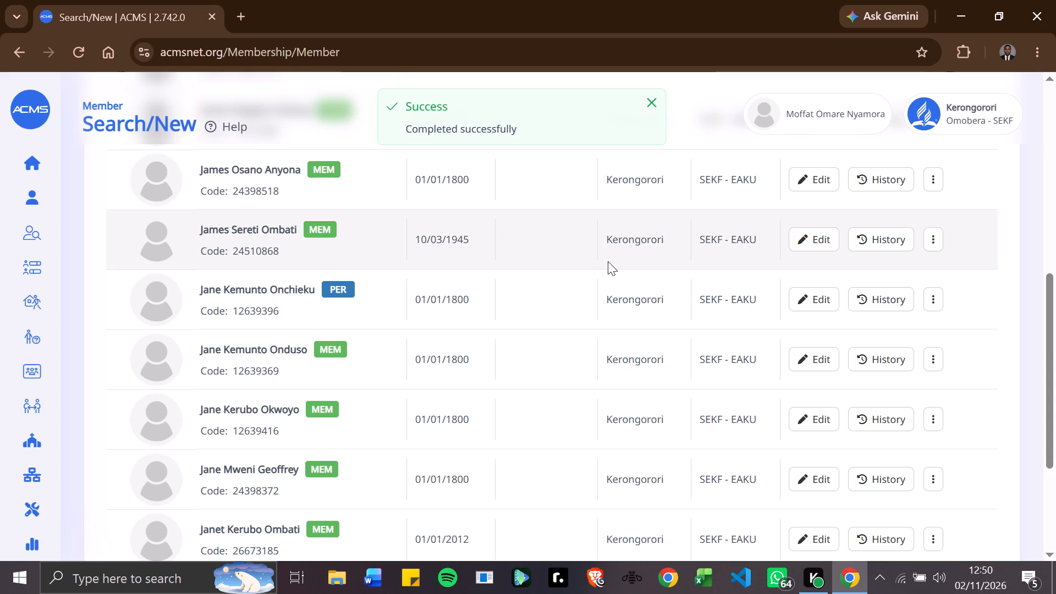
Search the local member records for "LINET" in place of the previous name.
scroll(585, 268, "up", 10)
scroll(585, 268, "down", 20)
scroll(585, 268, "down", 20)
scroll(585, 268, "down", 18)
scroll(585, 268, "up", 20)
scroll(585, 268, "up", 5)
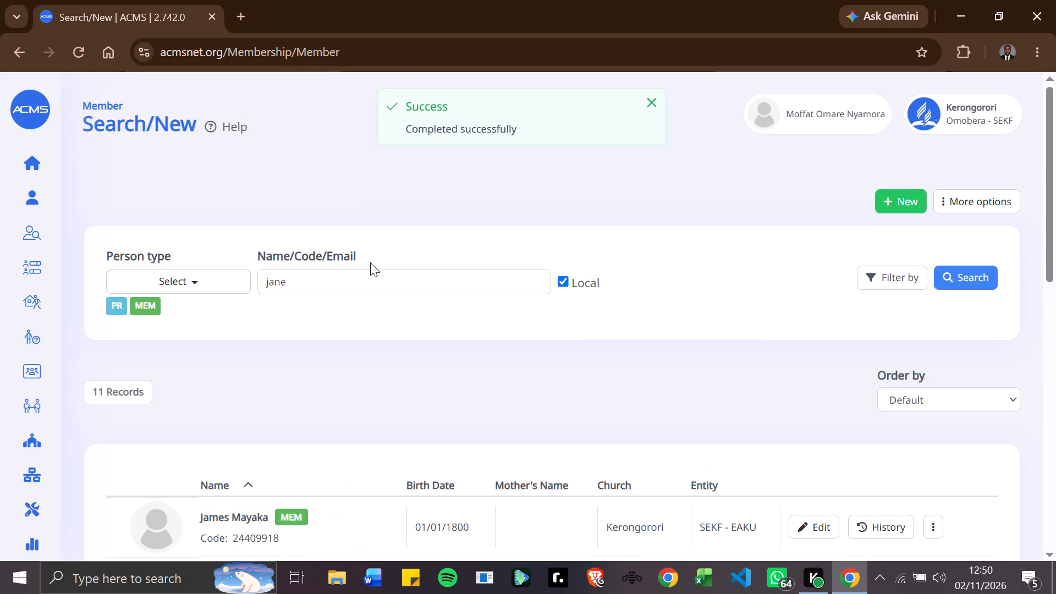
left_click(362, 269)
key("BackSpace")
key("BackSpace")
key("BackSpace")
key("BackSpace")
key("BackSpace")
key("BackSpace")
key("BackSpace")
key("BackSpace")
key("BackSpace")
key("BackSpace")
key("BackSpace")
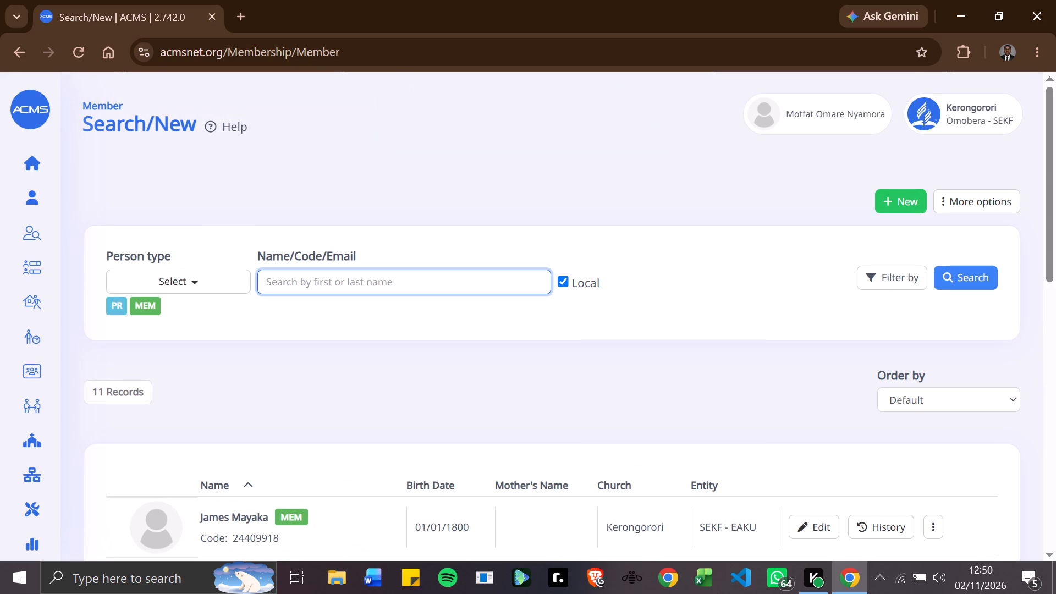
type("LINET")
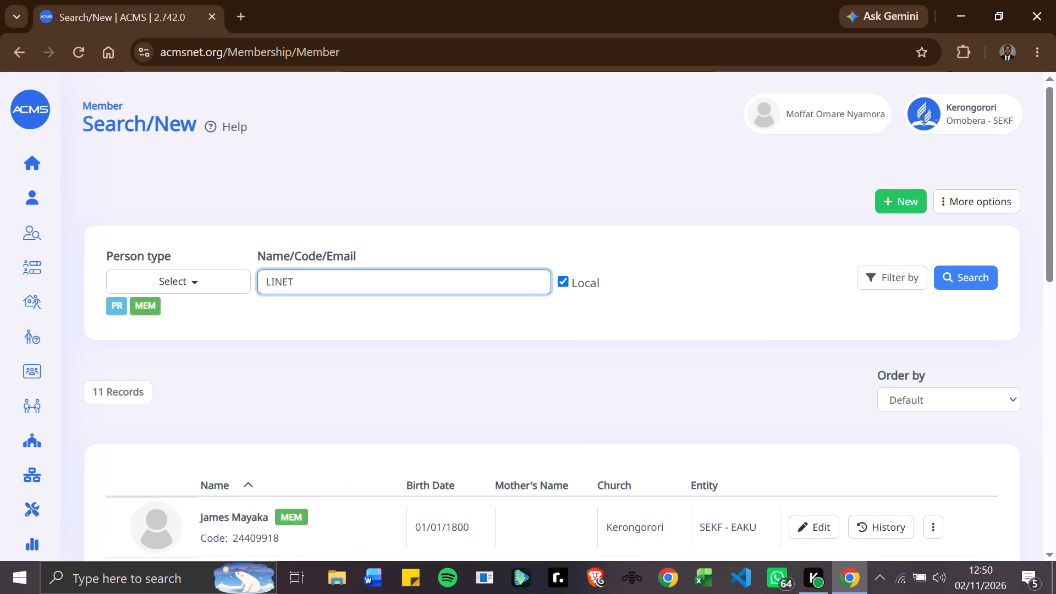
key("Return")
Record a removal transaction at member's request for the last-listed Linet, dated 01/11/2026 with minute number MIN3/06/2025, and confirm it.
scroll(422, 432, "down", 1)
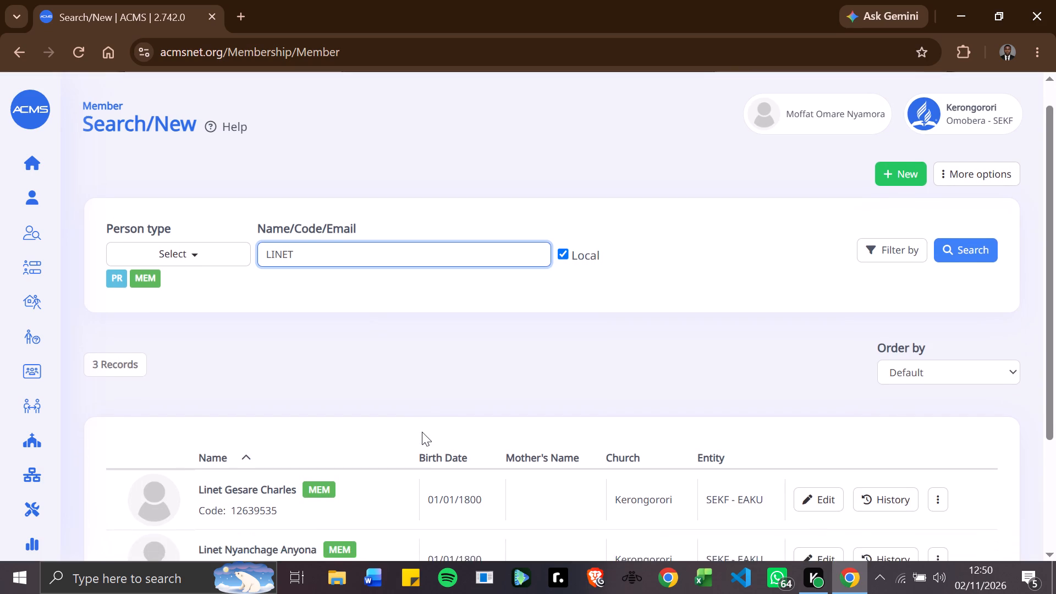
scroll(422, 432, "down", 12)
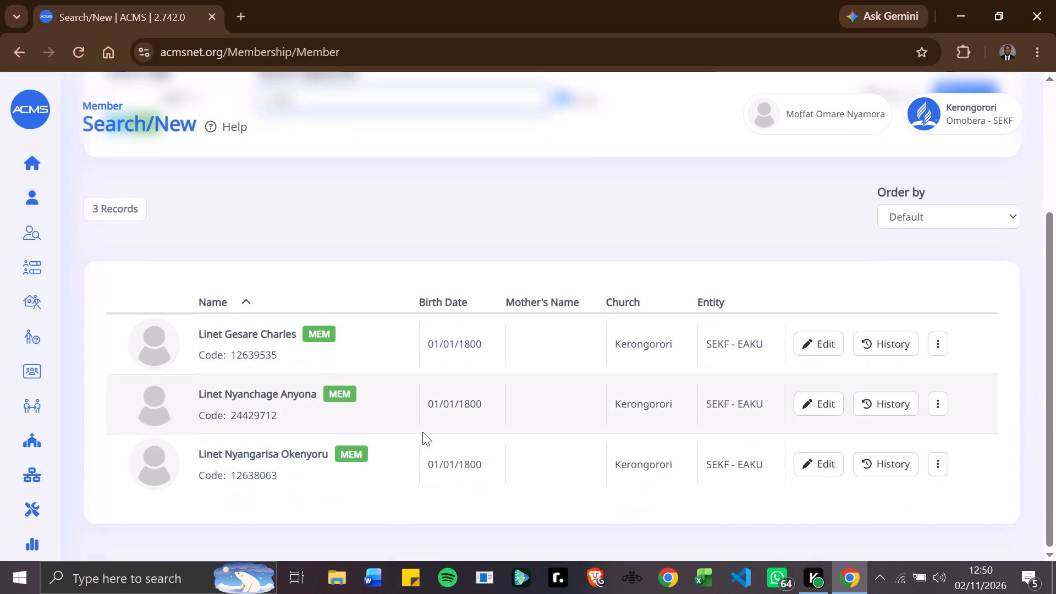
left_click(945, 466)
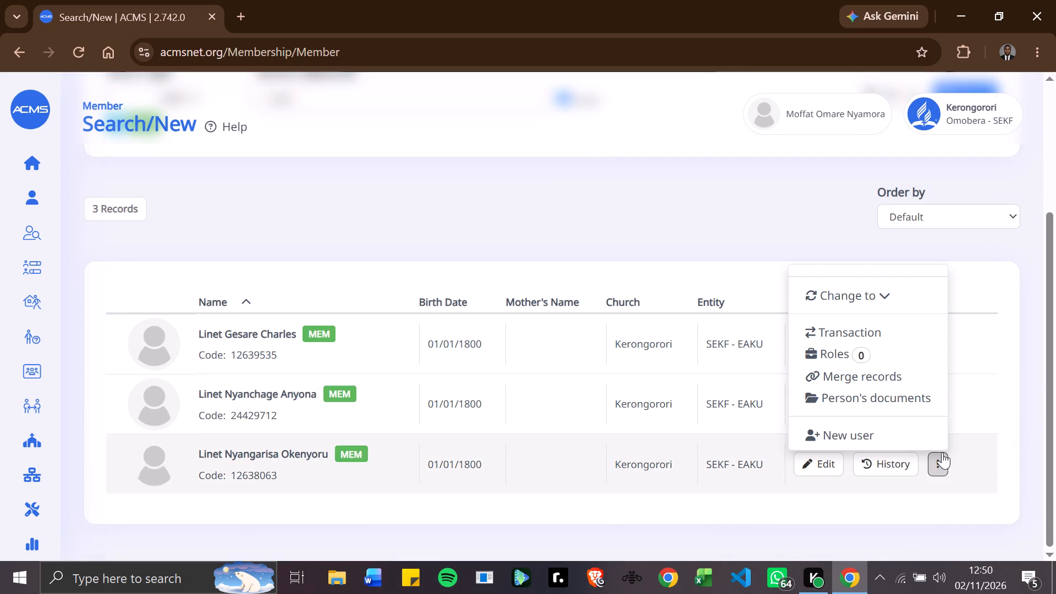
left_click(871, 331)
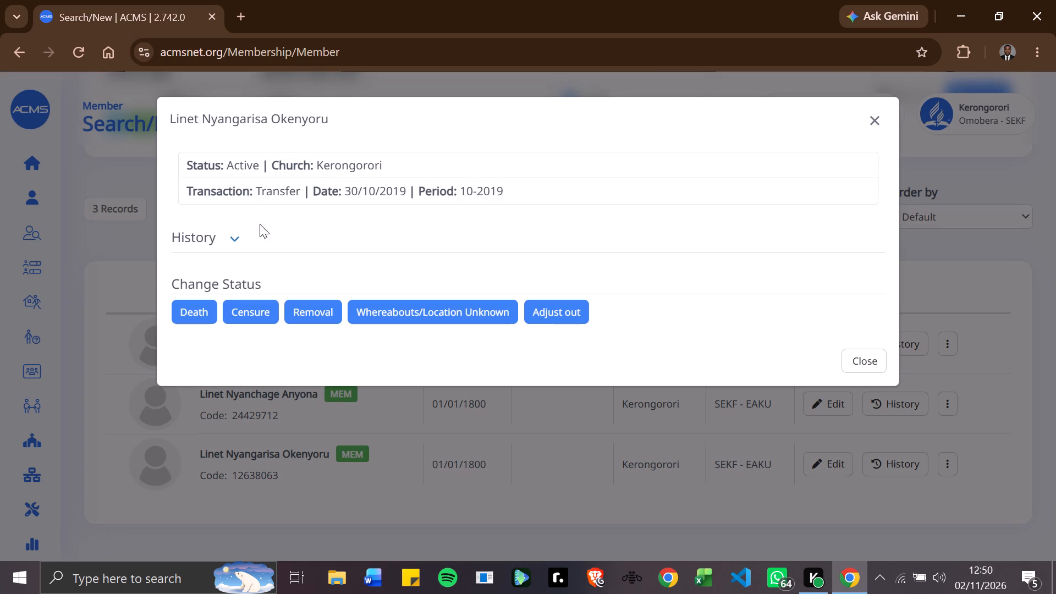
left_click(310, 304)
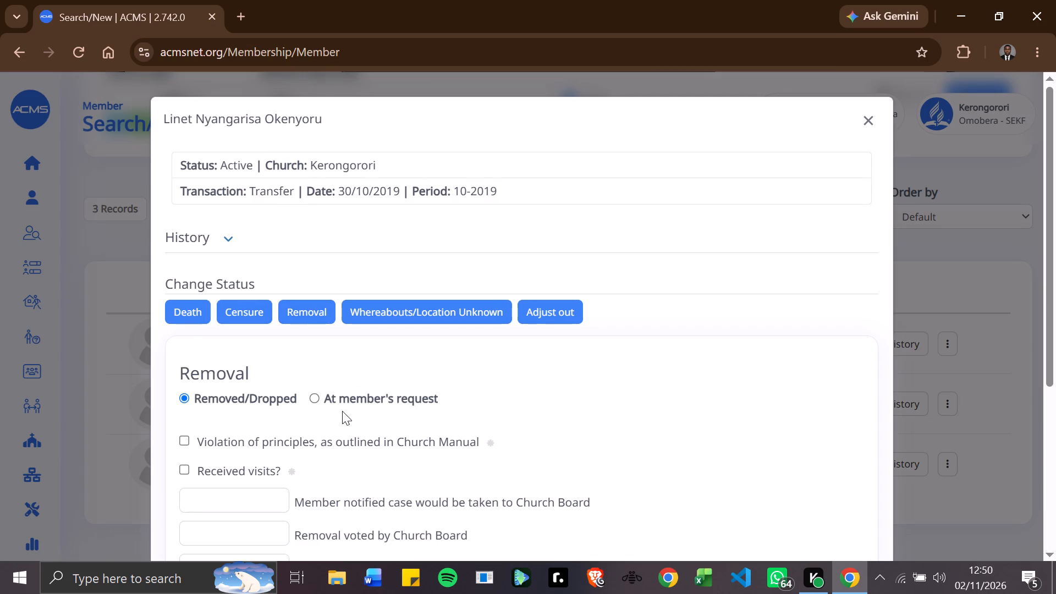
left_click(314, 399)
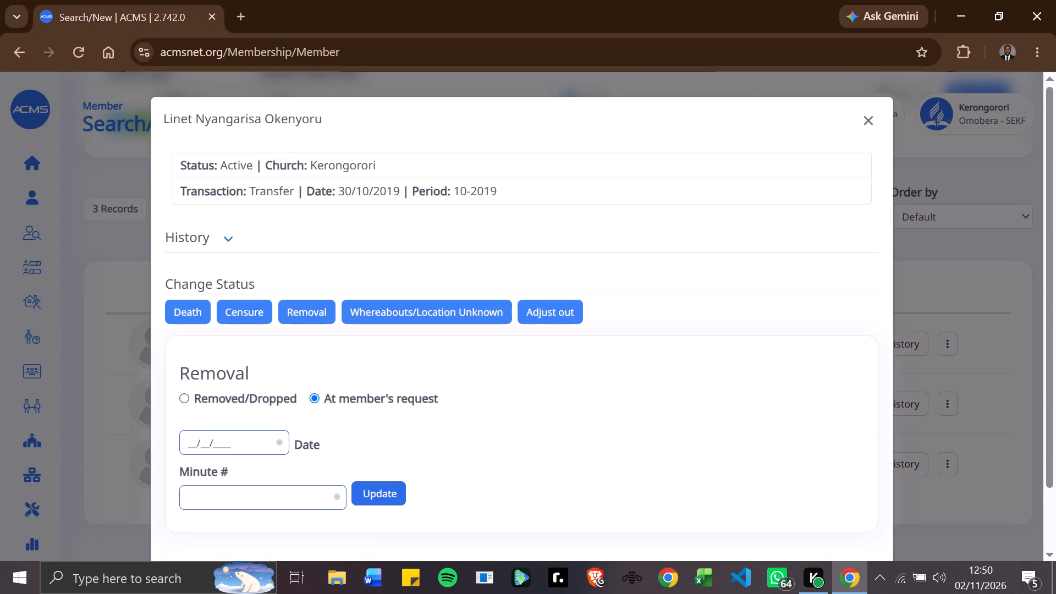
left_click(189, 441)
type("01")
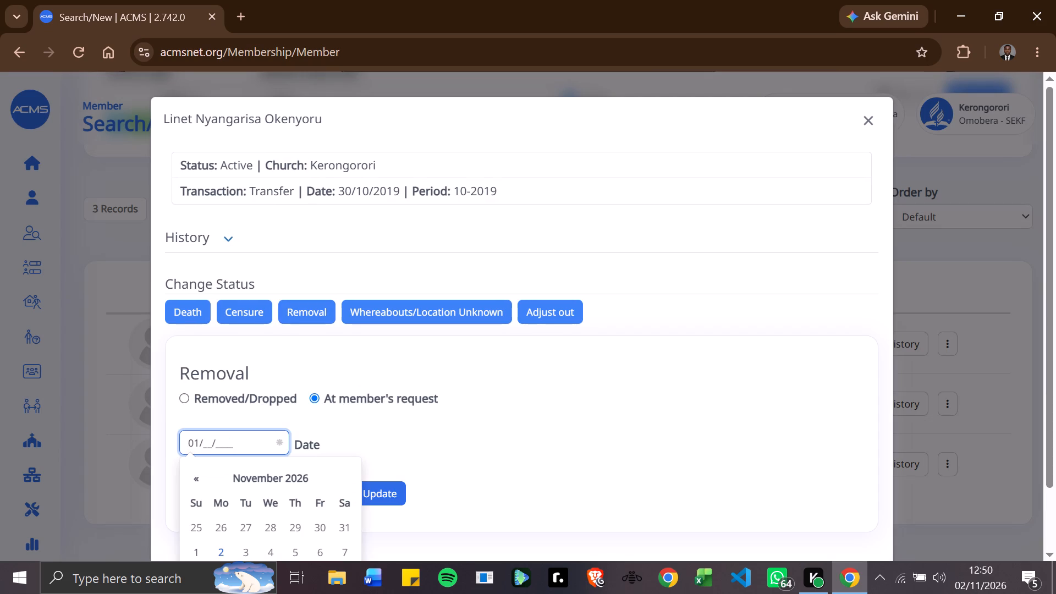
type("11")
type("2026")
left_click(414, 446)
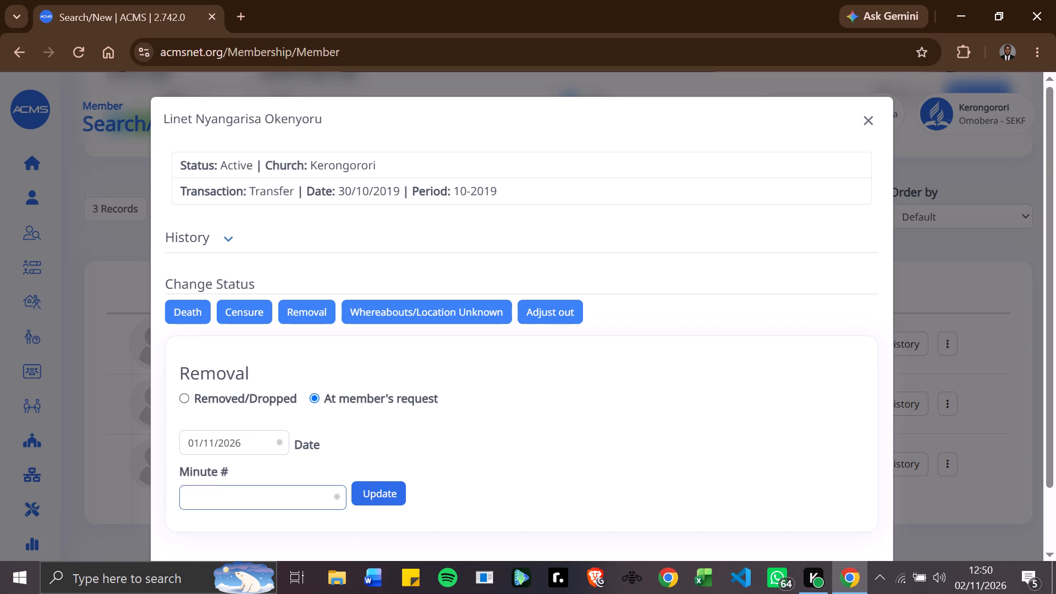
left_click(205, 499)
type("MIN3")
type("/06/2")
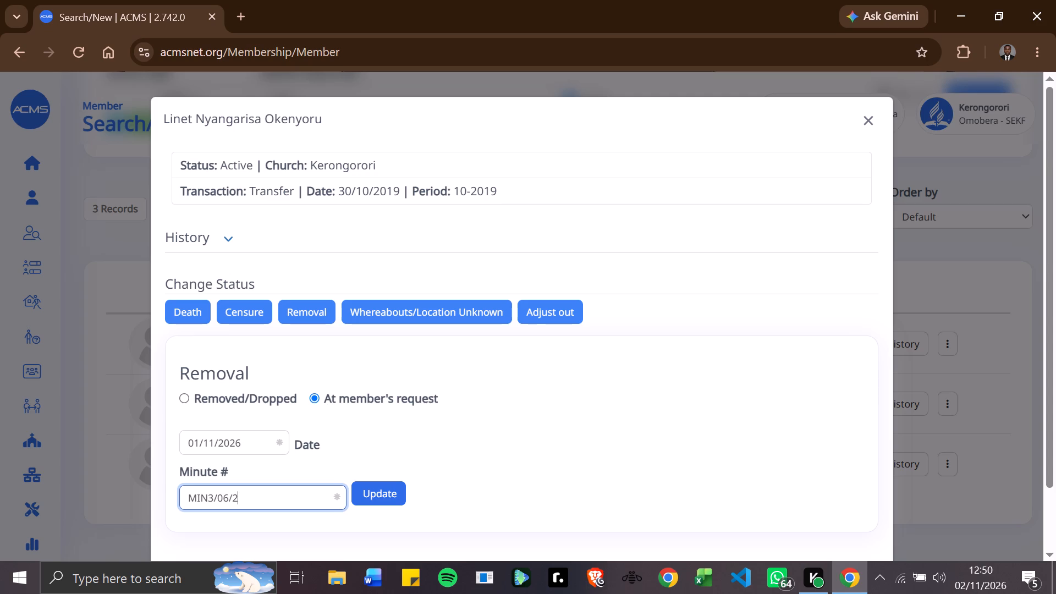
type("026")
key("BackSpace")
key("5")
left_click(580, 491)
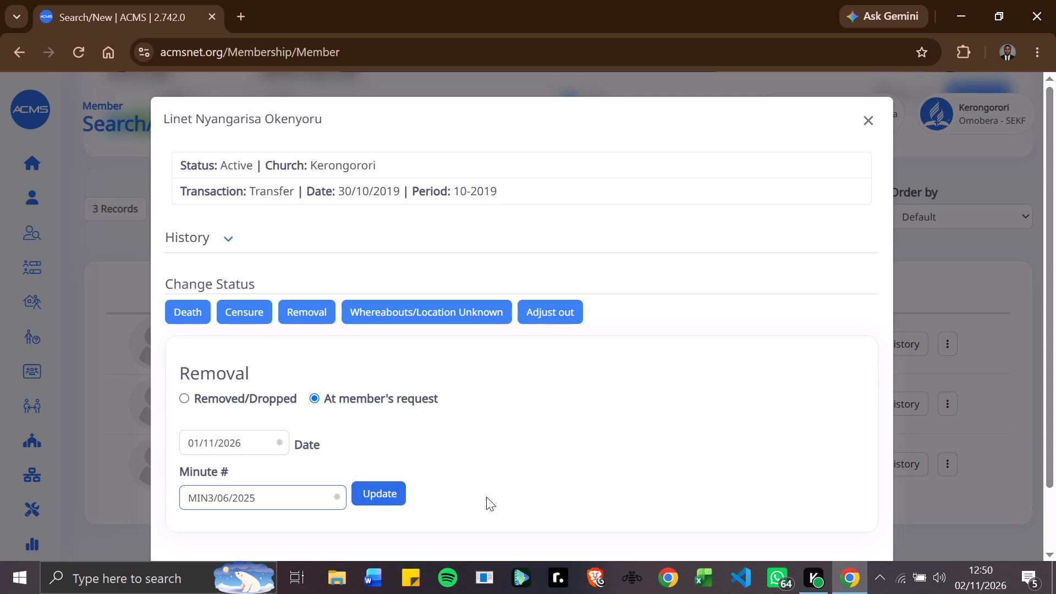
left_click(391, 485)
left_click(619, 155)
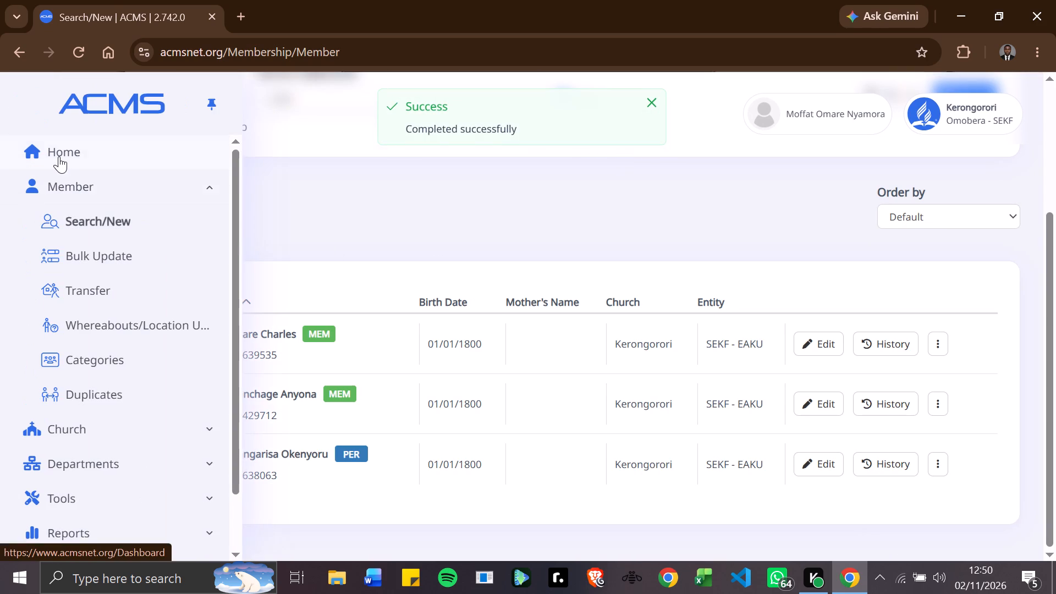
Return to the home dashboard and examine the General Information figures for the church.
left_click(59, 156)
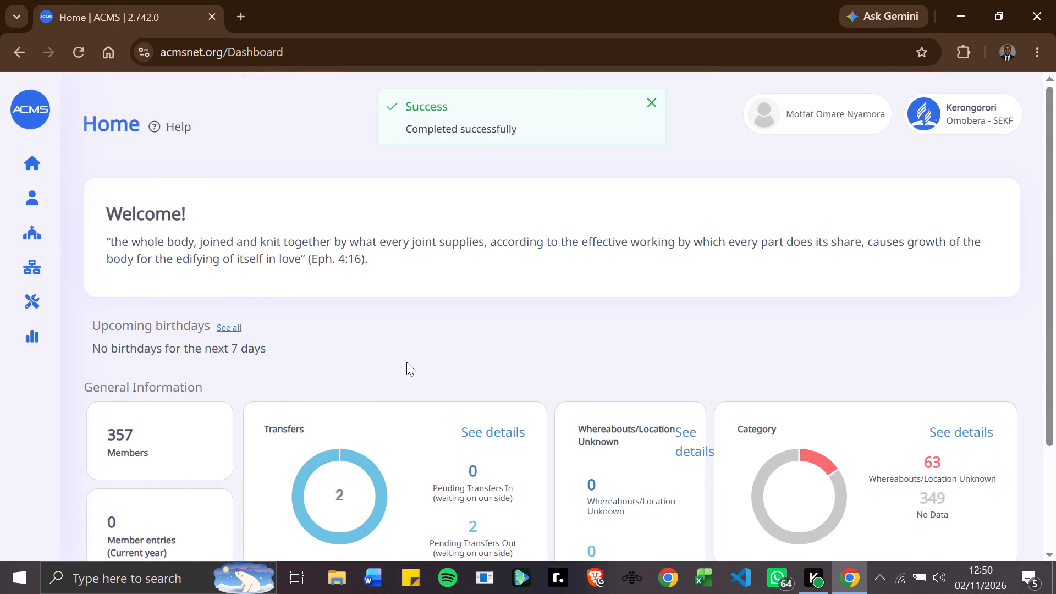
scroll(406, 362, "down", 6)
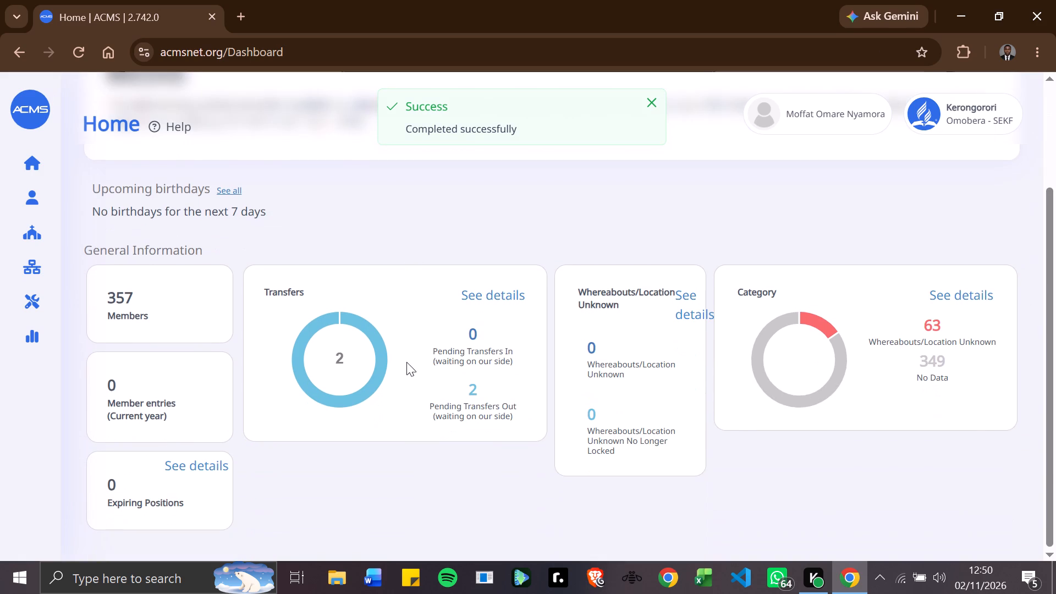
scroll(406, 362, "up", 17)
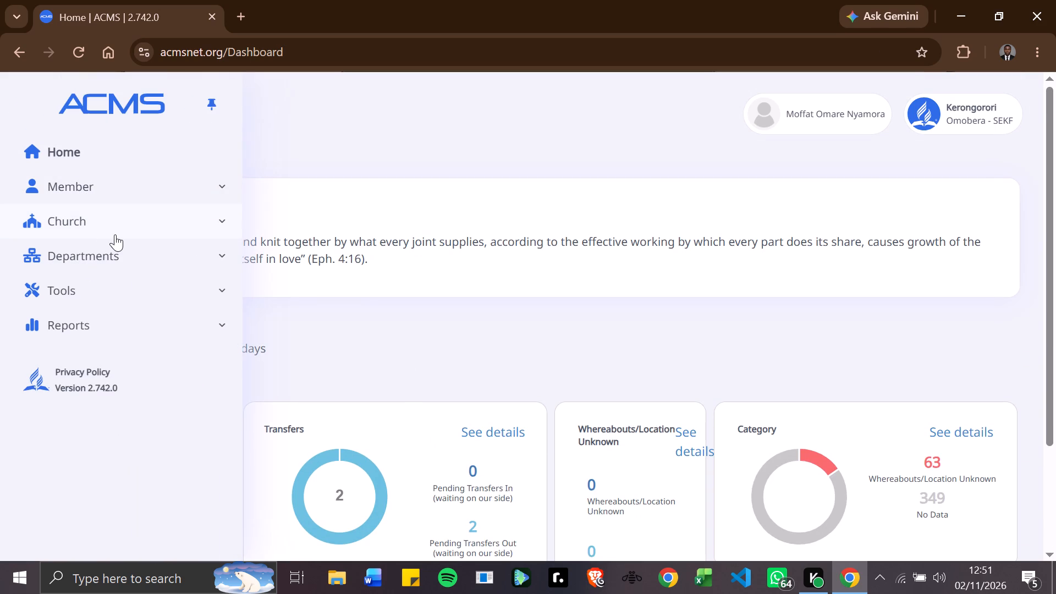
Generate the Member report as a PDF list, keeping the default sorting, person types and filters.
left_click(101, 192)
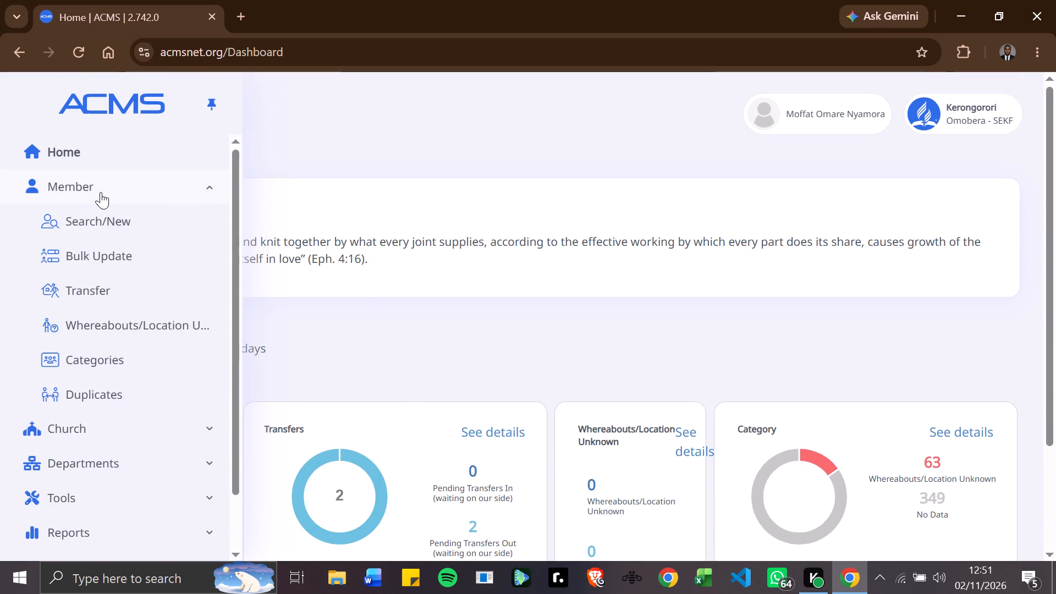
left_click(101, 192)
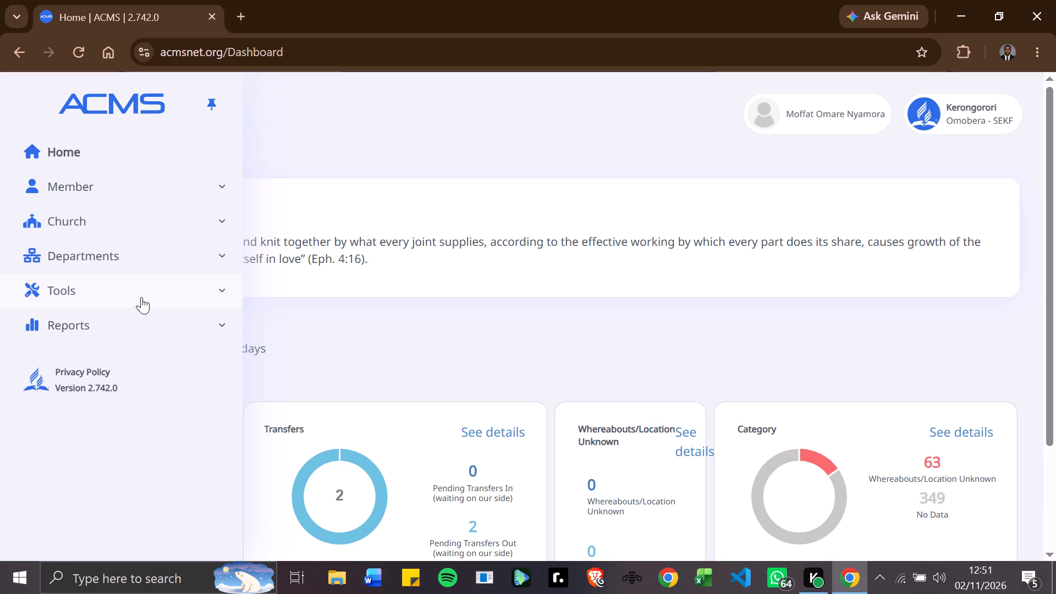
left_click(197, 334)
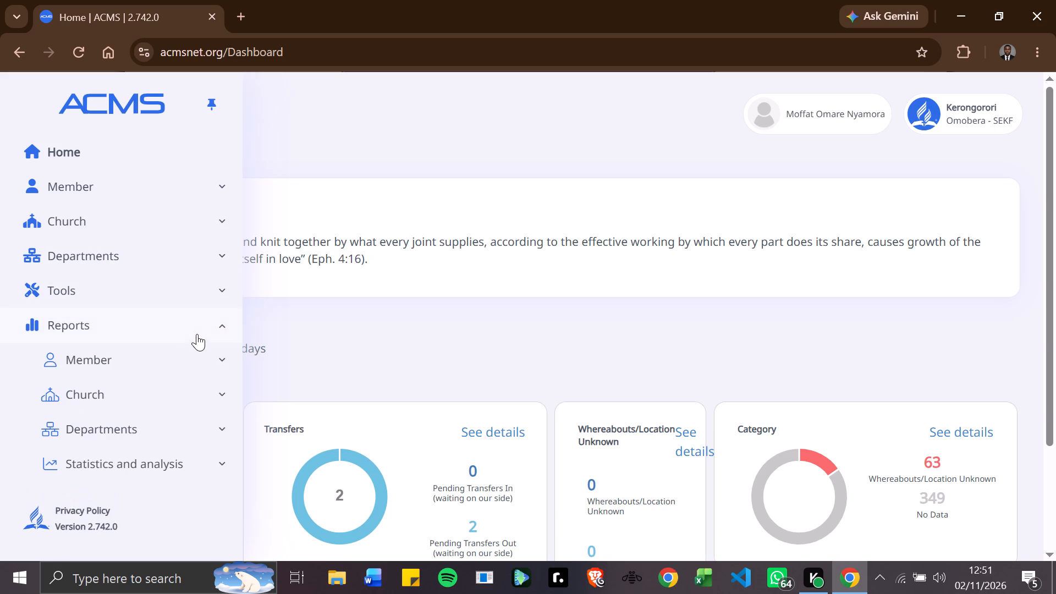
left_click(166, 354)
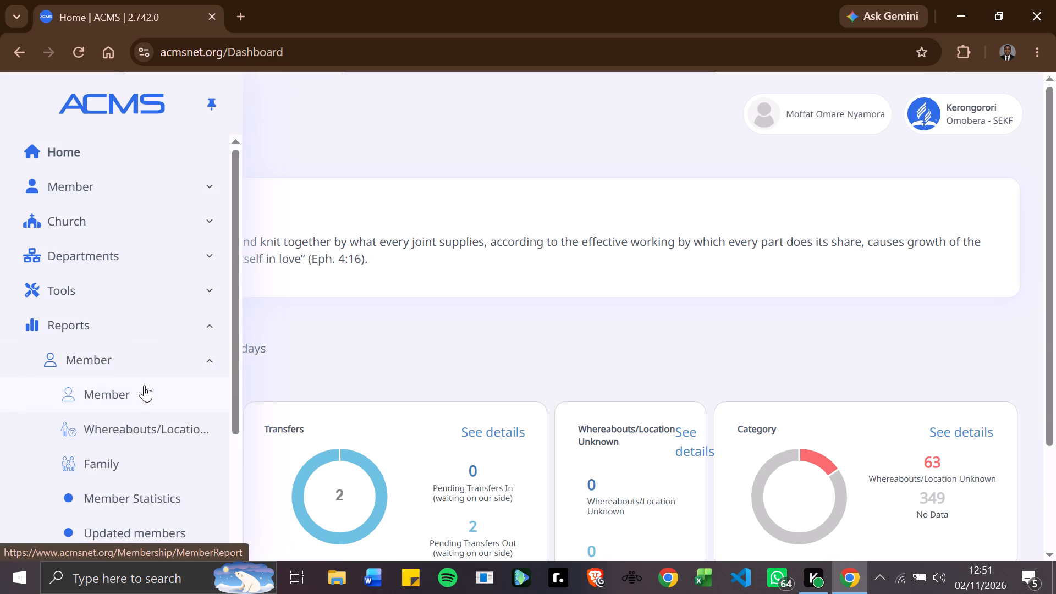
left_click(144, 385)
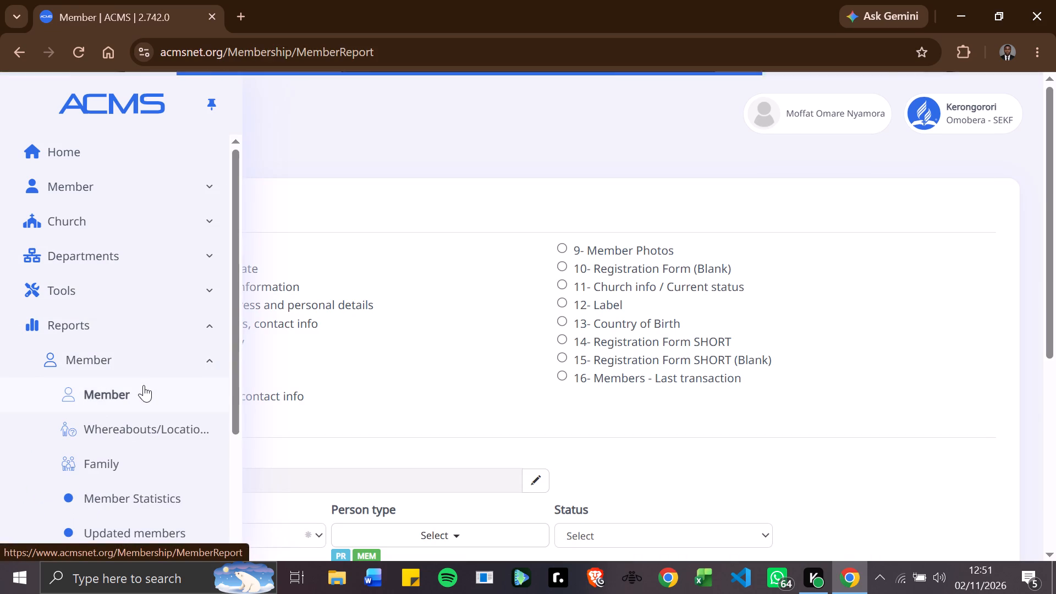
scroll(428, 370, "down", 10)
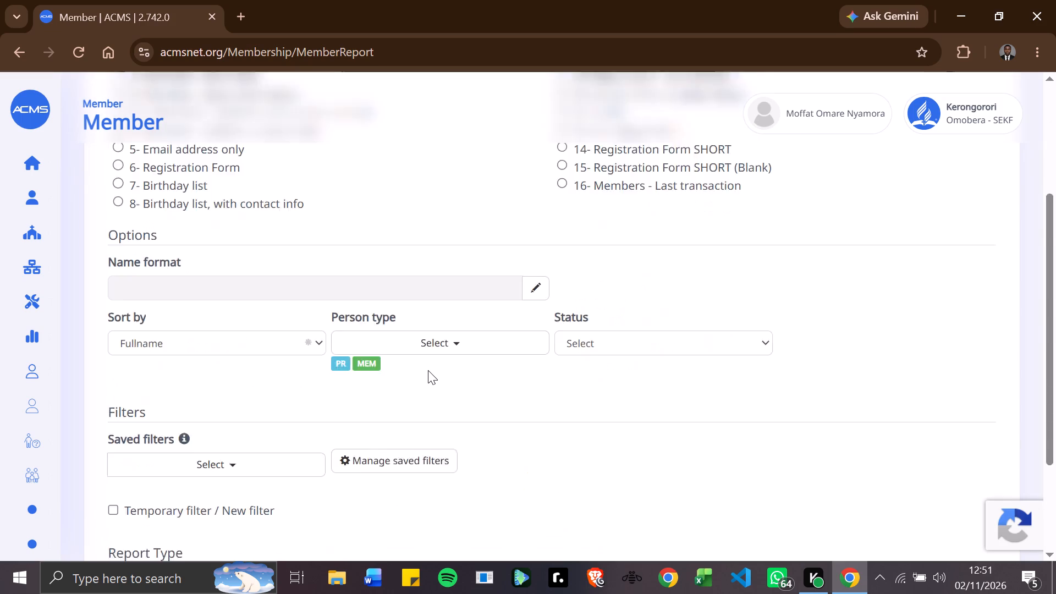
scroll(428, 370, "down", 2)
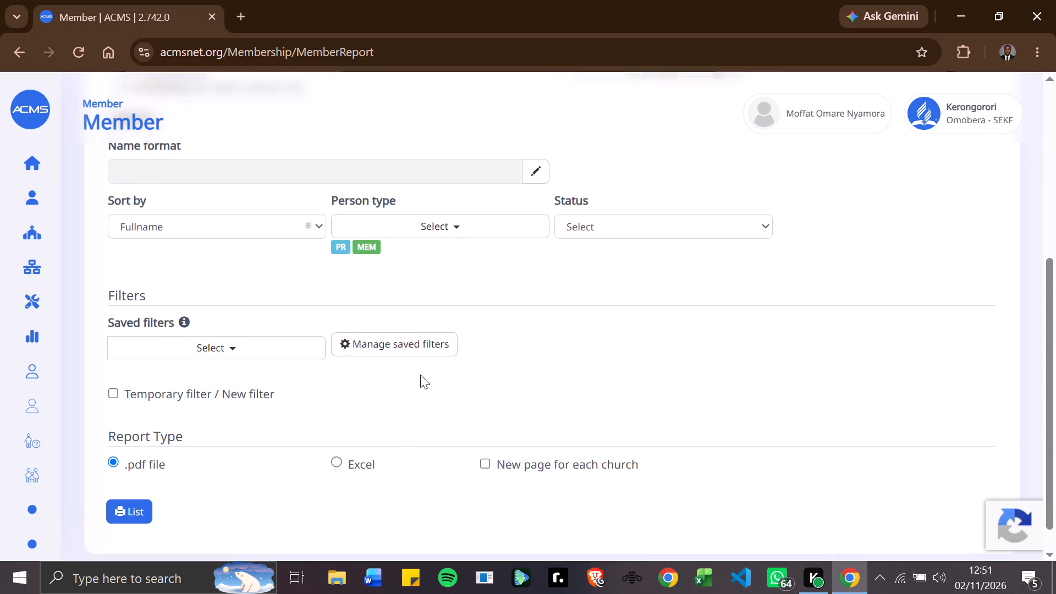
left_click(122, 484)
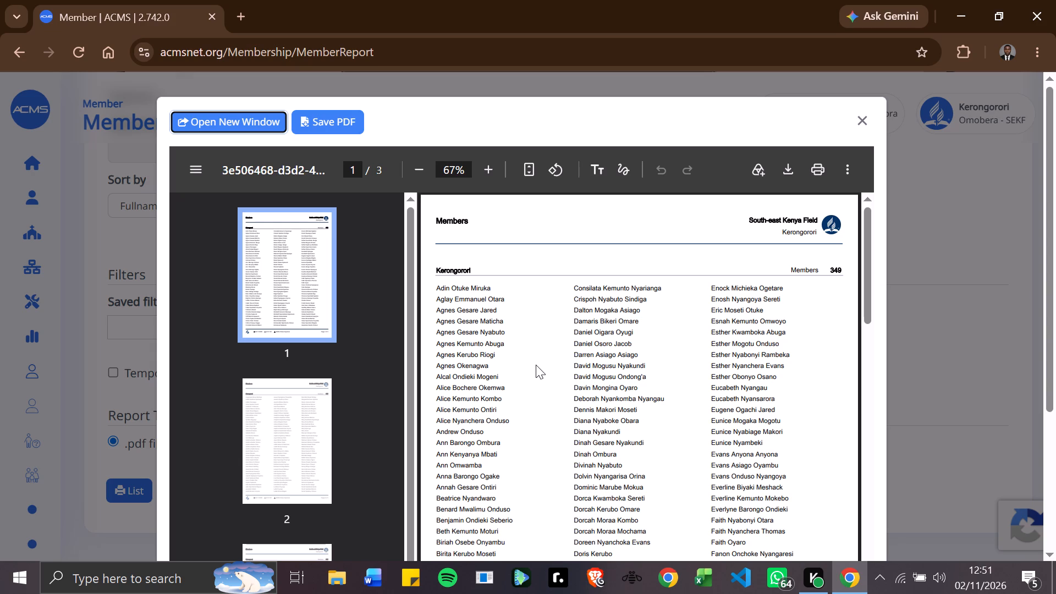
Save the report PDF in the Documents folder as "Kerongorori Updated Members November 2026 349 Total".
left_click(793, 164)
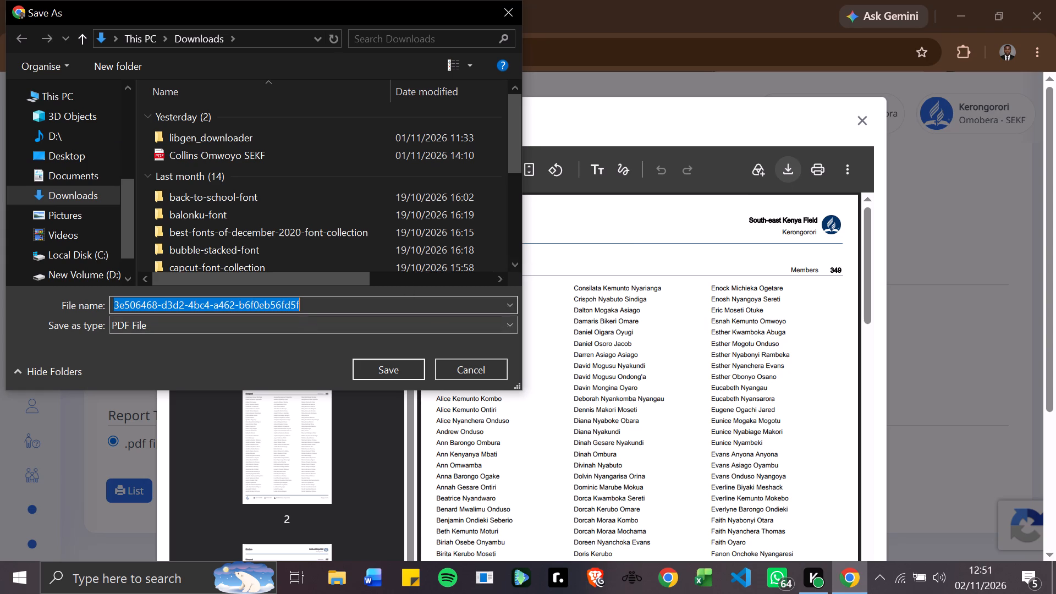
left_click(64, 183)
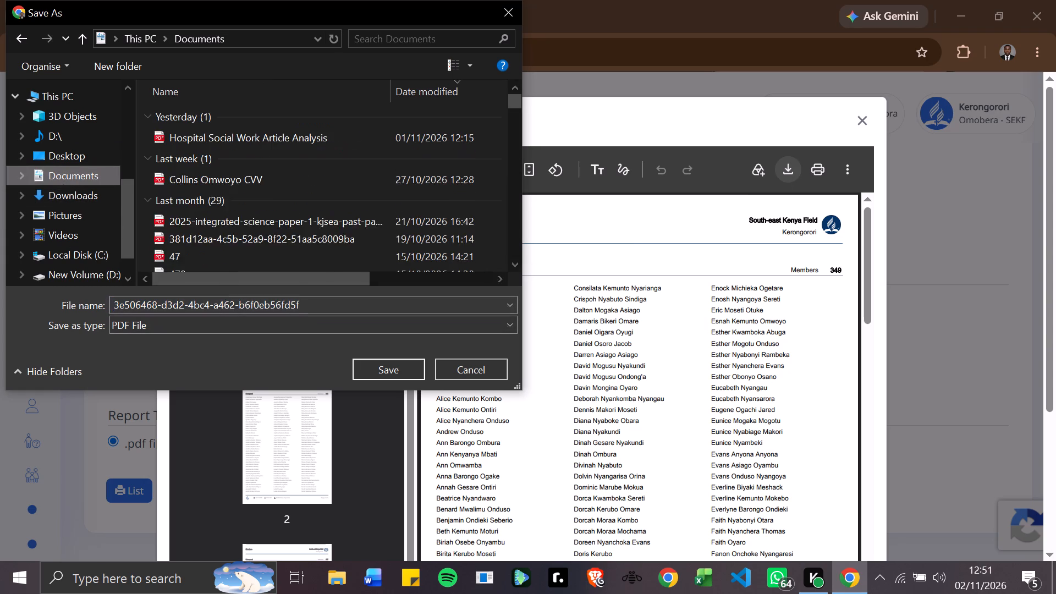
left_click(295, 302)
key("u")
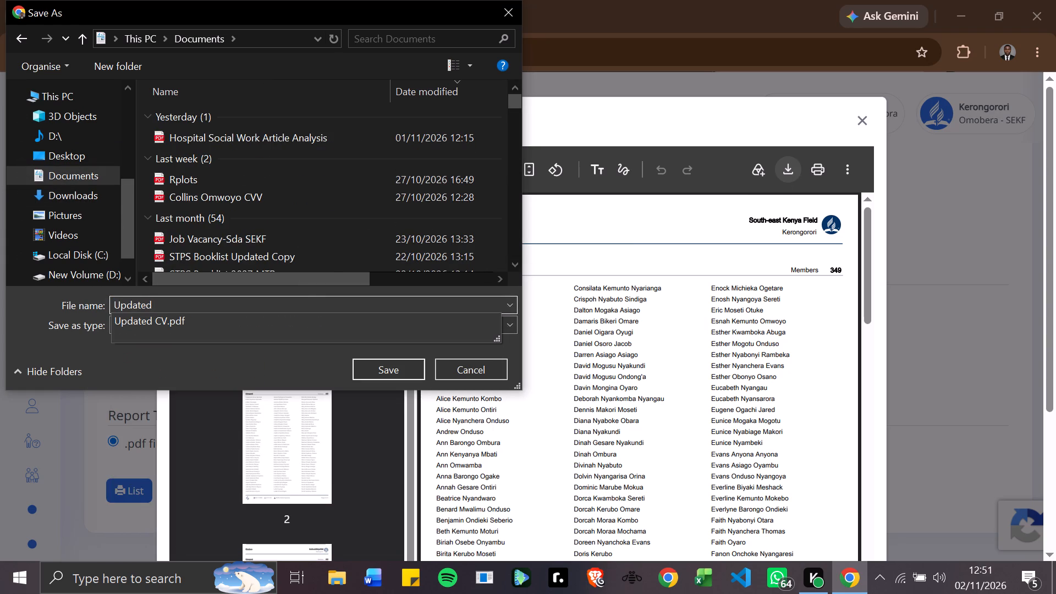
type("me")
key("BackSpace")
key("BackSpace")
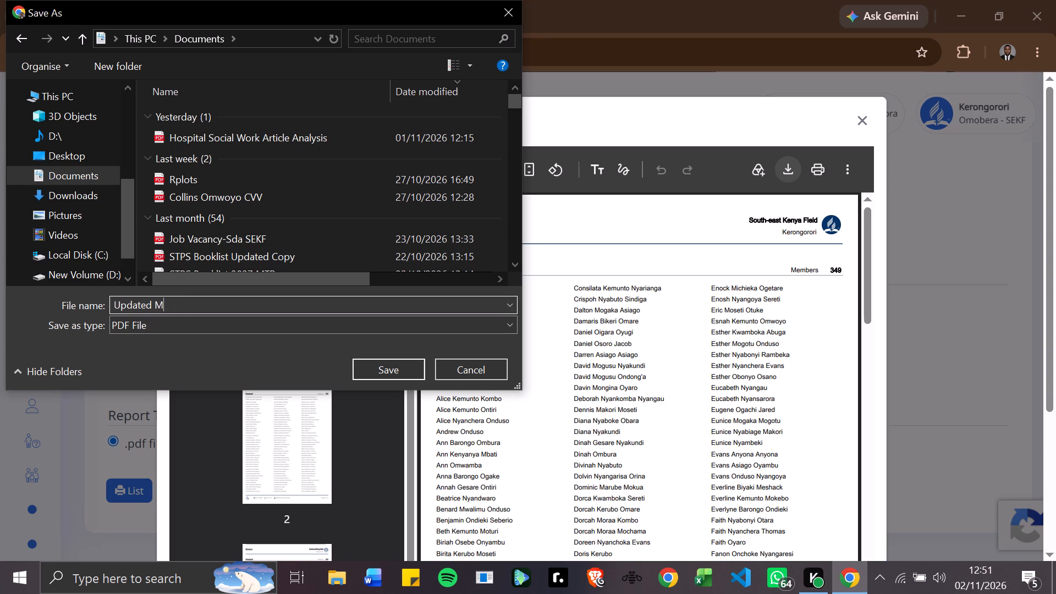
type("embers")
key("space")
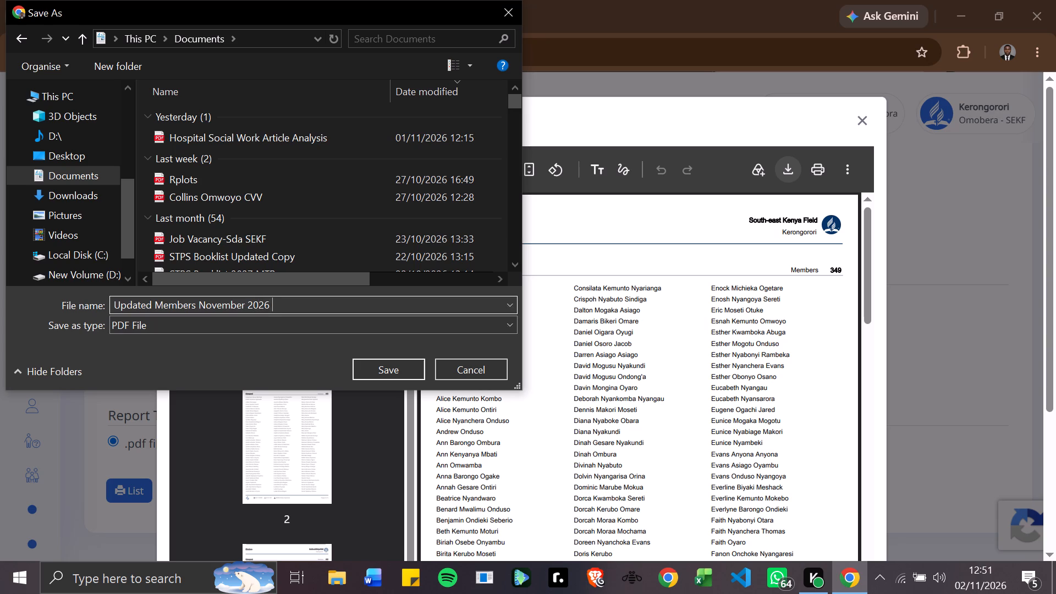
type("349")
type("otal")
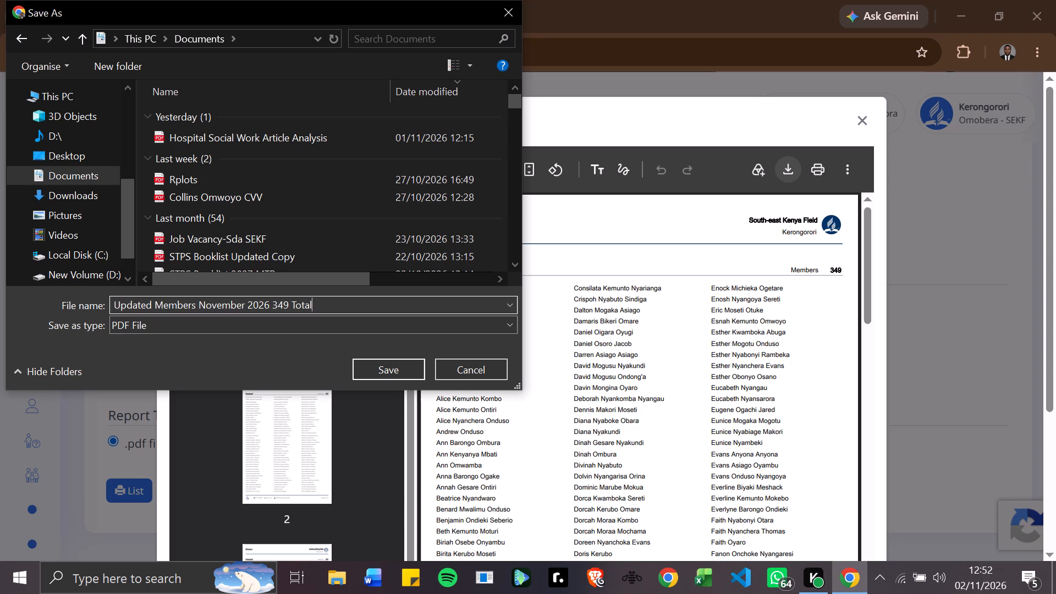
left_click(115, 305)
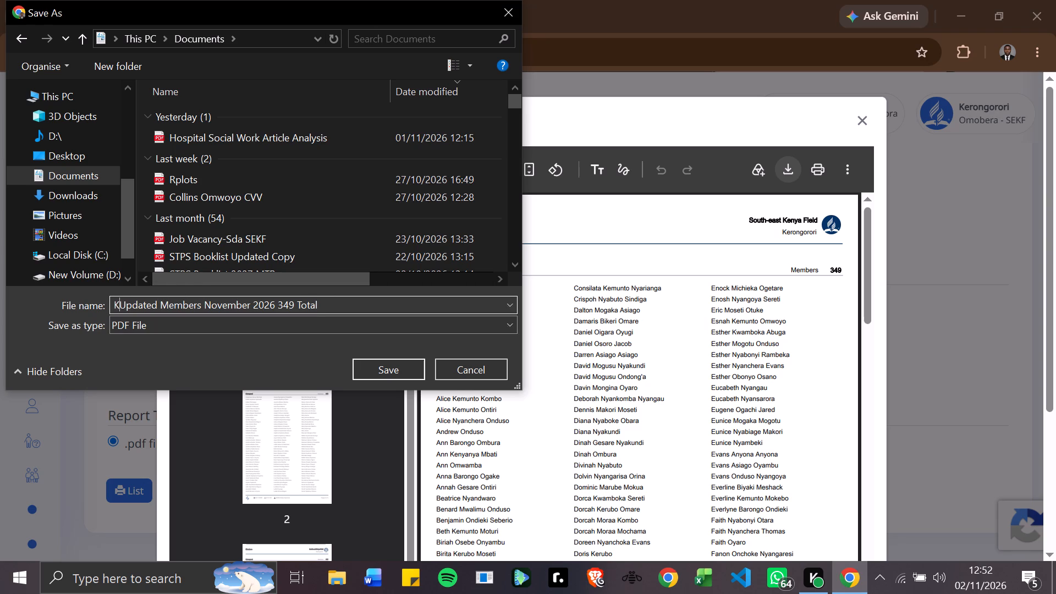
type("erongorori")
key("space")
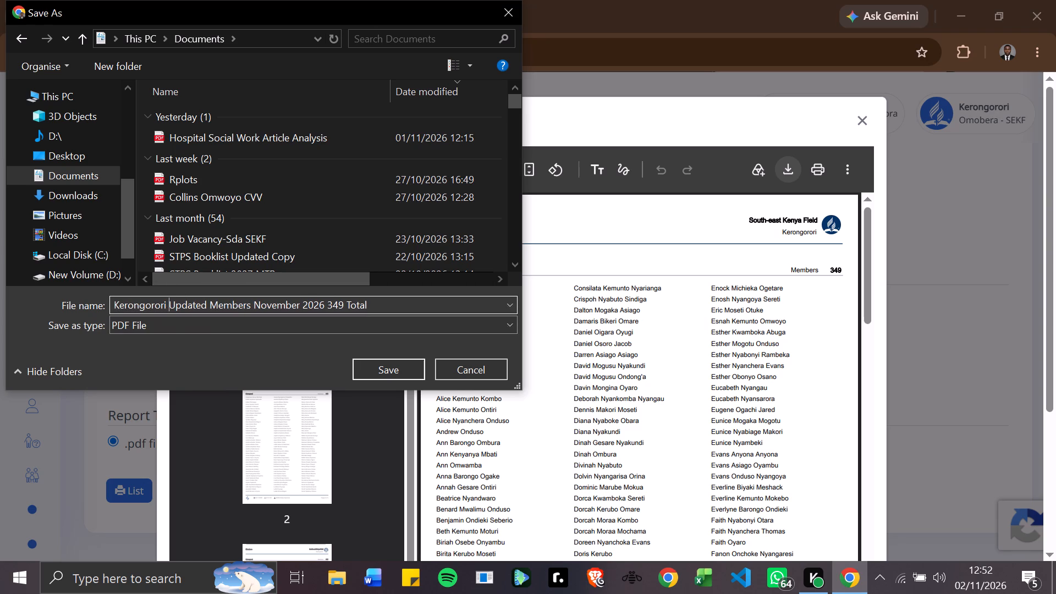
left_click(403, 370)
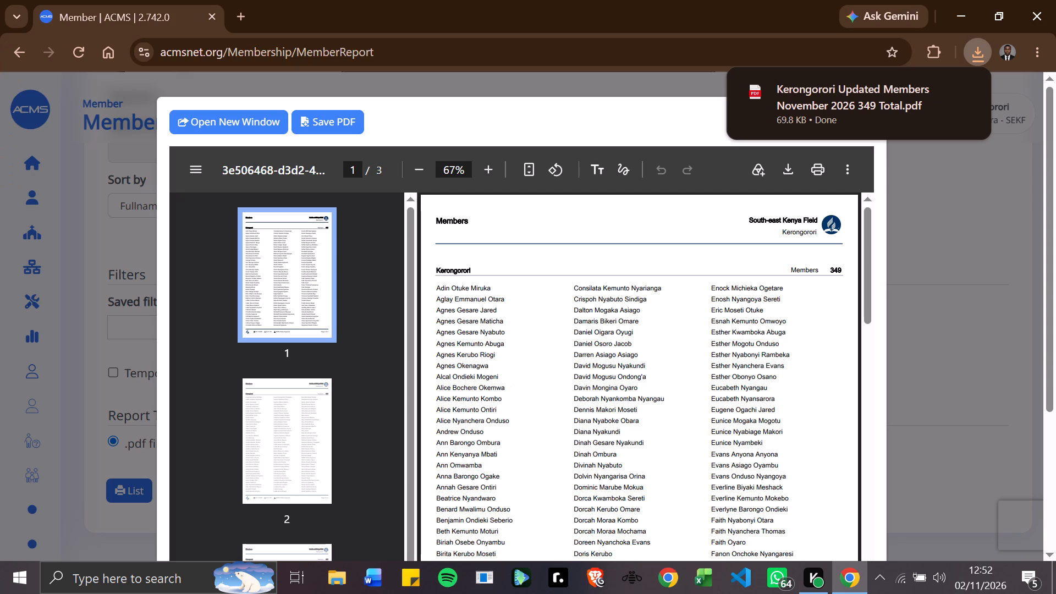
Look through the remaining pages of the generated member list.
scroll(613, 376, "down", 13)
scroll(614, 376, "down", 15)
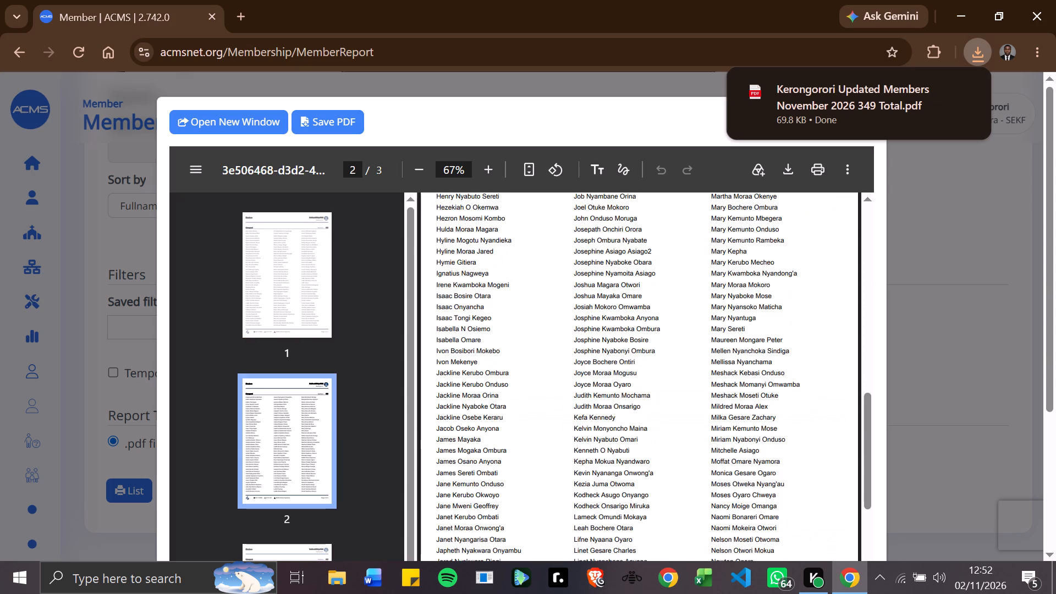
scroll(614, 376, "down", 11)
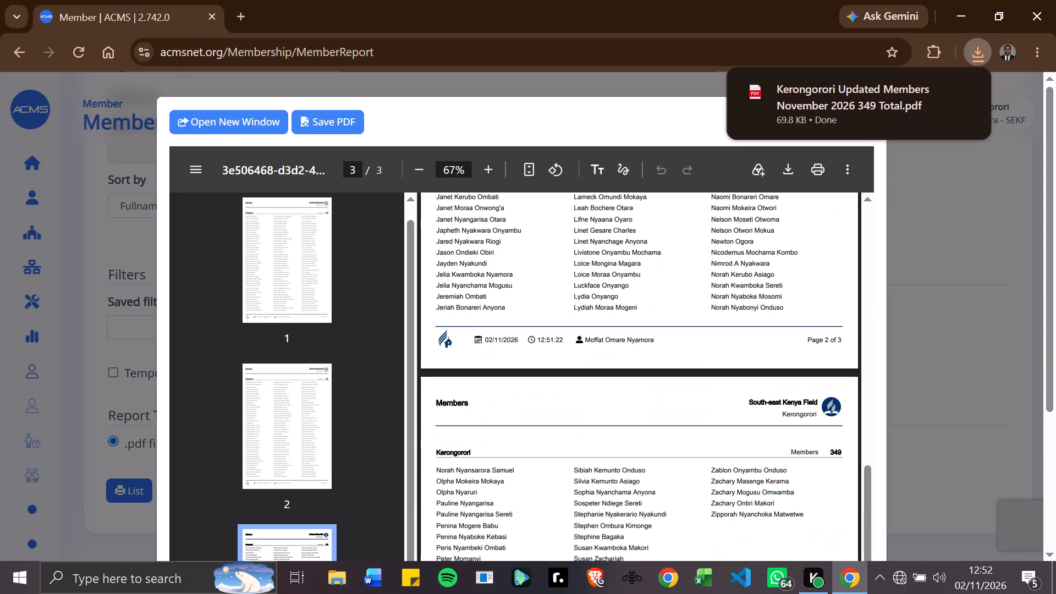
Look through the last page of the generated member list to its end and close the report preview.
scroll(614, 376, "down", 3)
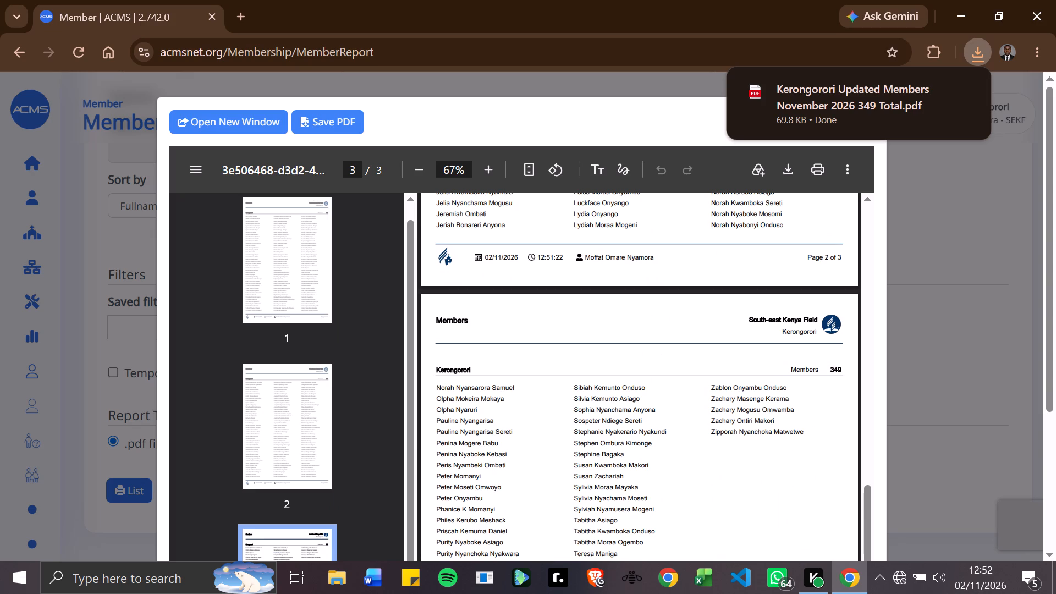
scroll(614, 376, "down", 20)
scroll(614, 376, "down", 20)
scroll(614, 376, "down", 18)
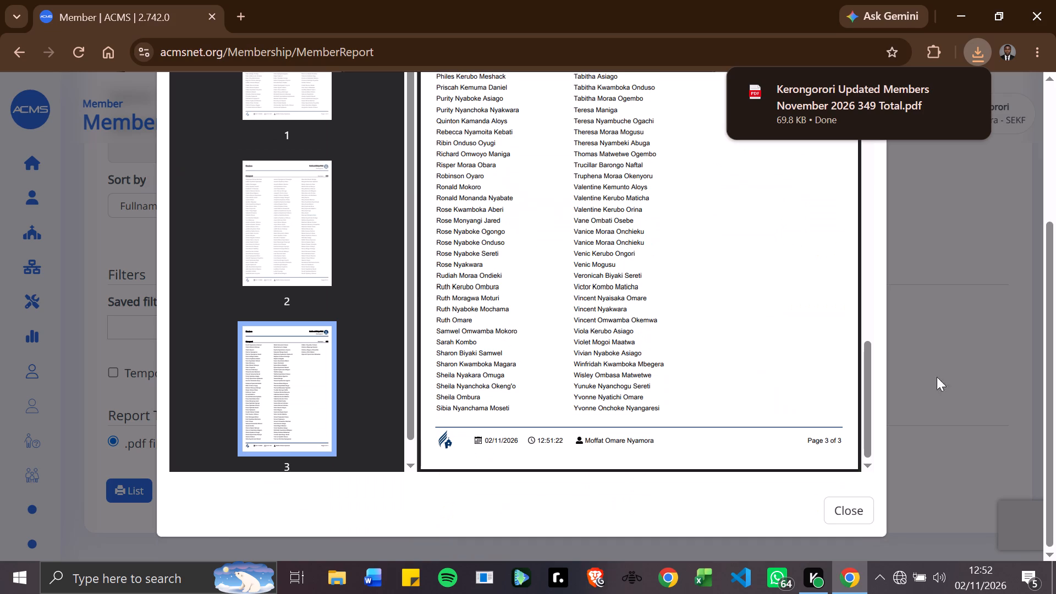
left_click(862, 519)
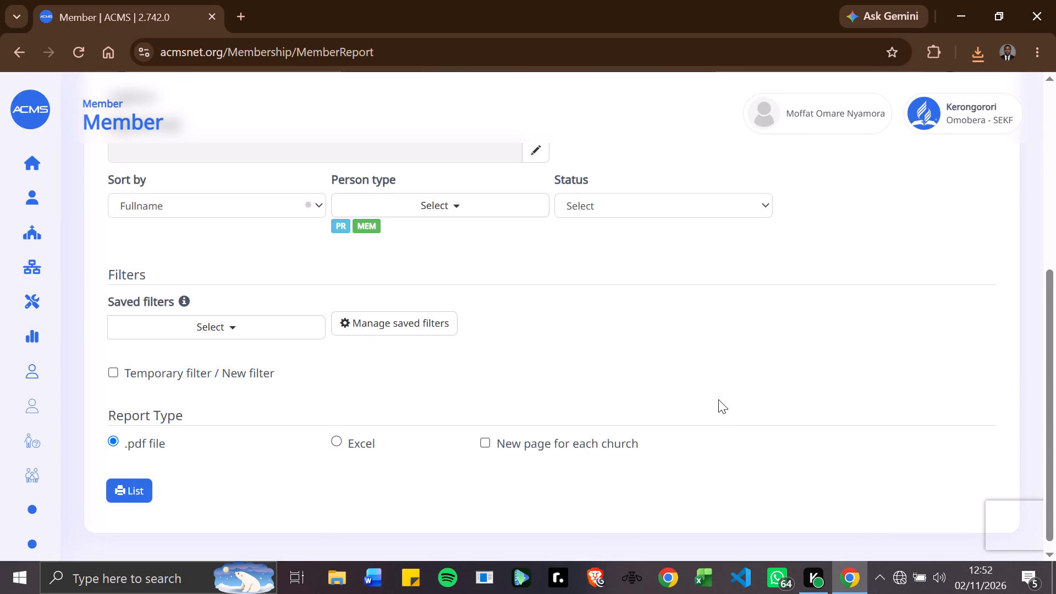
Go to the member search and registration page and start a new member record for the Kerongorori church.
scroll(716, 398, "up", 18)
scroll(716, 398, "up", 20)
scroll(716, 398, "down", 1)
scroll(716, 398, "up", 1)
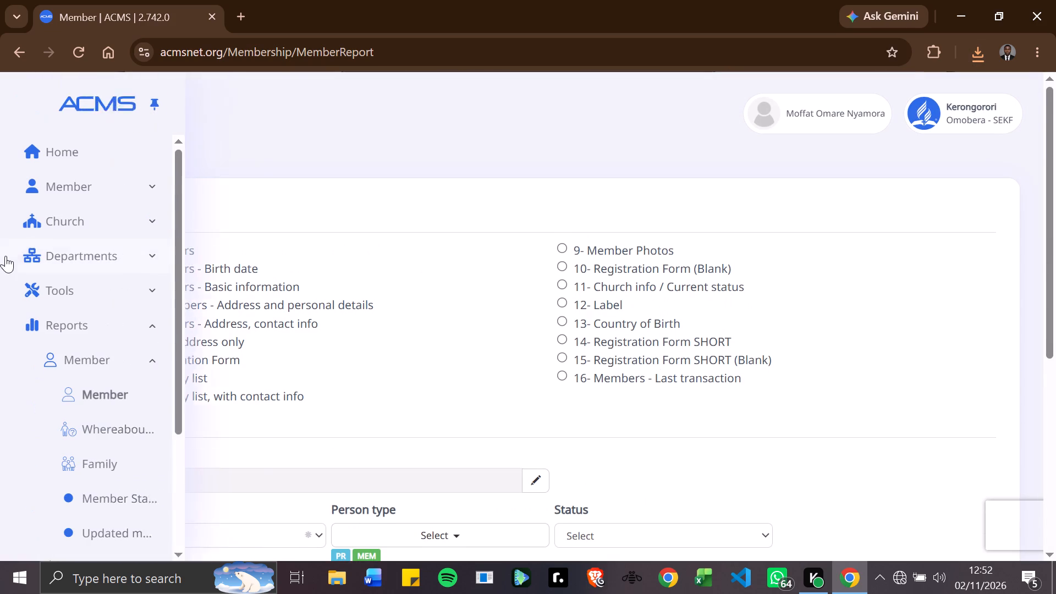
left_click(135, 191)
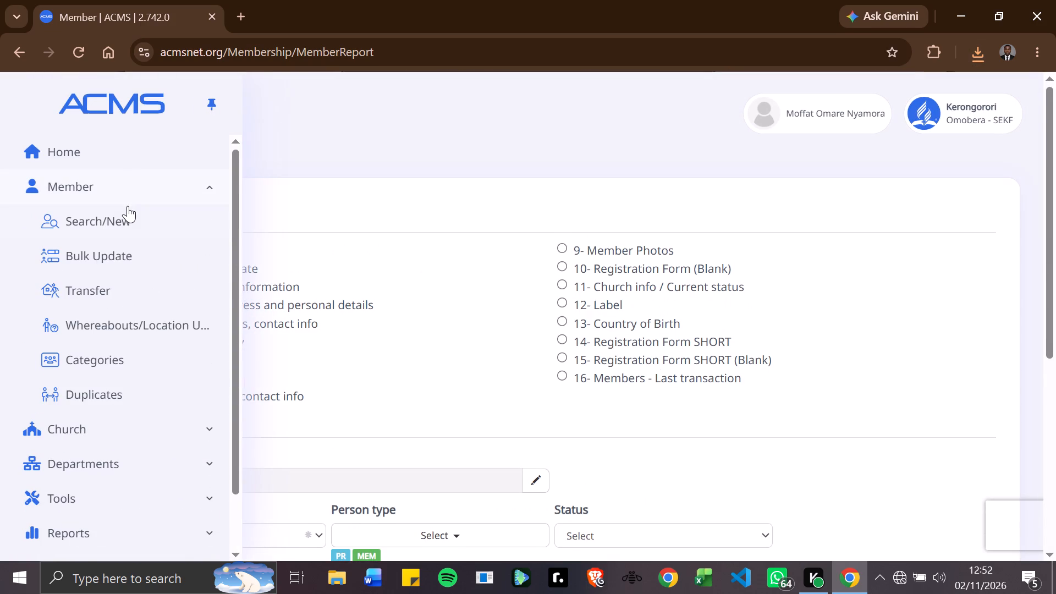
left_click(124, 218)
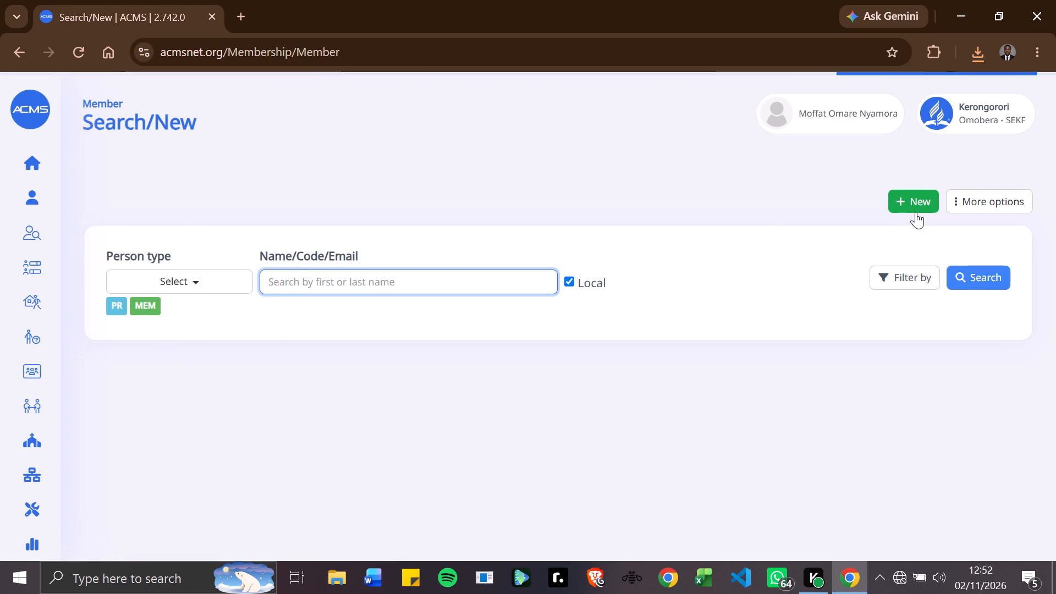
left_click(916, 212)
left_click(875, 265)
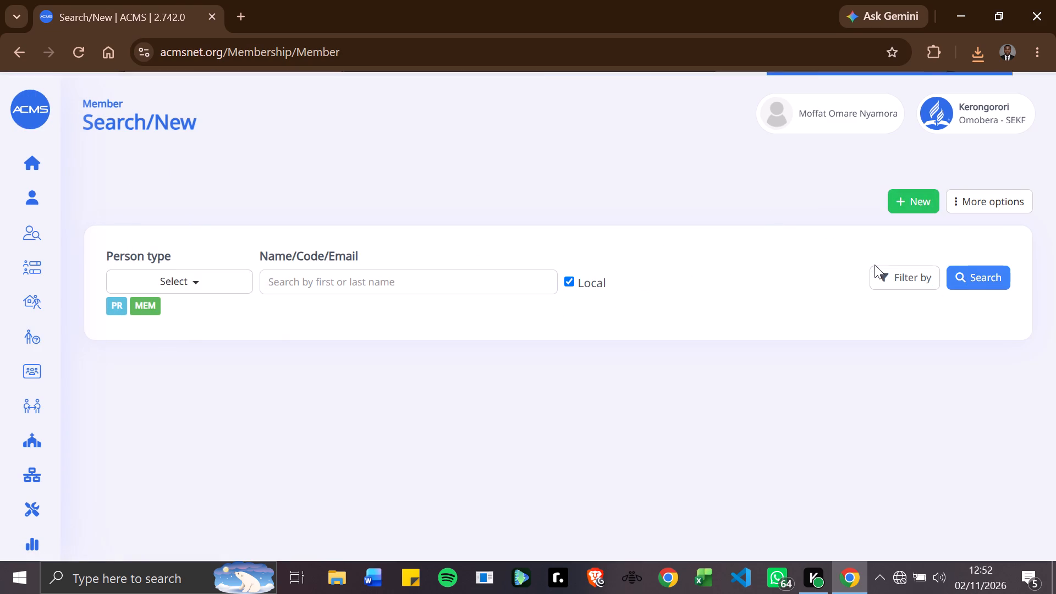